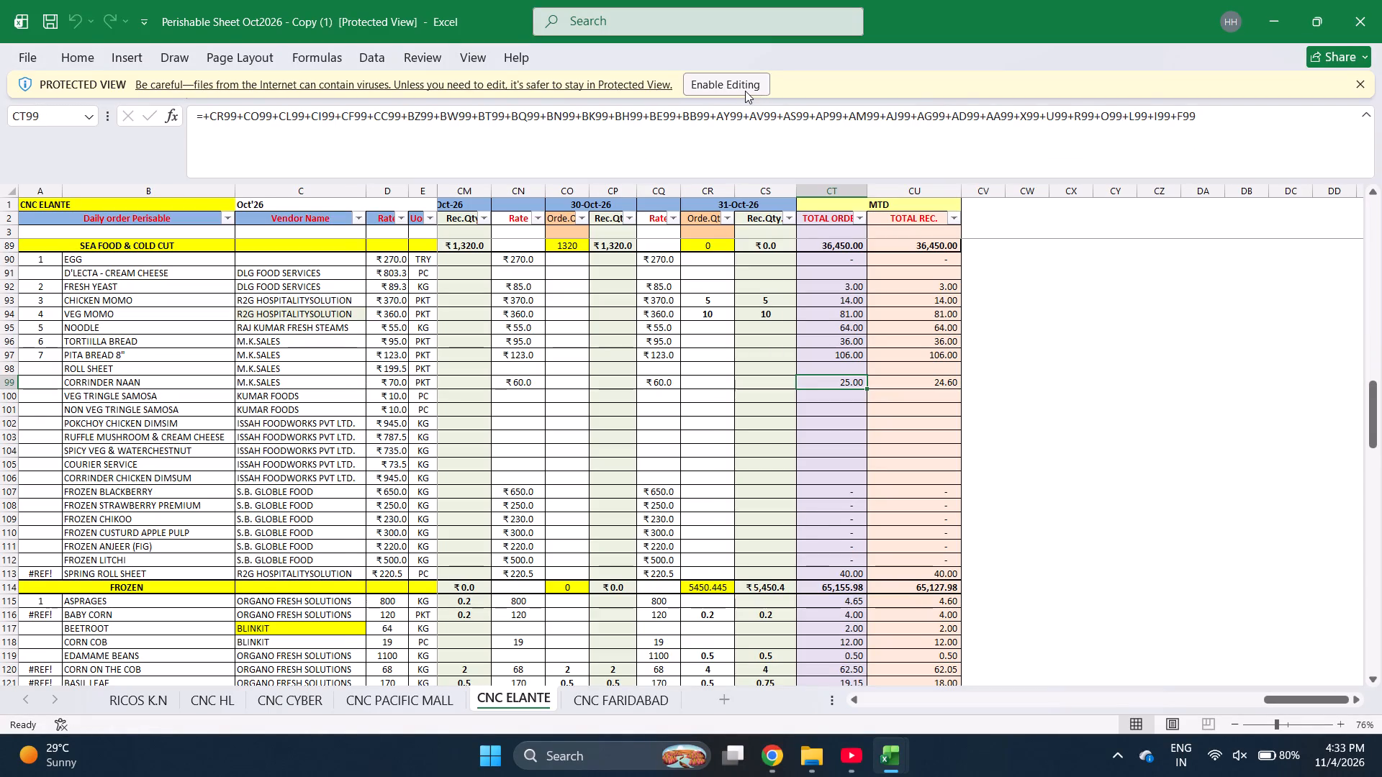
Enable editing for the protected Perishable Sheet Oct2026 workbook.
click(745, 91)
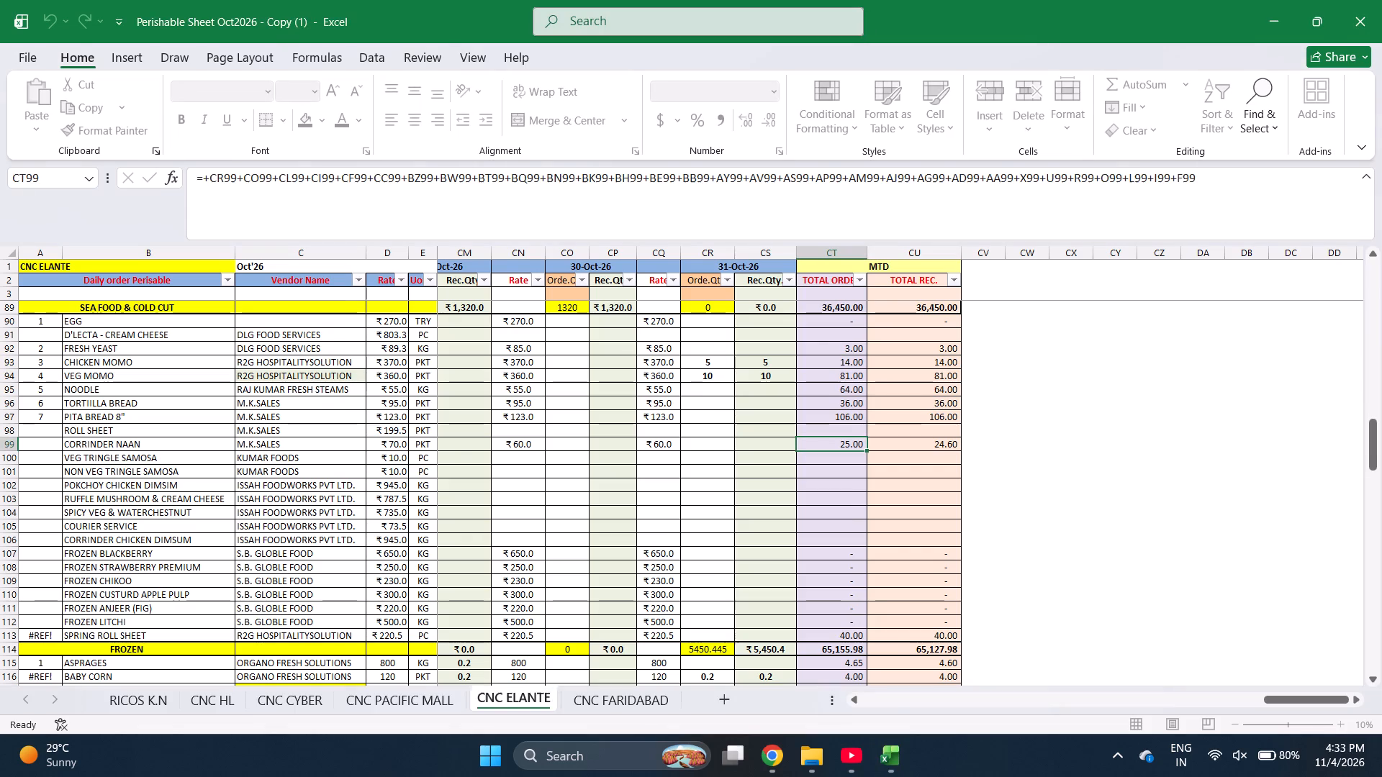
Search the Vendor Name filter on the CNC ELANTE sheet for "big ba", leaving the filter unchanged.
scroll(722, 355, right, 5)
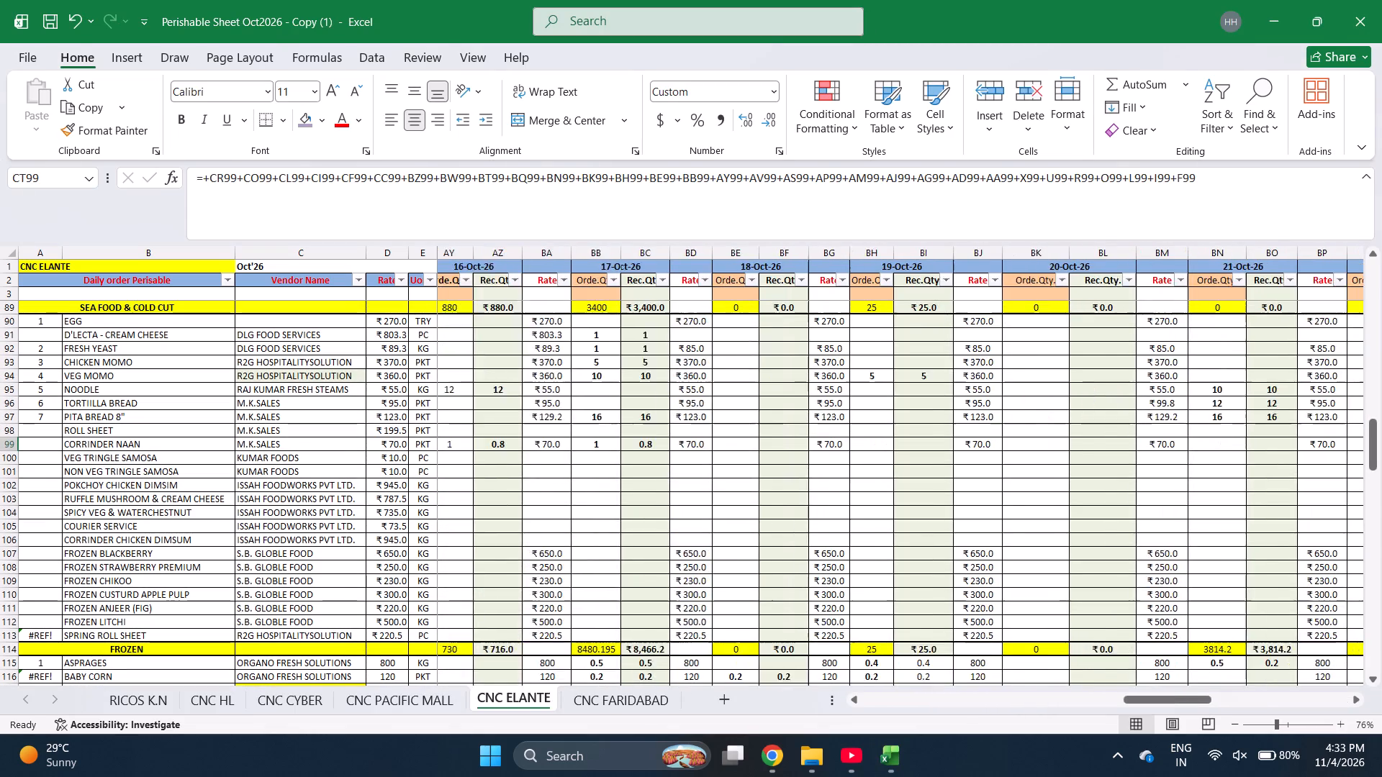
scroll(722, 355, right, 2)
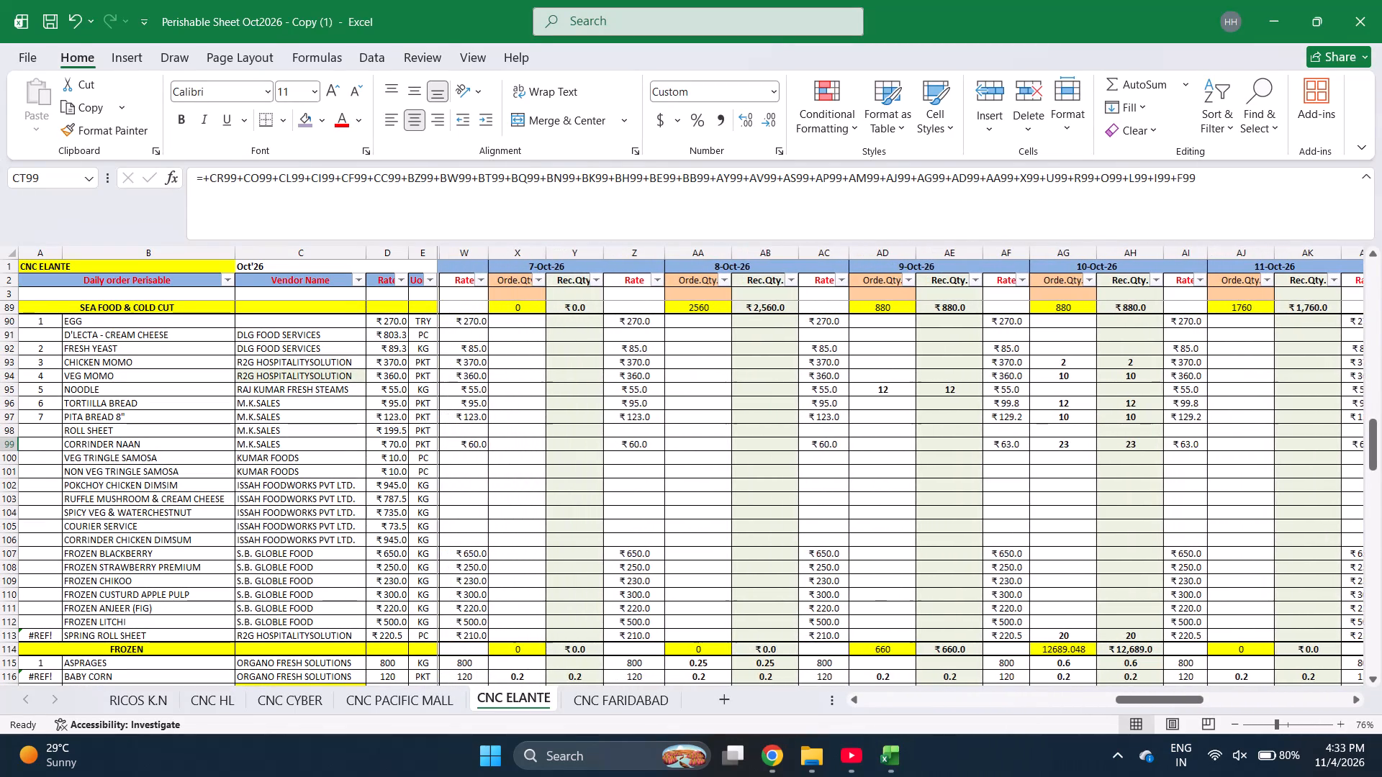
click(358, 281)
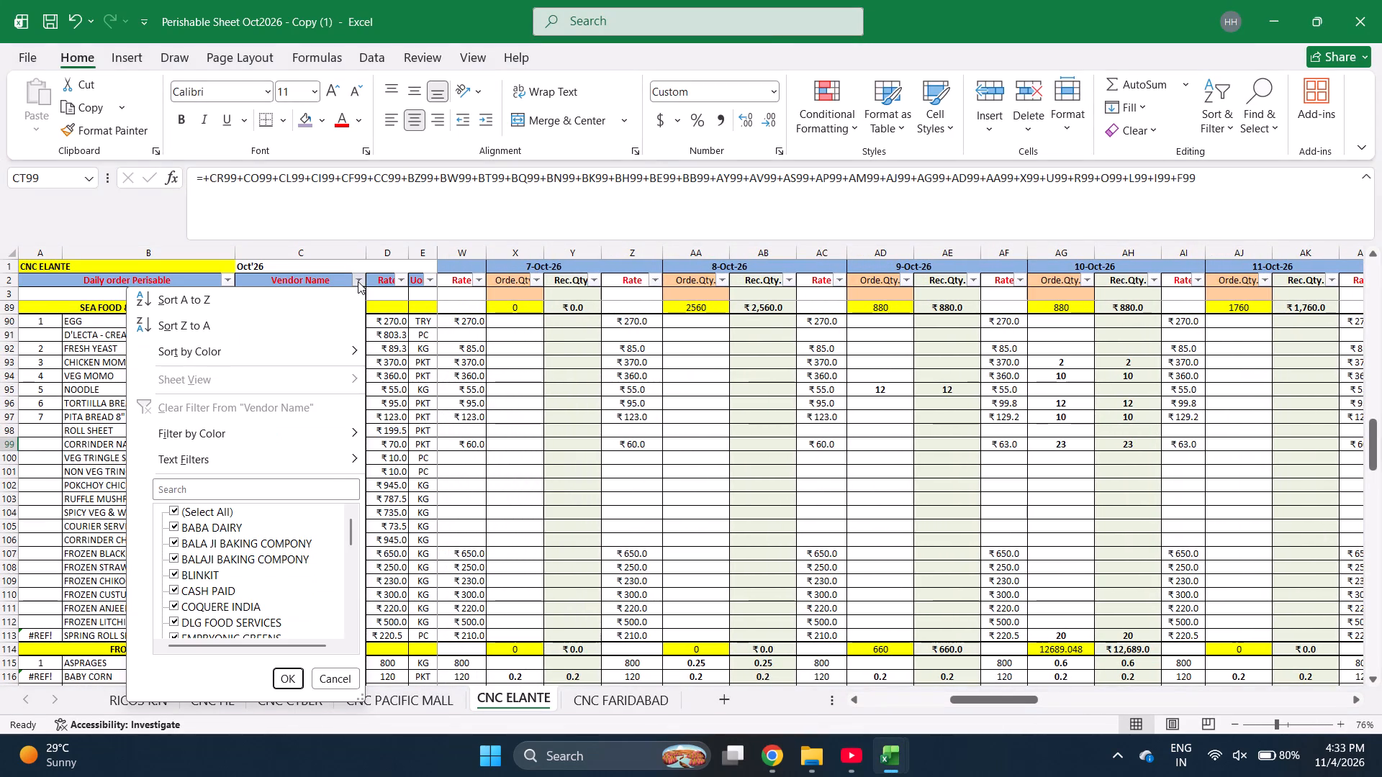
key(e)
text(big ba)
key(BackSpace)
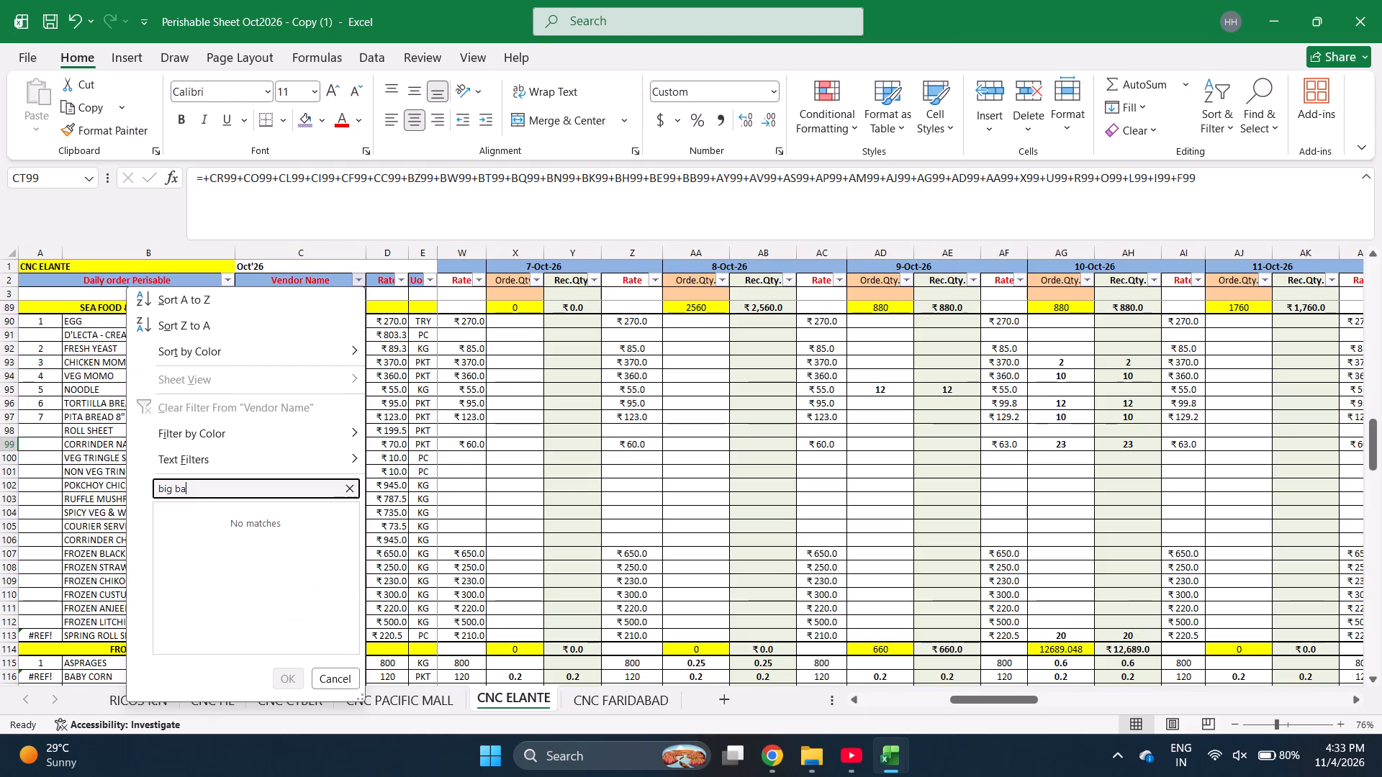
key(BackSpace)
key(BackSpace)
key(BackSpace)
key(BackSpace)
key(BackSpace)
key(BackSpace)
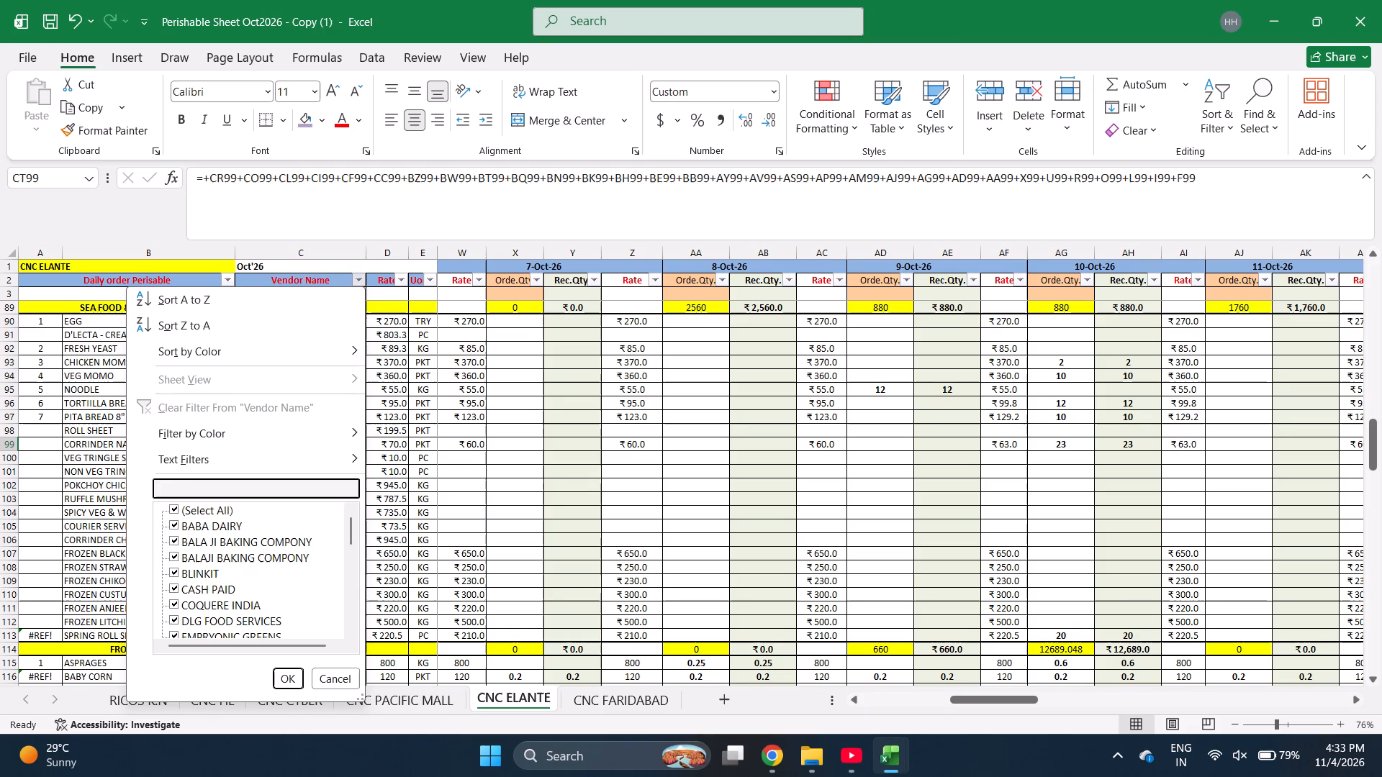
key(Escape)
Switch to the CYBER HUB OCT2026 workbook and filter PURCHASE DRY STORE supplier names by "big".
key(alt+Tab)
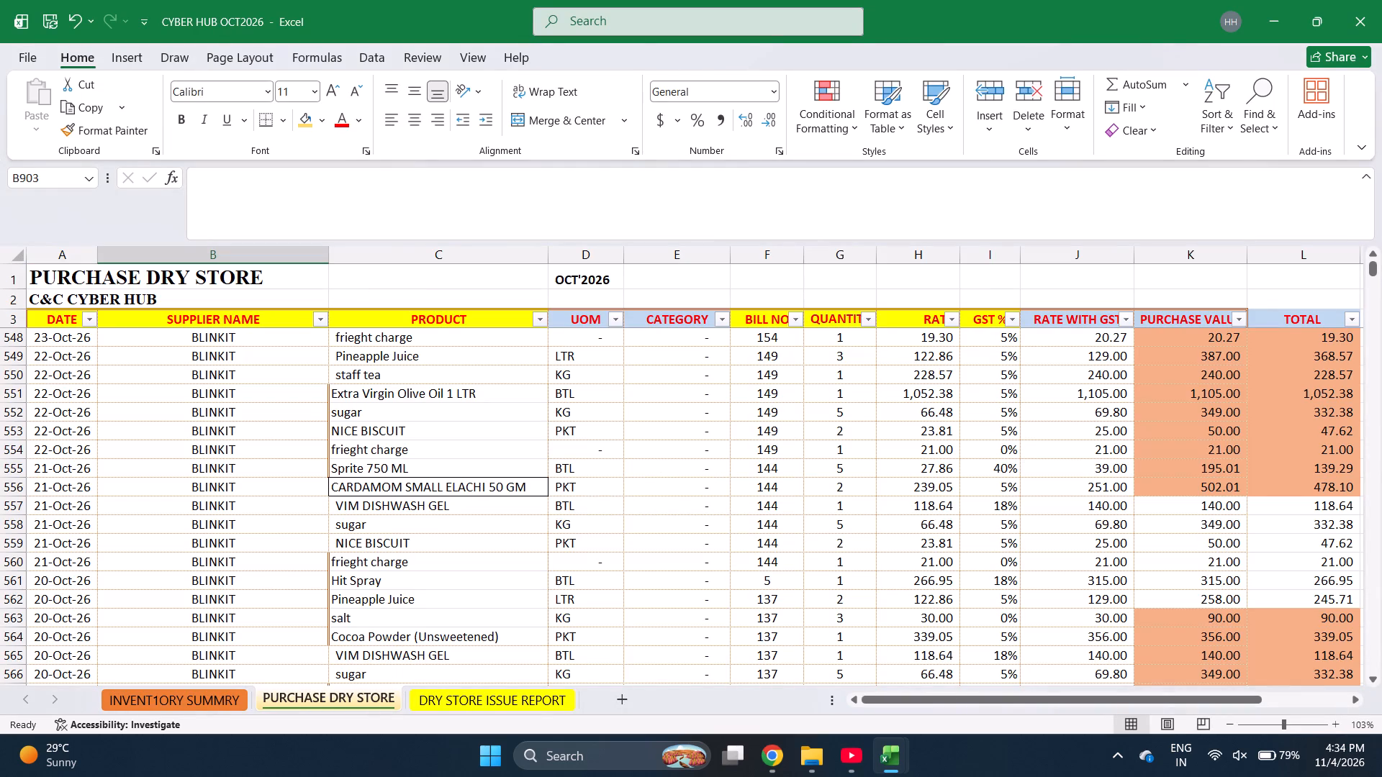
click(314, 321)
text(ebig)
key(Return)
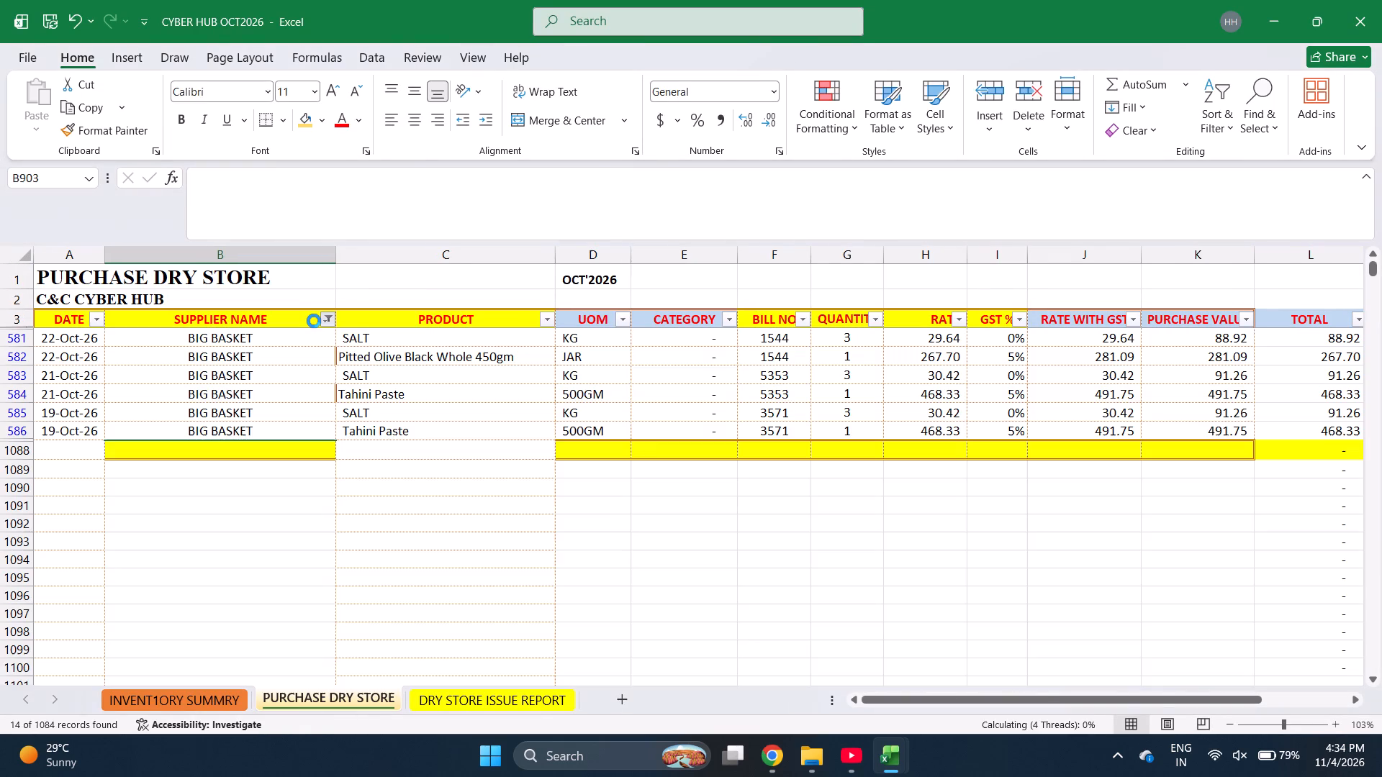
Check the combined purchase value of the BIG BASKET entries dated 19 to 22 October, rows 581 to 586.
key(Down)
key(Up)
key(Up)
key(Up)
key(Up)
key(Up)
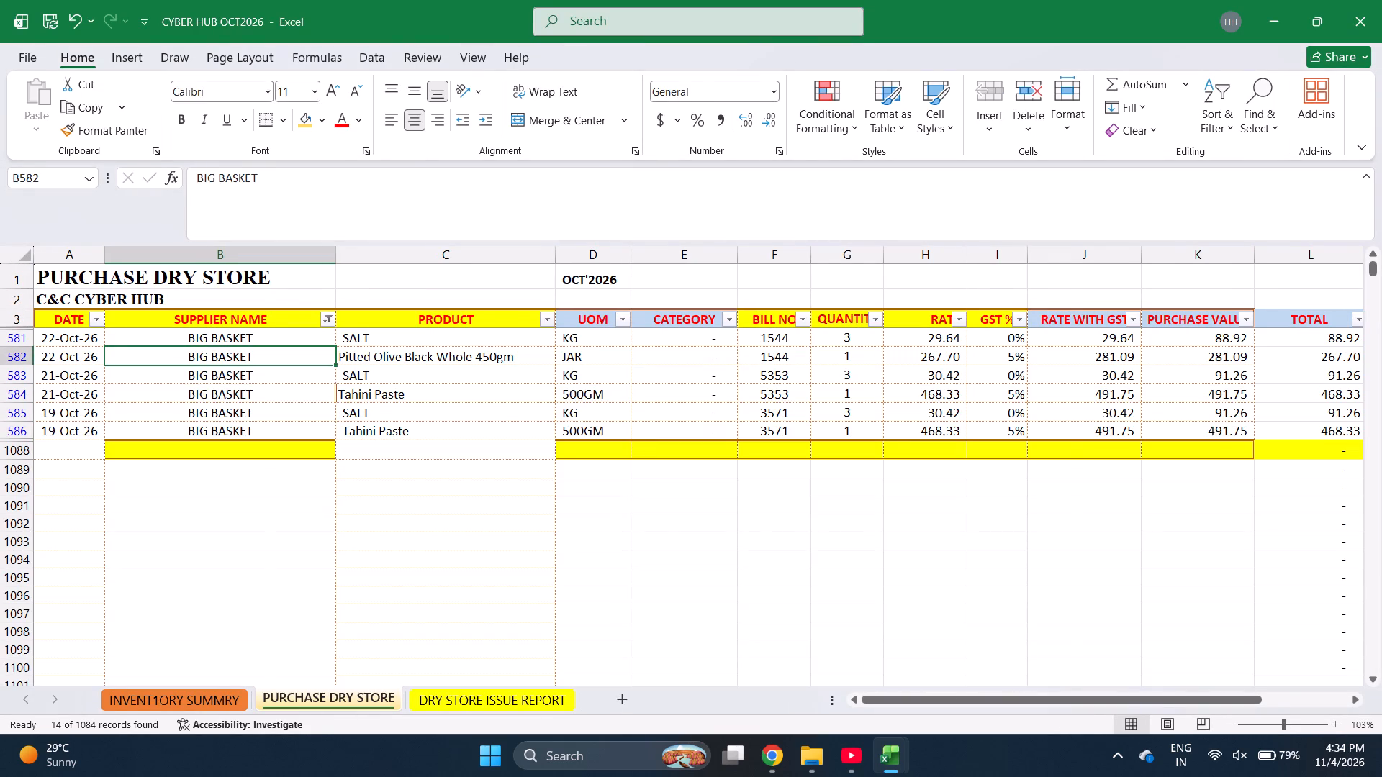
key(Up)
key(ctrl+Right)
key(Left)
key(shift+Down)
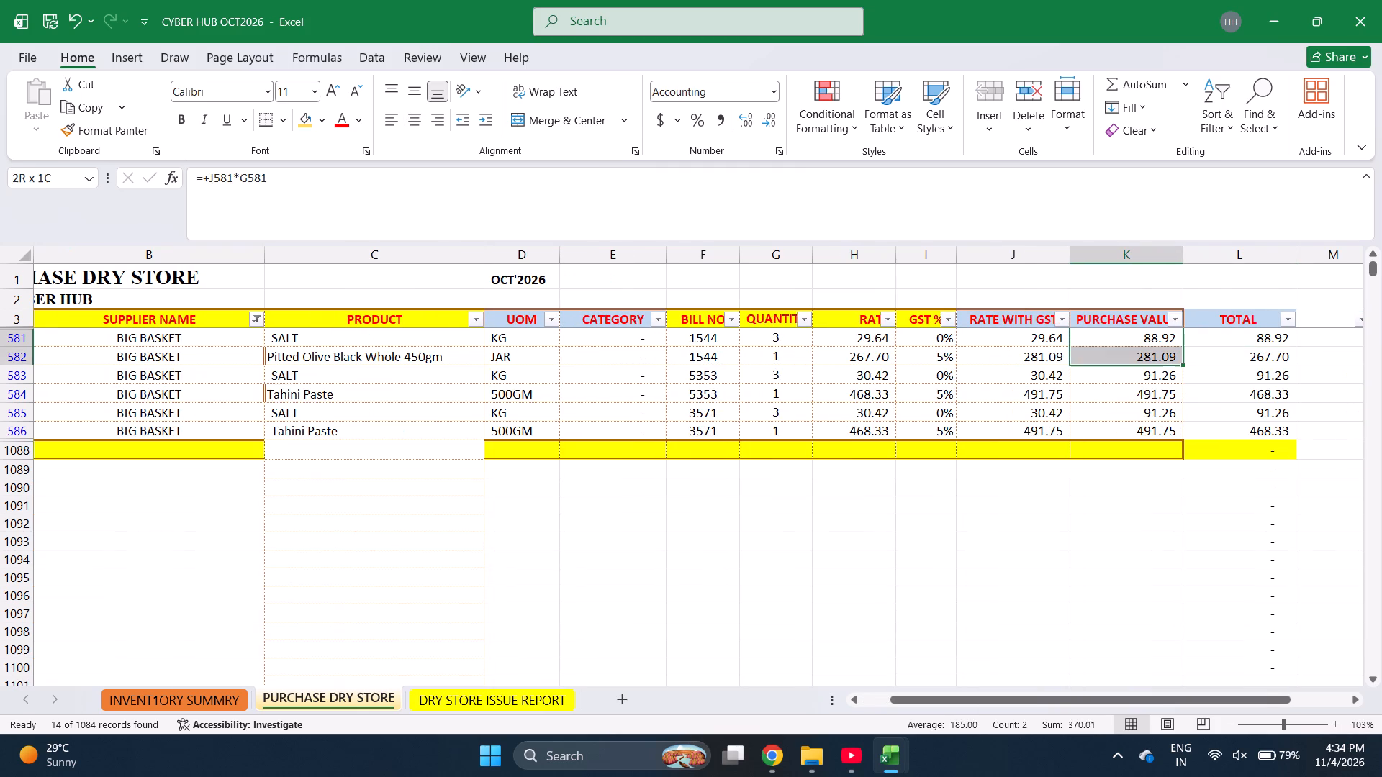
key(shift+Down)
key(shift+Down)
key(shift+Down)
key(shift+Down)
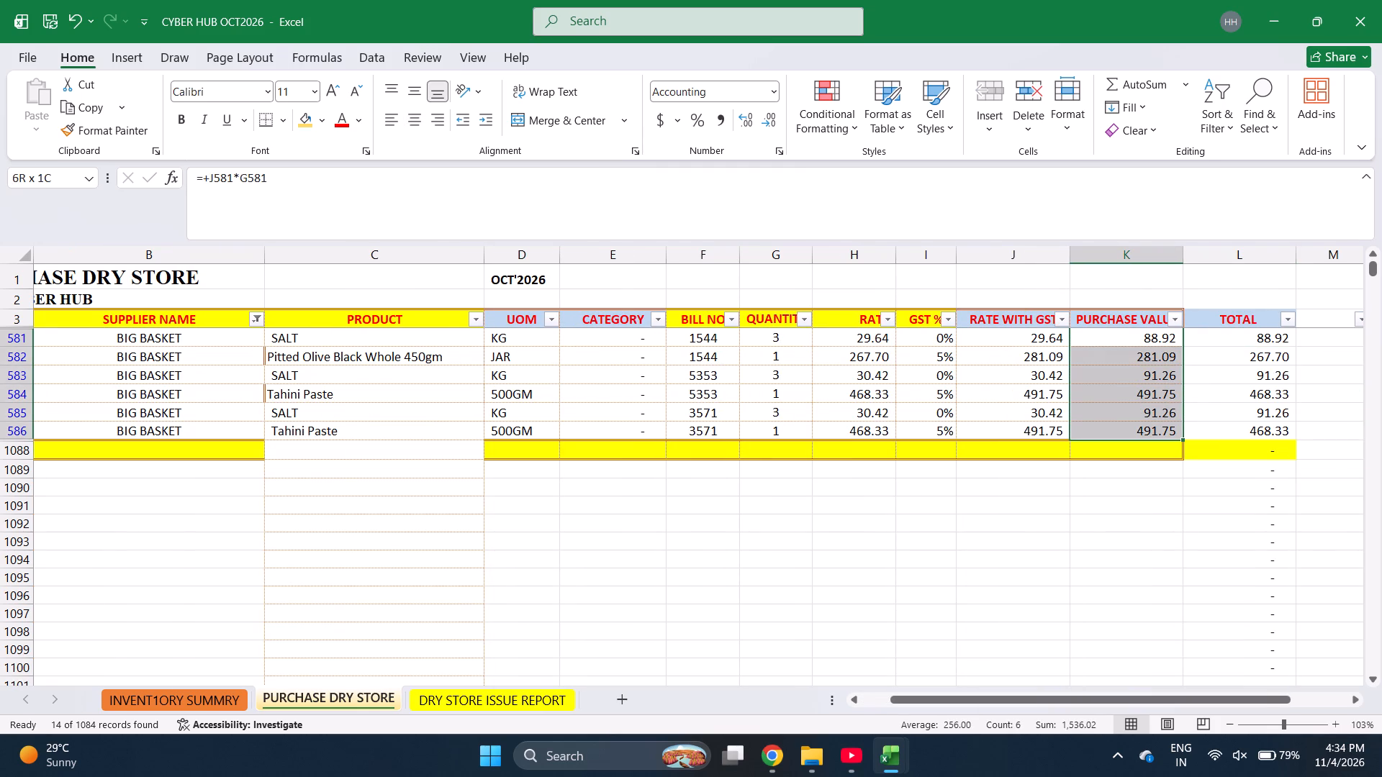
Check the combined purchase value of all filtered BIG BASKET entries, from row 244 through row 586.
scroll(314, 321, right, 4)
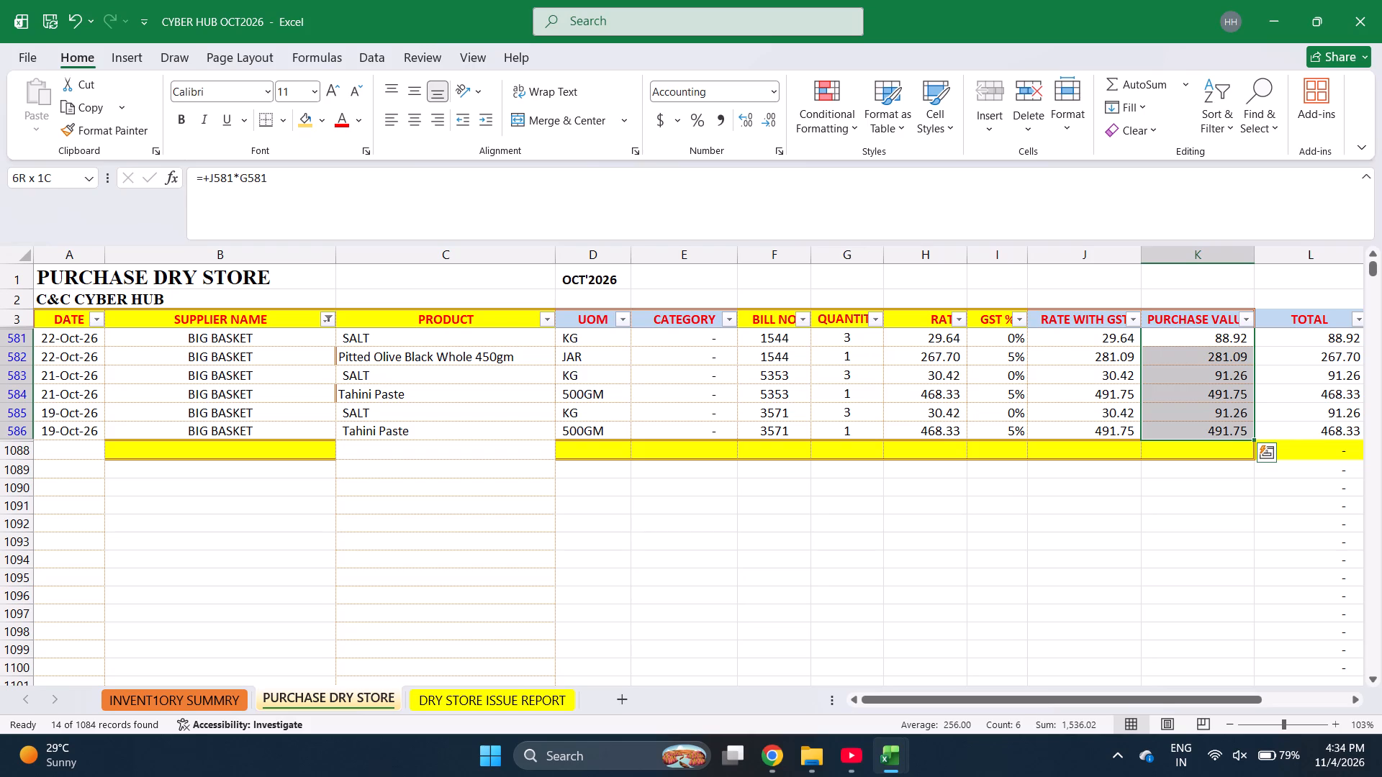
scroll(314, 321, up, 3)
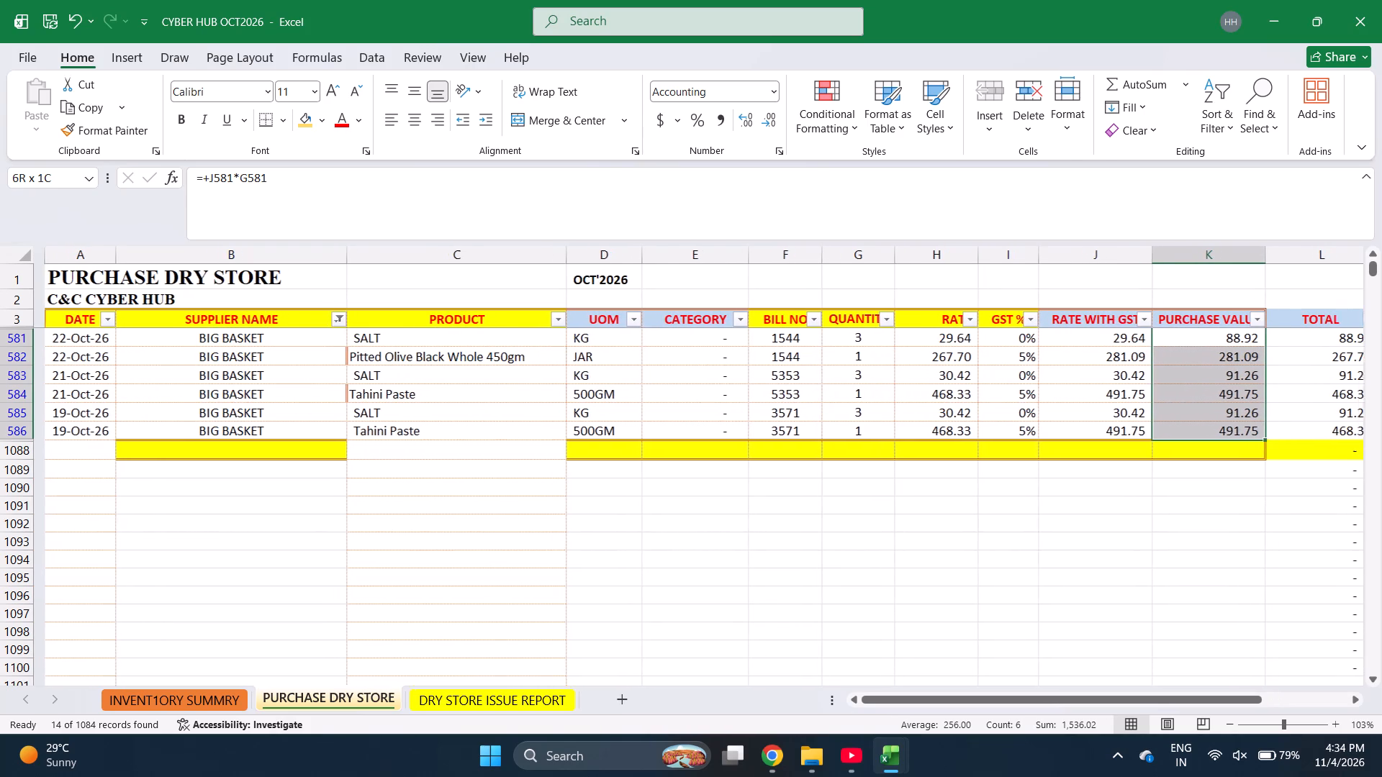
scroll(323, 362, up, 2)
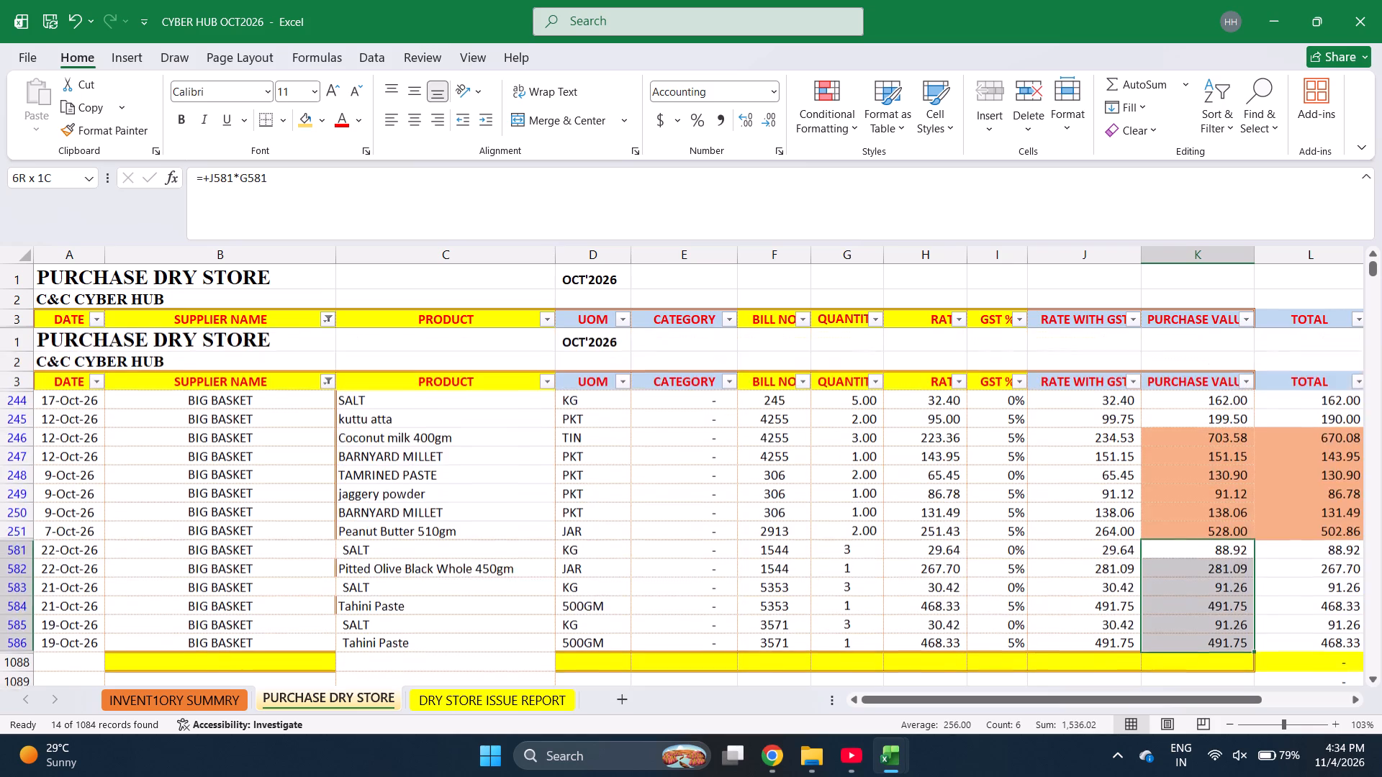
scroll(323, 362, up, 2)
key(shift+Up)
key(shift+Up)
key(shift+Up)
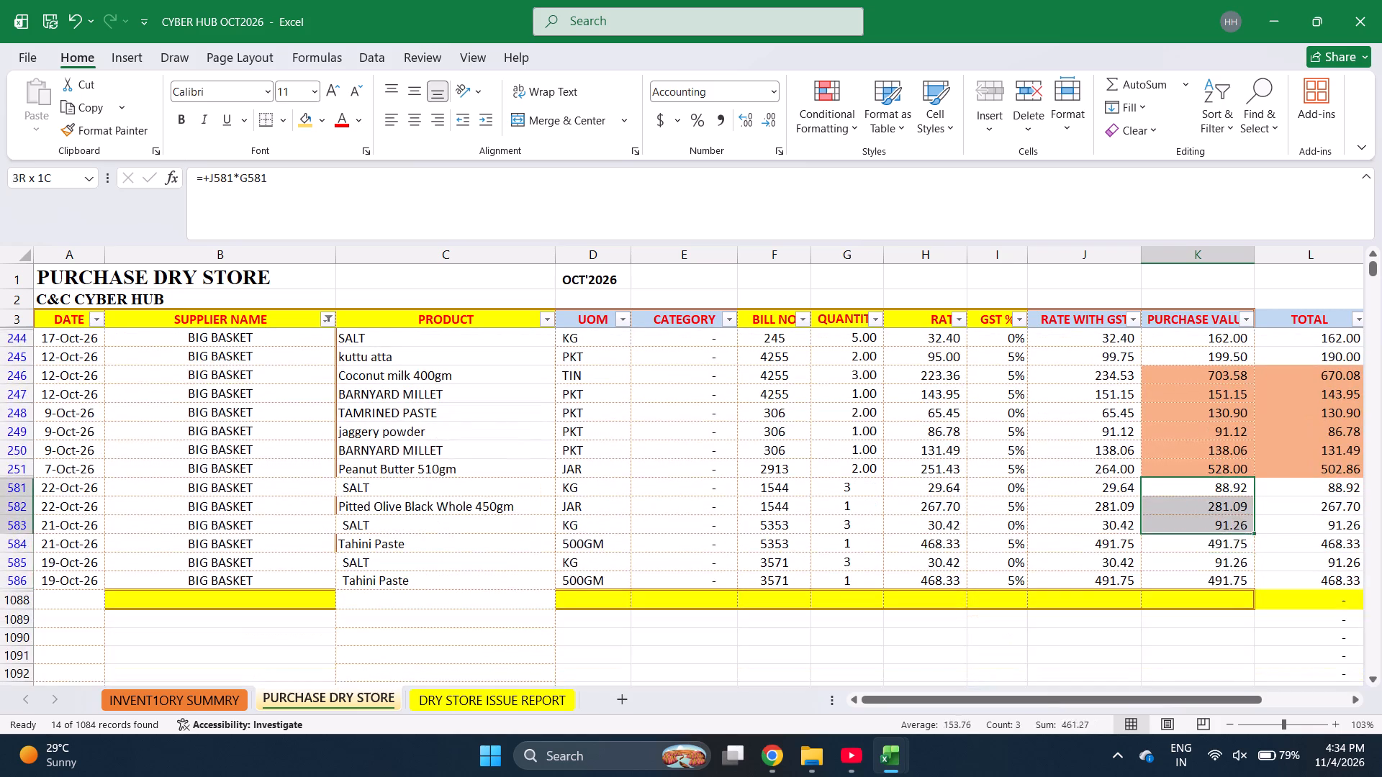
key(shift+Up)
key(shift+Up)
key(Up)
key(Up)
key(Up)
key(Up)
key(Up)
key(Up)
key(Up)
key(Up)
key(Up)
key(Down)
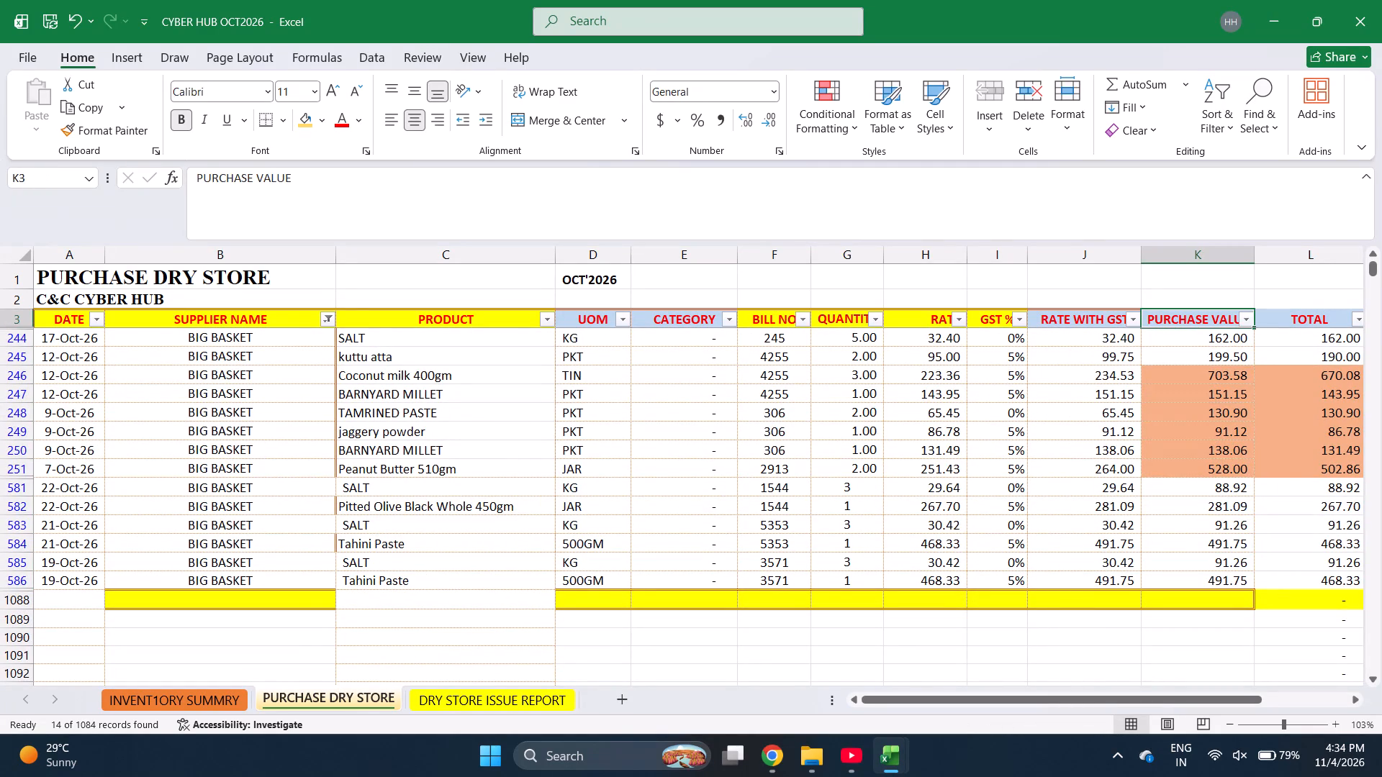
key(ctrl+shift+Down)
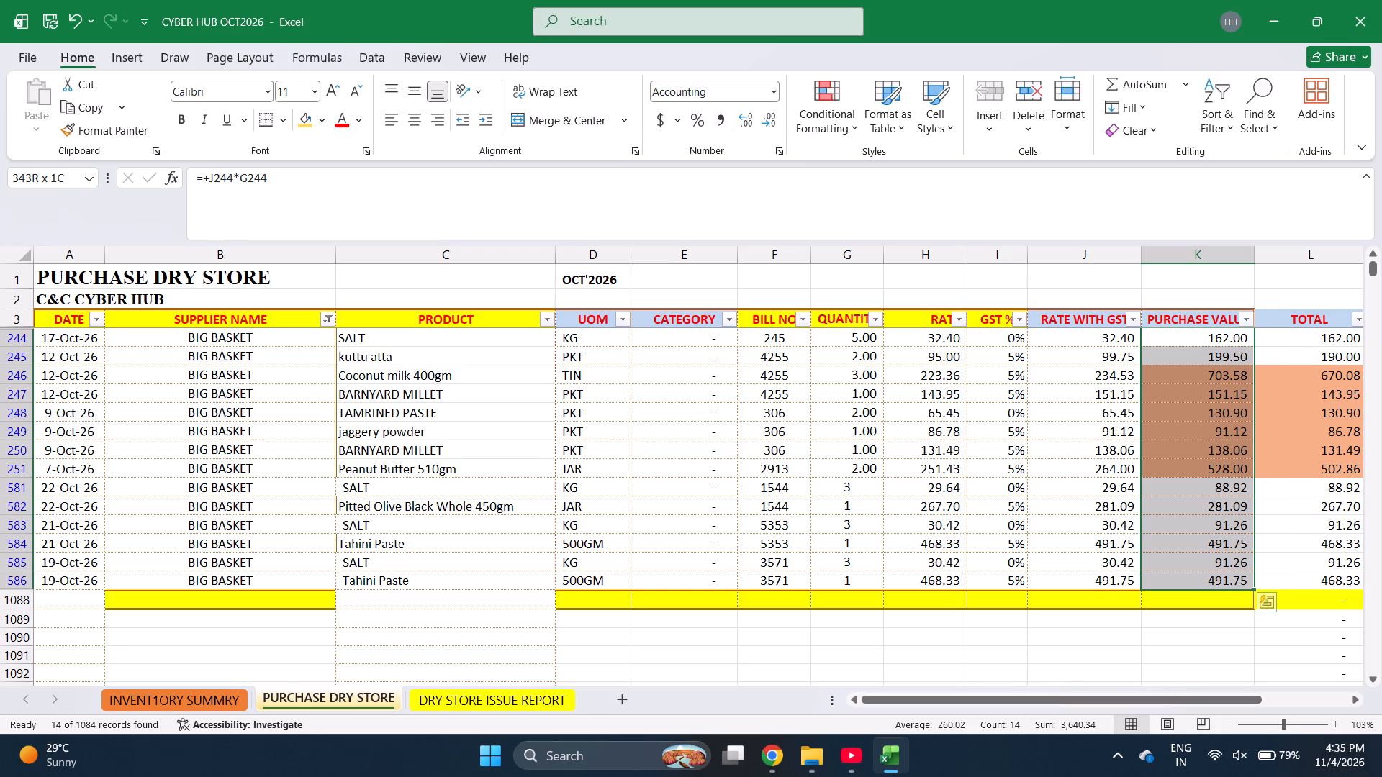
Check the combined purchase value of BIG BASKET bill 4255, covering kuttu atta, coconut milk and barnyard millet.
click(1222, 361)
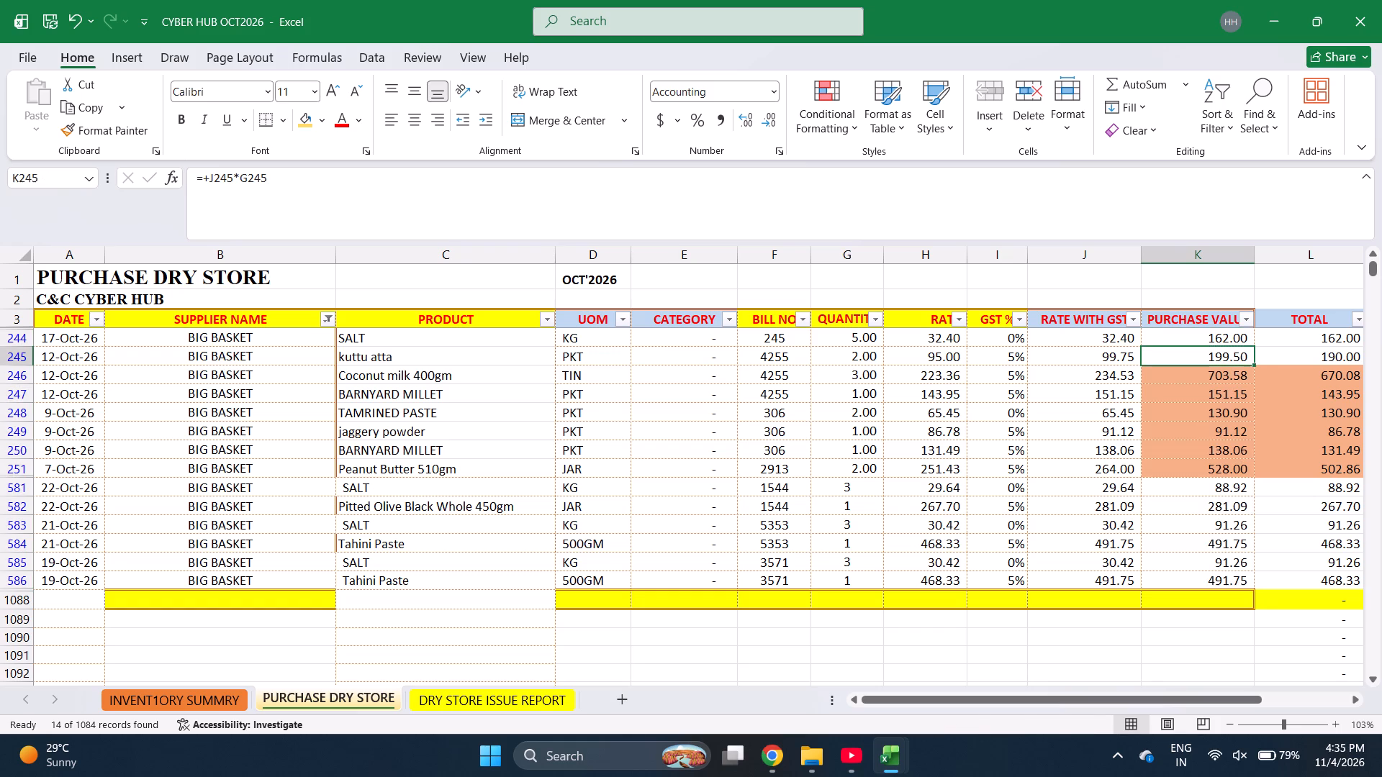
key(shift+Down)
key(shift+Down)
key(shift+Down)
key(shift+Down)
key(shift+Down)
key(shift+Down)
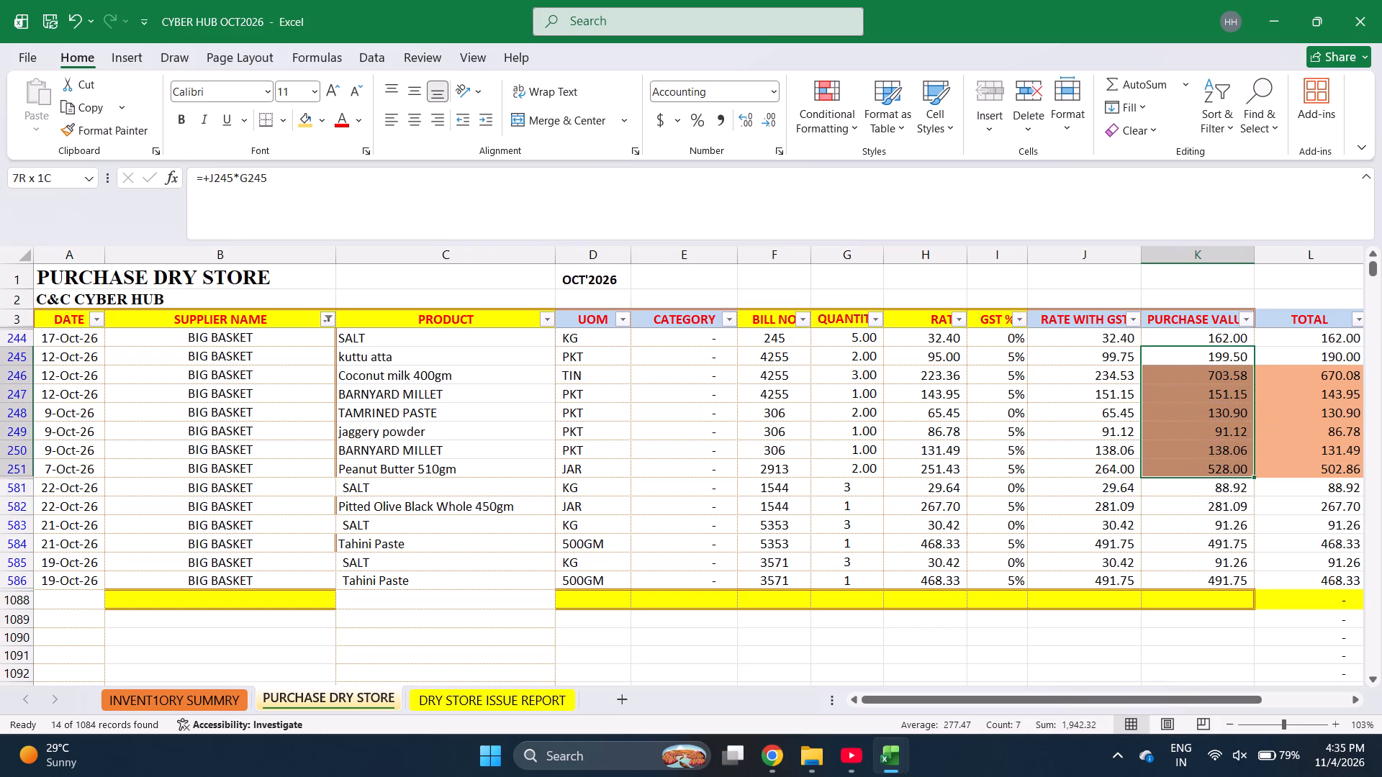
key(shift+Up)
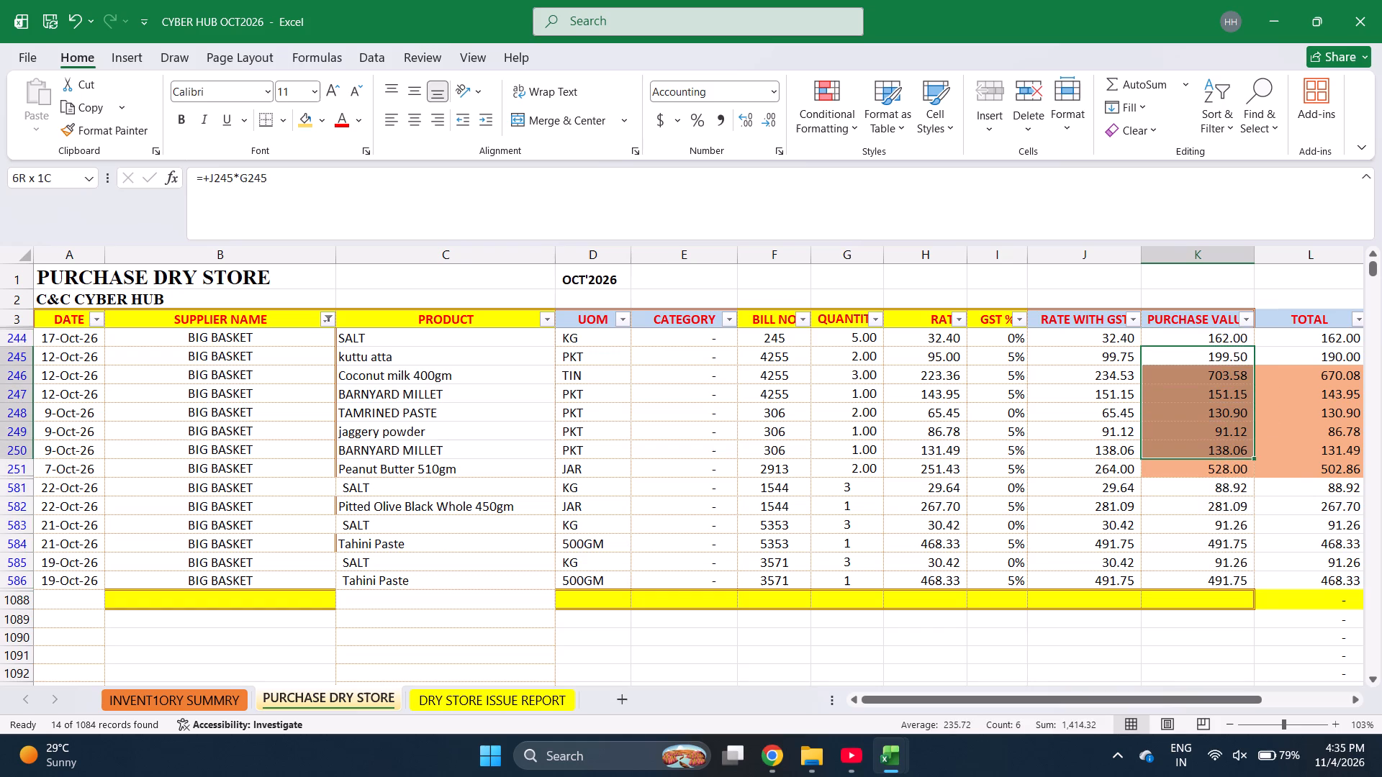
key(shift+Up)
key(shift+Up)
key(shift+Up)
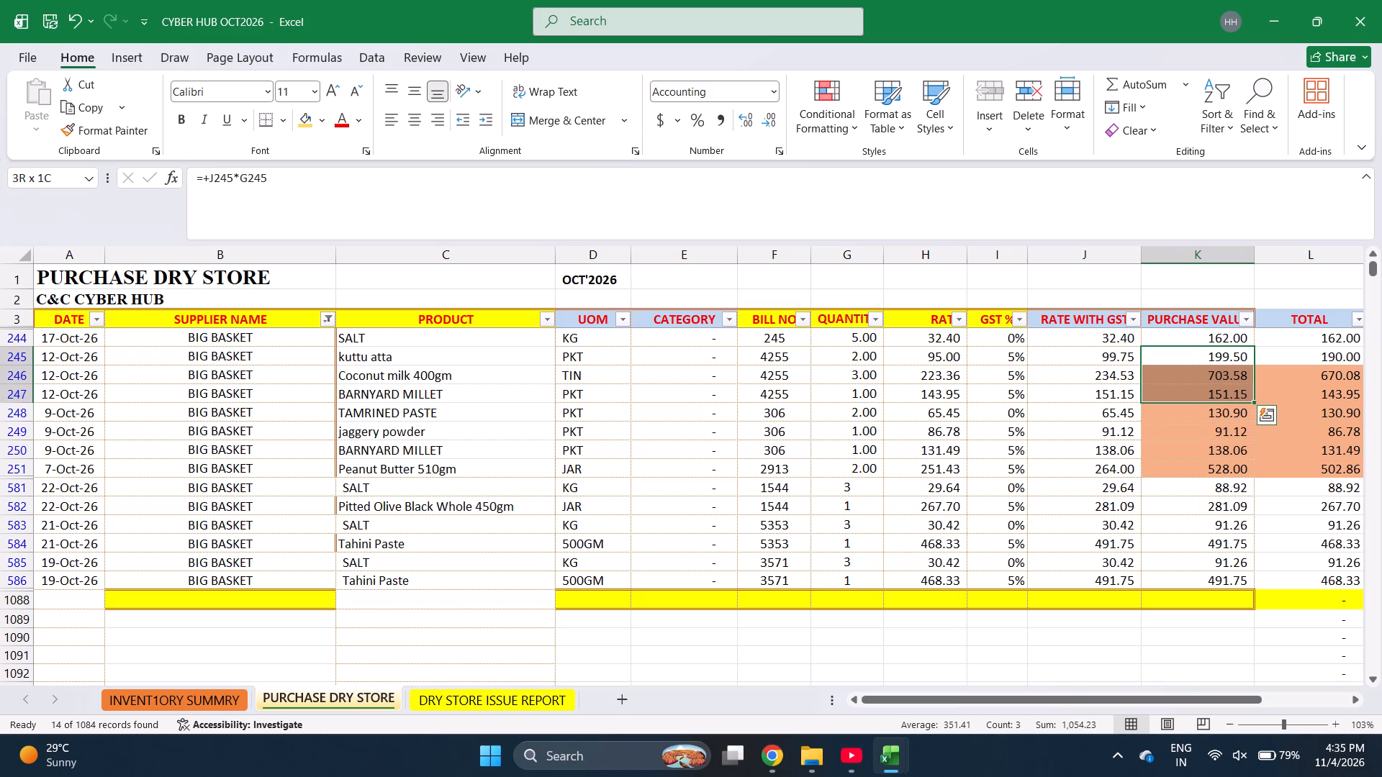
Check the combined purchase value of BIG BASKET bill 306, rows 248 to 250.
key(Down)
key(Down)
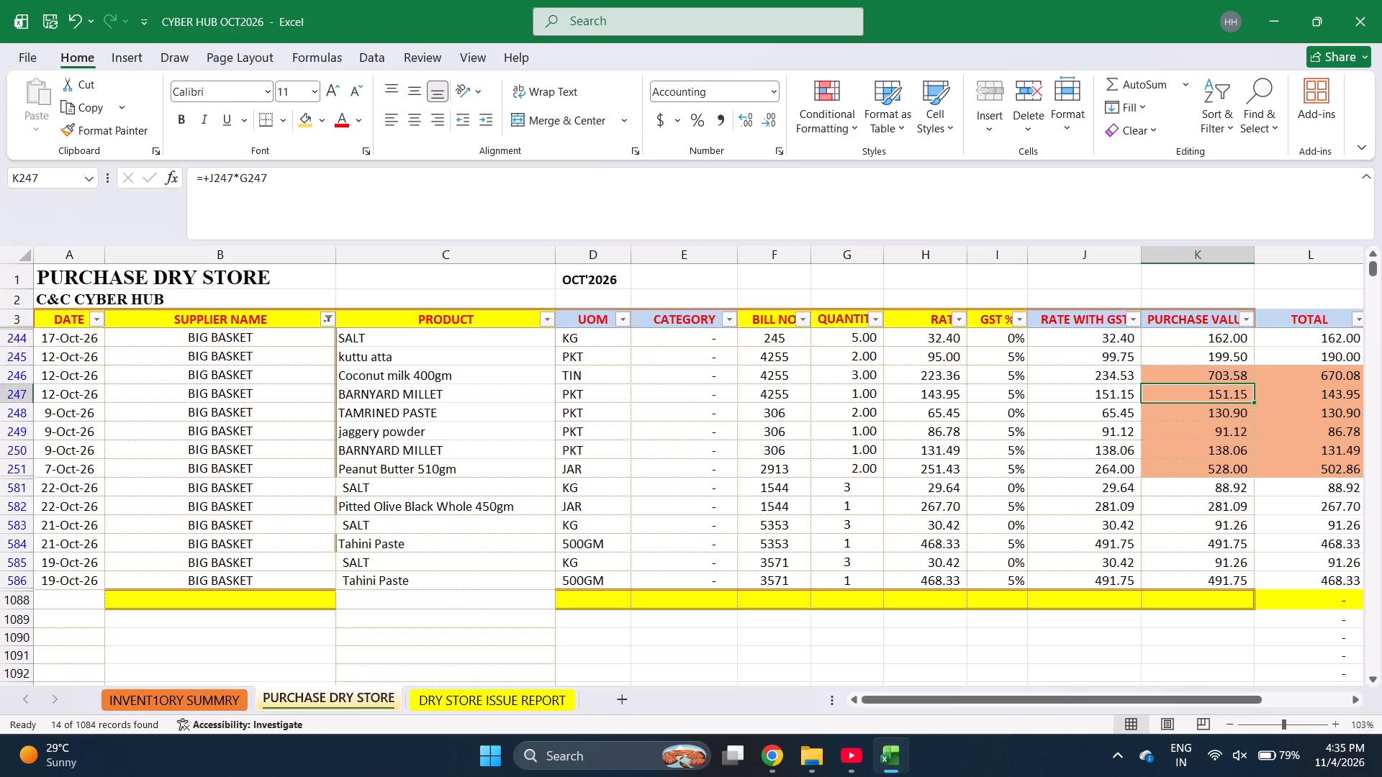
key(Down)
key(shift+Down)
key(shift+Down)
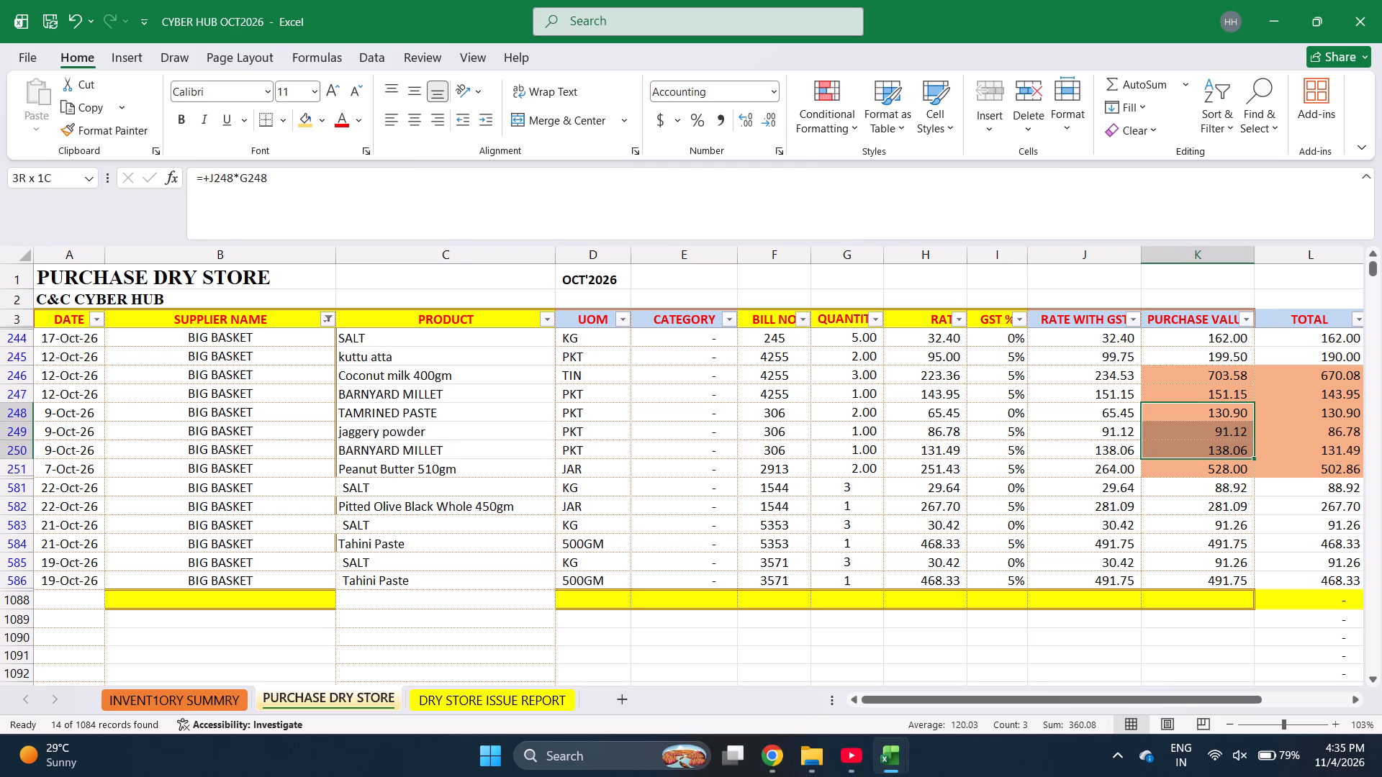
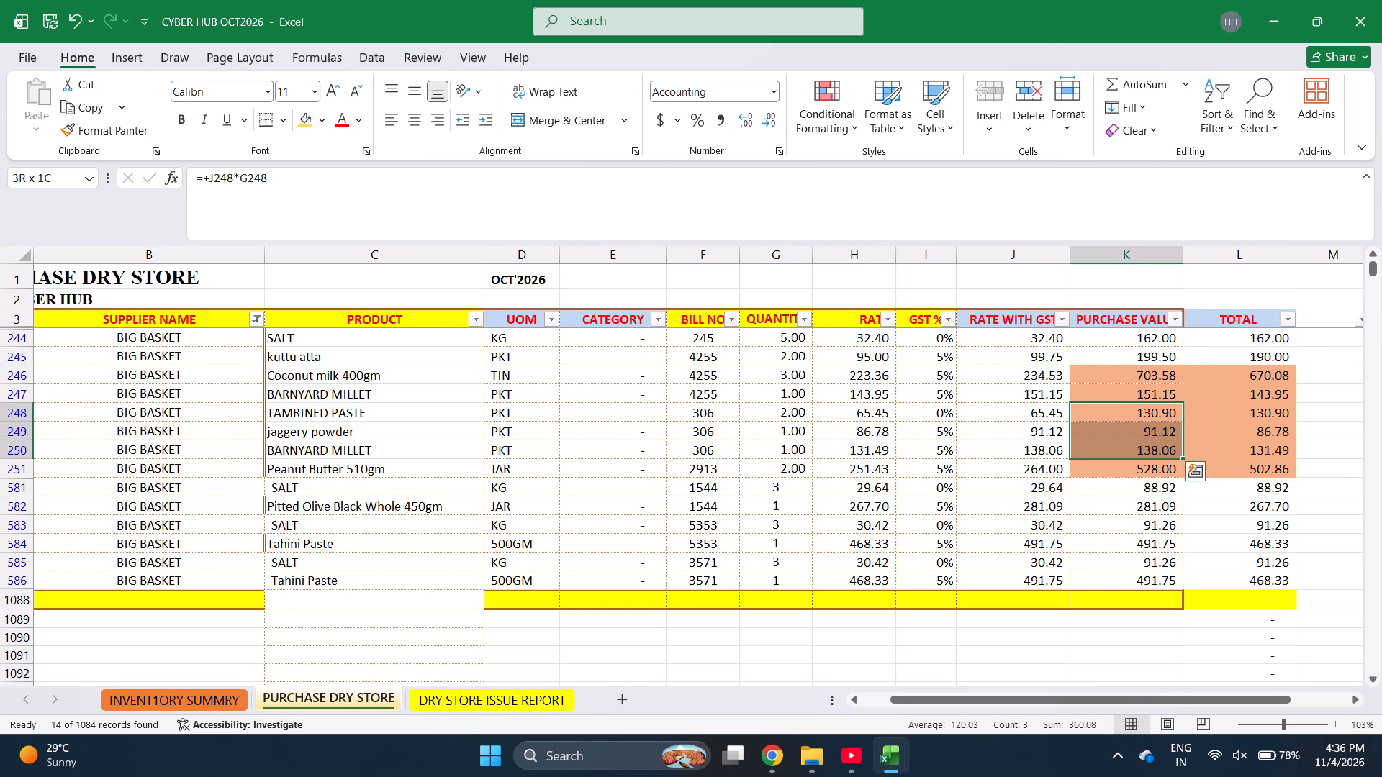
Check the purchase value of BIG BASKET bill 2913, the Peanut Butter 510gm entry in row 251.
scroll(1130, 468, right, 1)
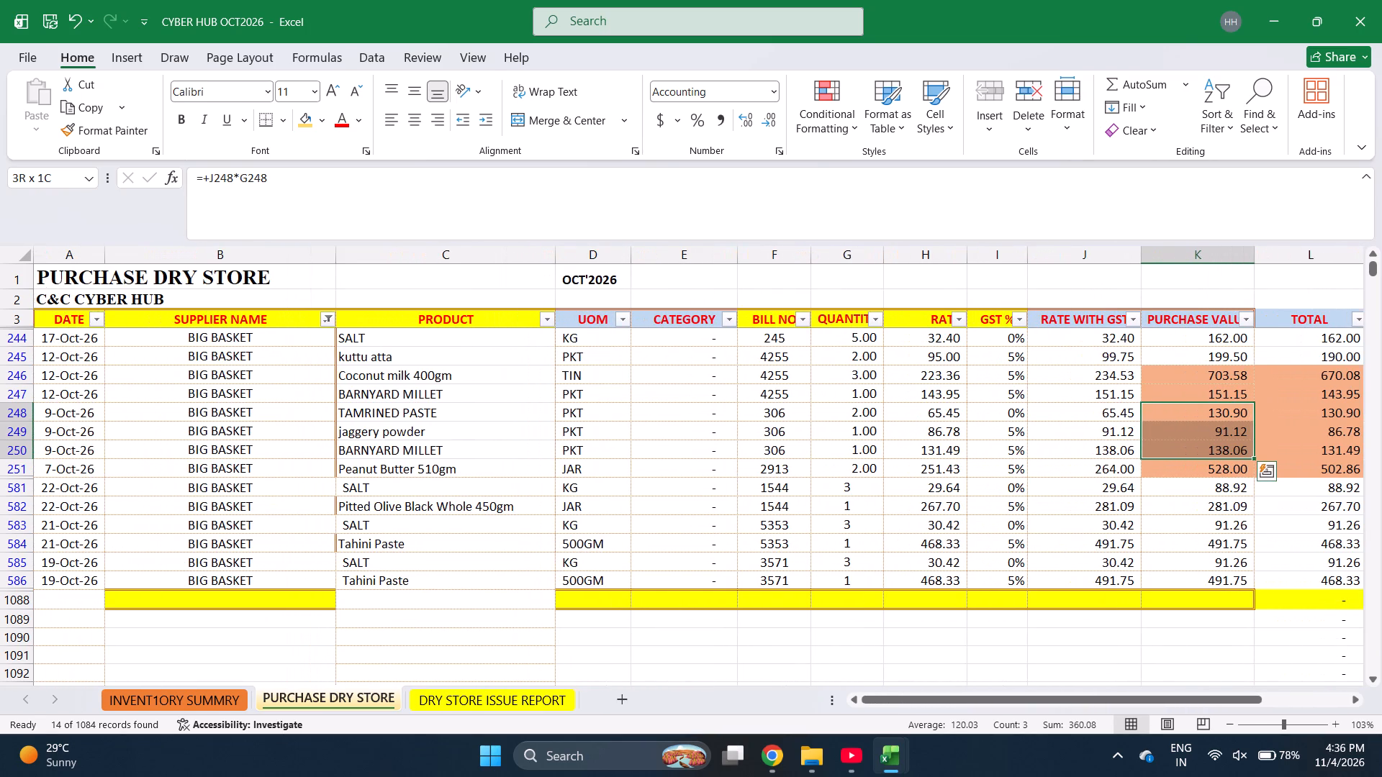
click(1176, 473)
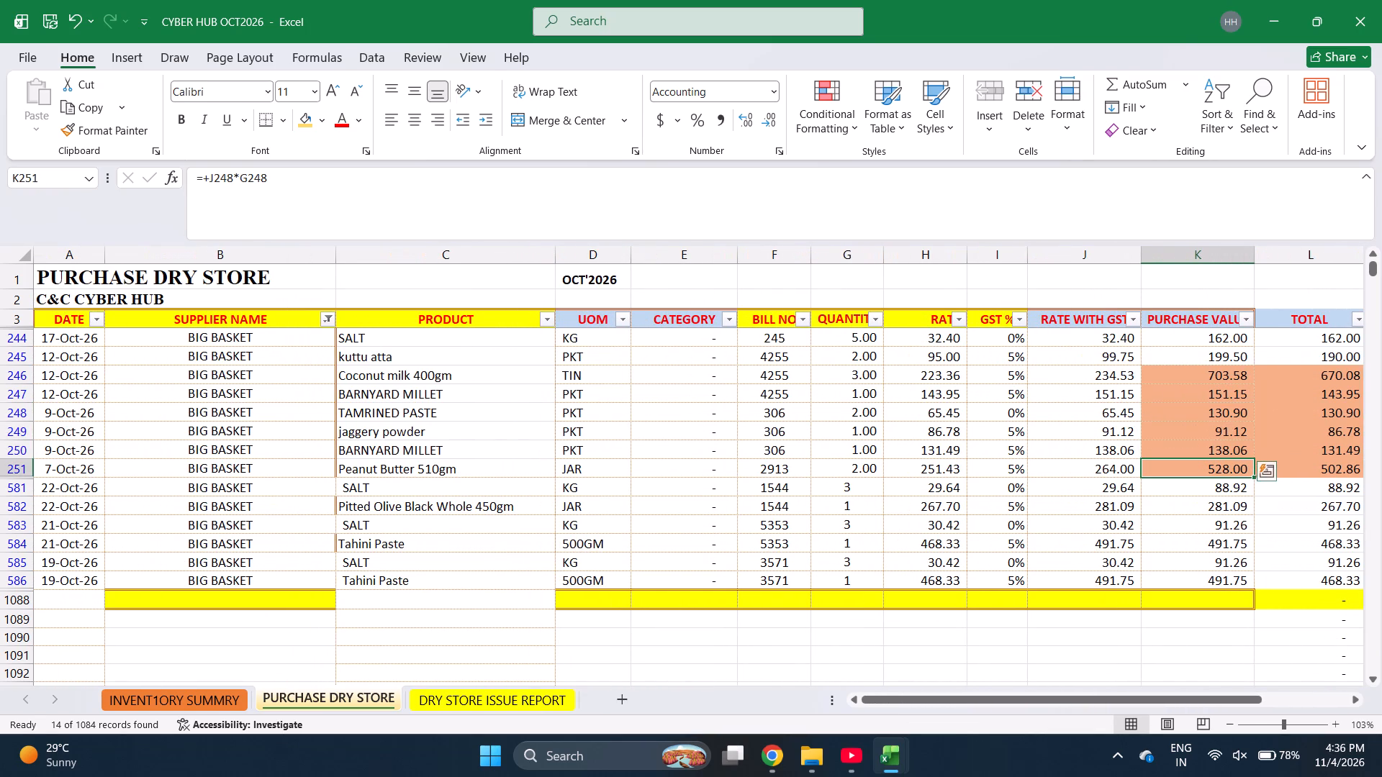
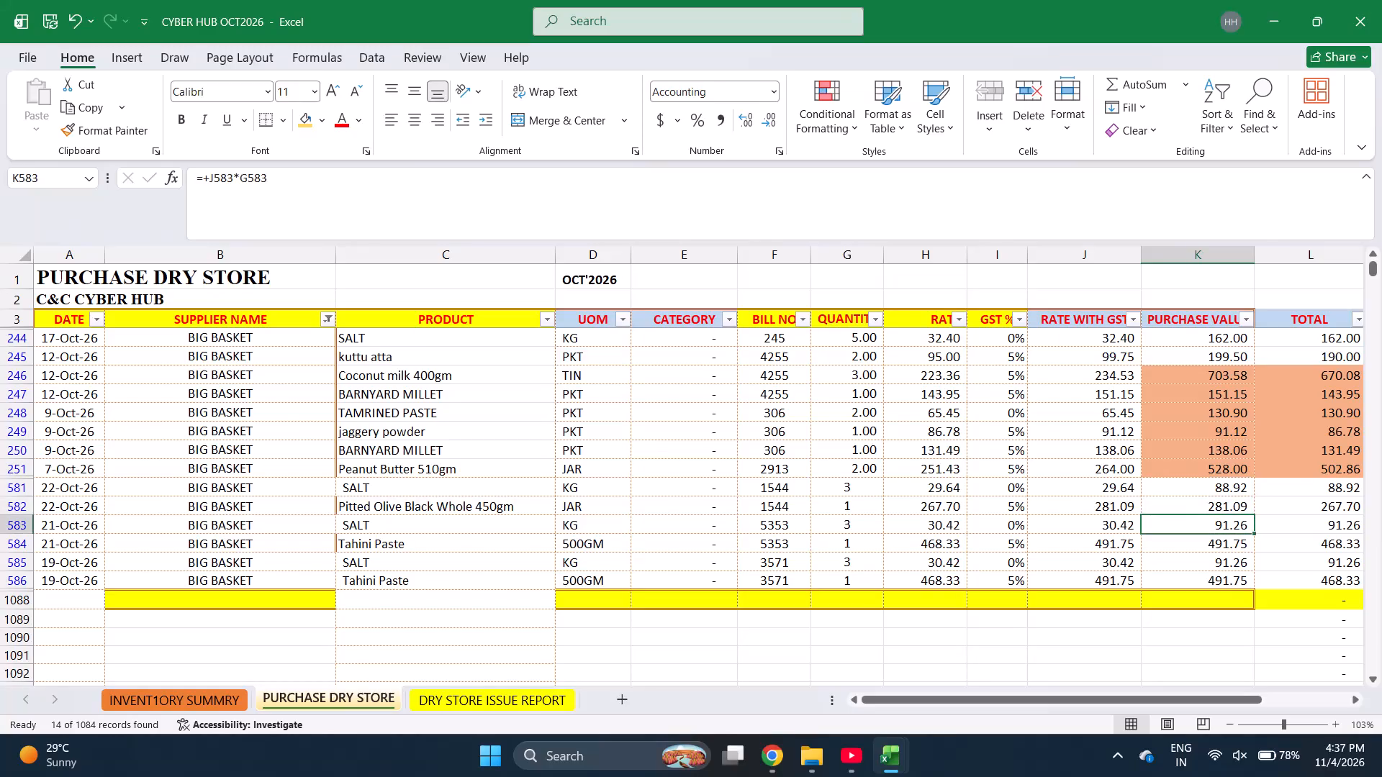
Check the purchase value sum of each BIG BASKET bill in rows 581 to 586: bills 1544, 5353 and 3571, one at a time.
key(Up)
key(shift+Down)
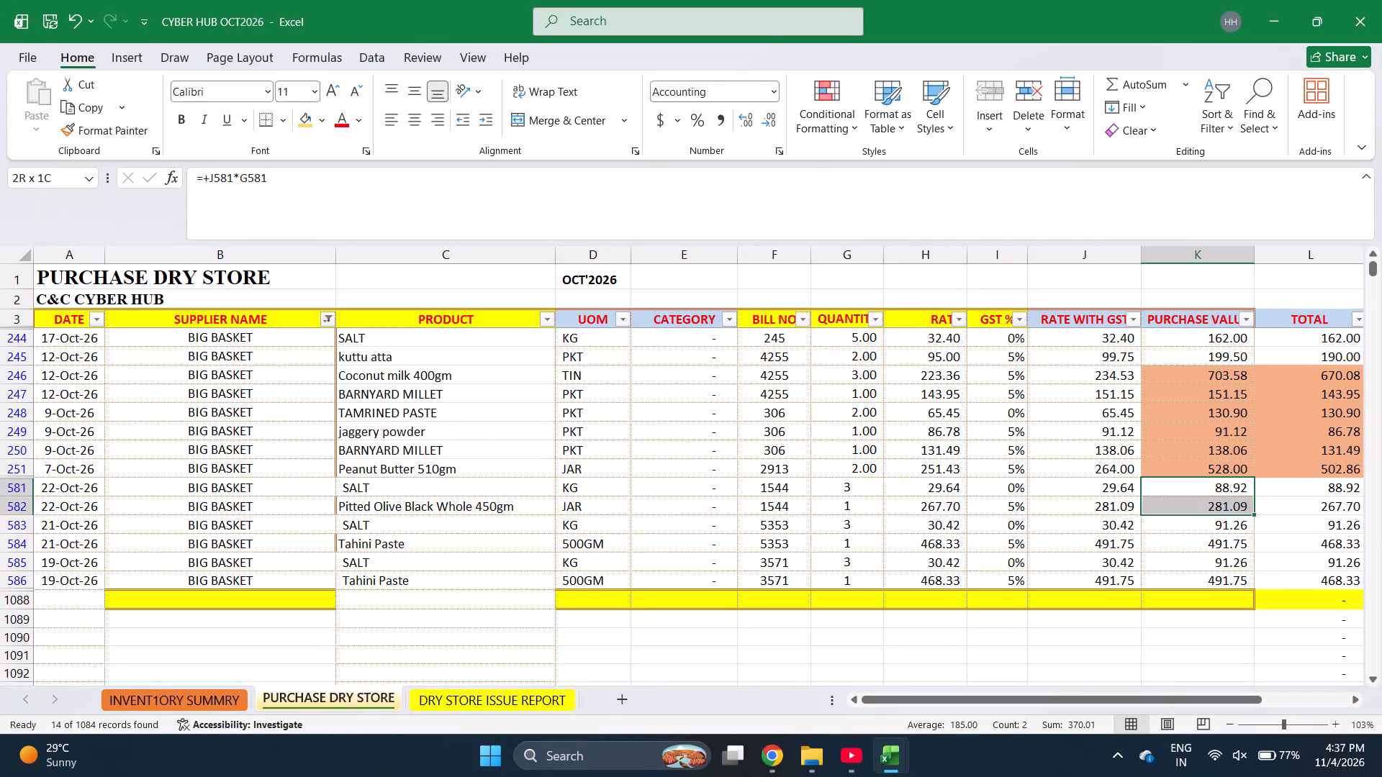
key(Down)
key(Down)
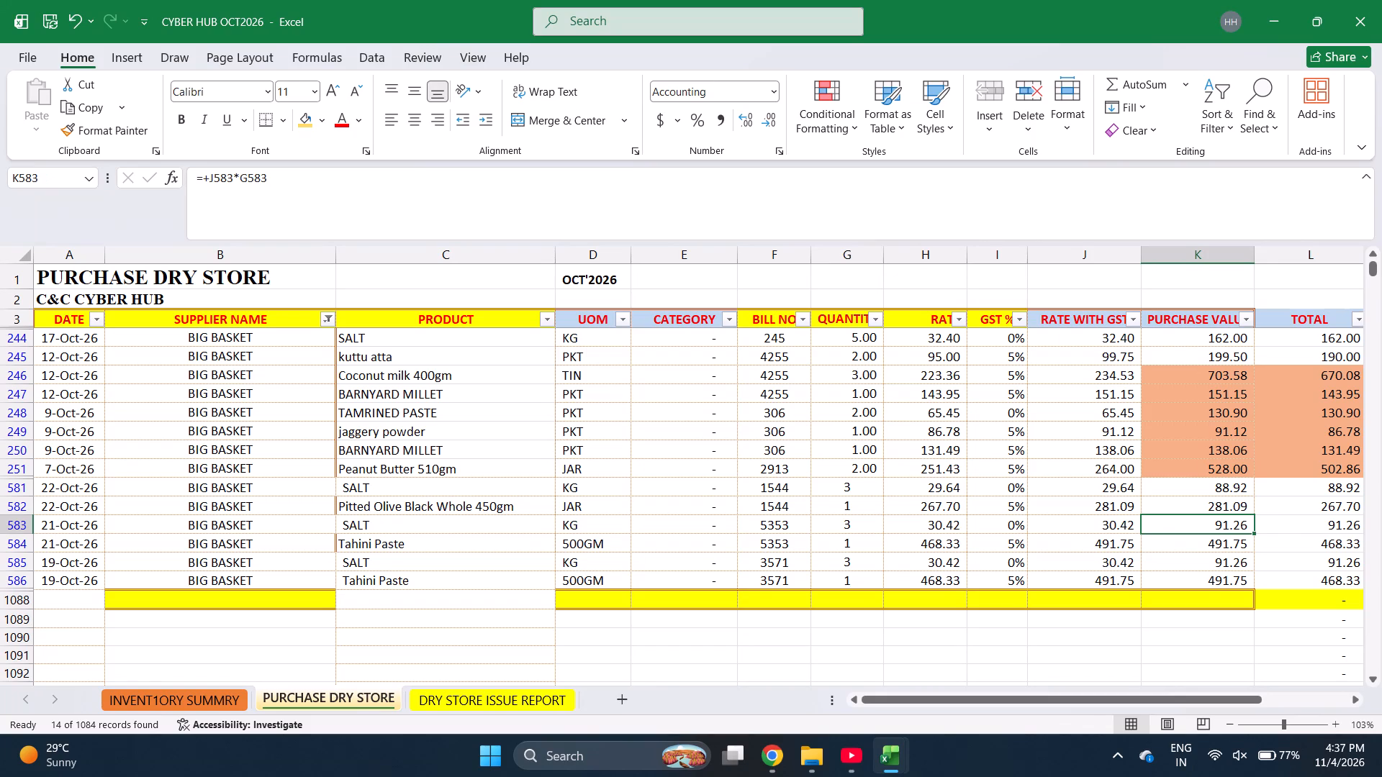
key(shift+Down)
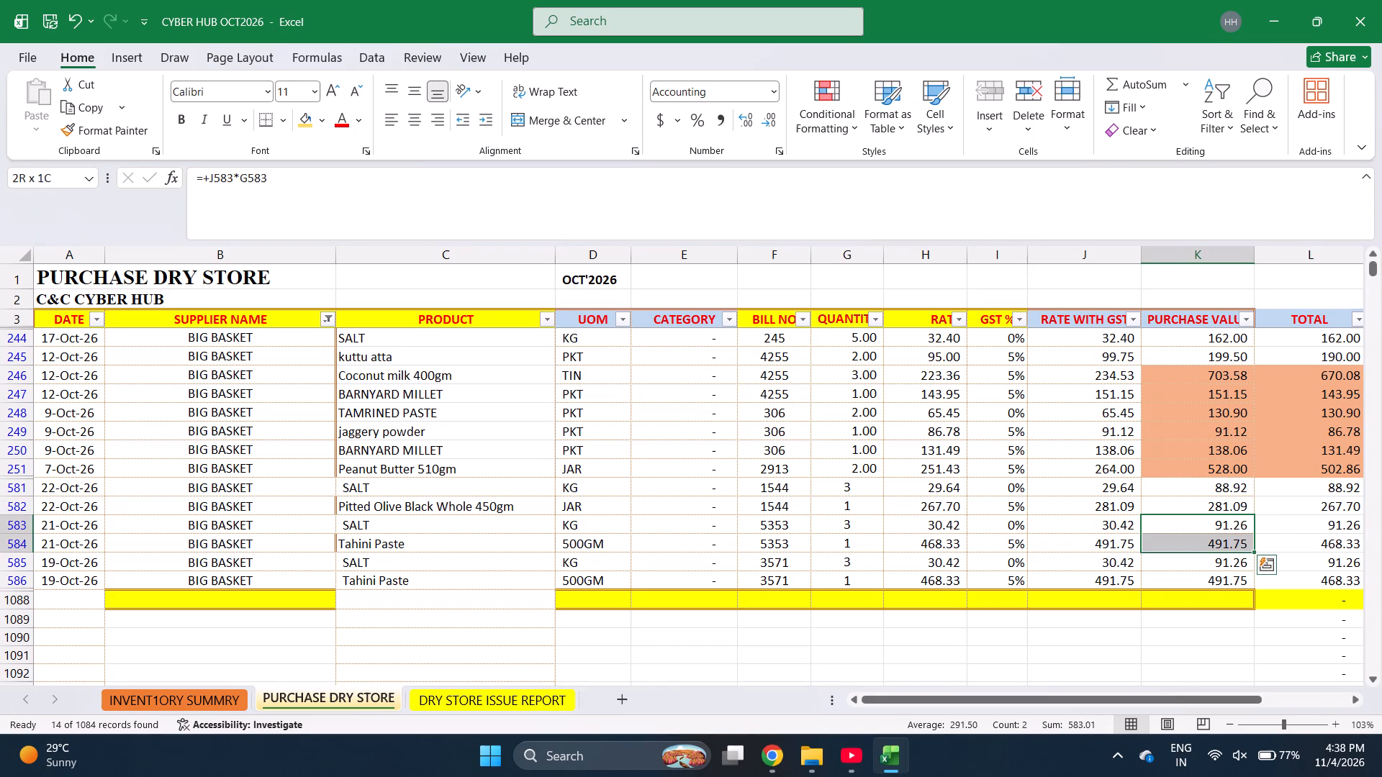
key(Down)
key(Down)
key(shift+Down)
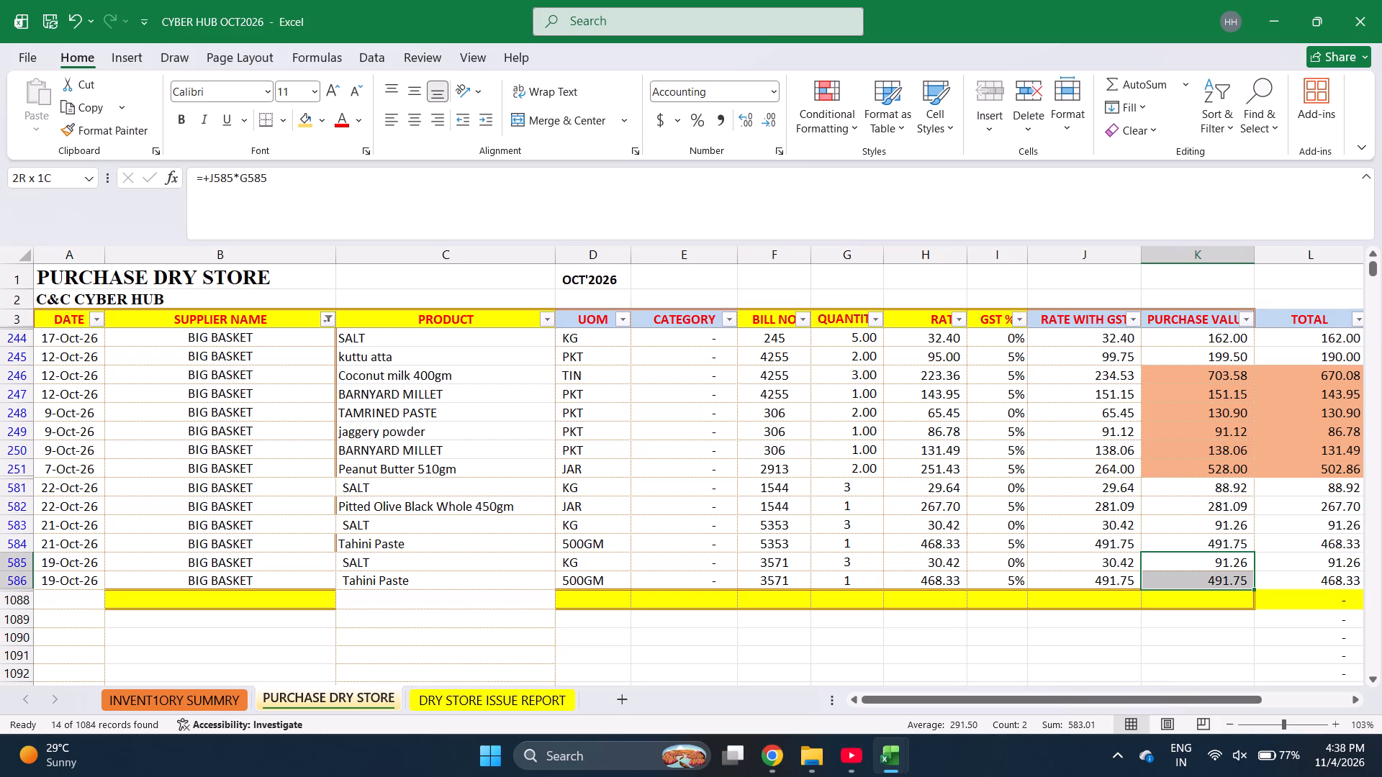
Check the overall purchase value sum for all filtered BIG BASKET entries, from row 244 through row 586.
key(shift+Up)
key(shift+Up)
key(shift+Up)
key(Up)
key(Up)
key(Up)
key(ctrl+Up)
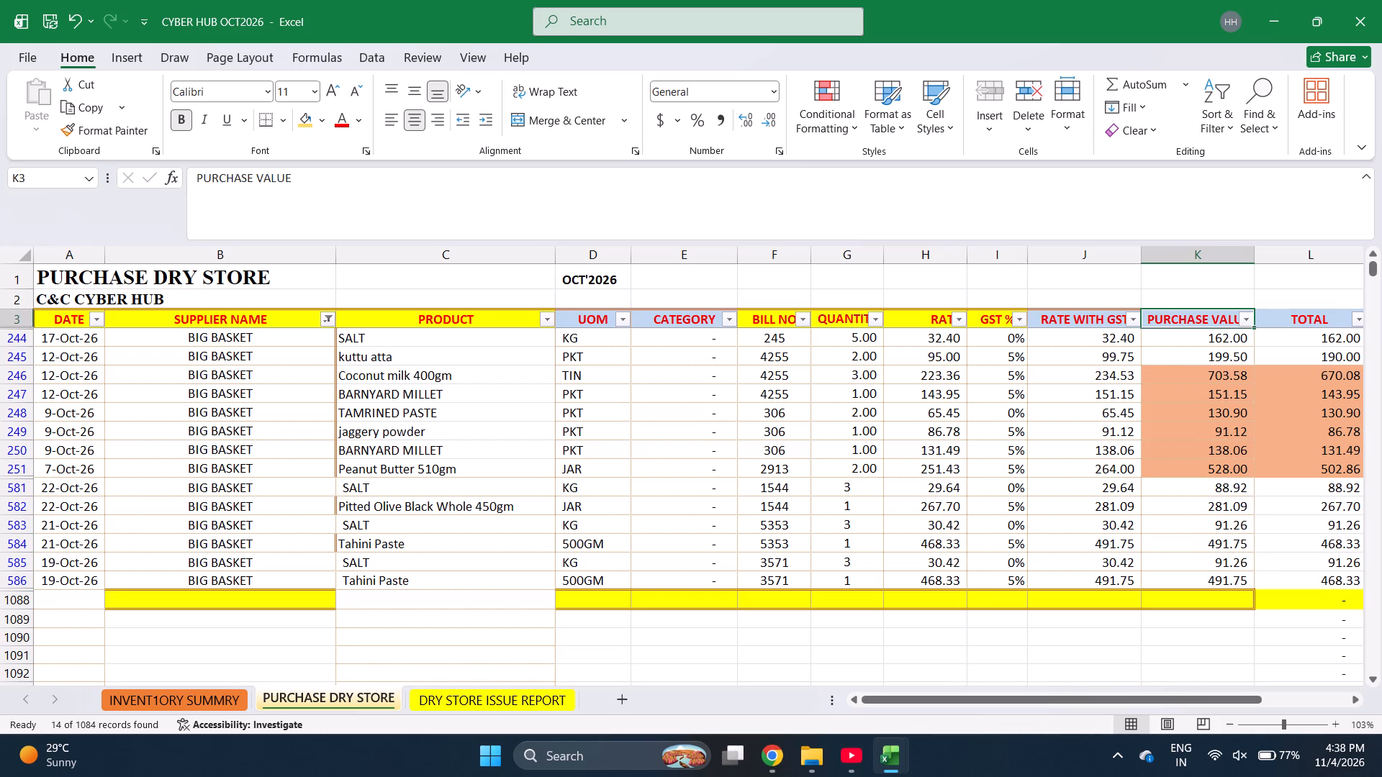
key(Down)
key(ctrl+shift+Down)
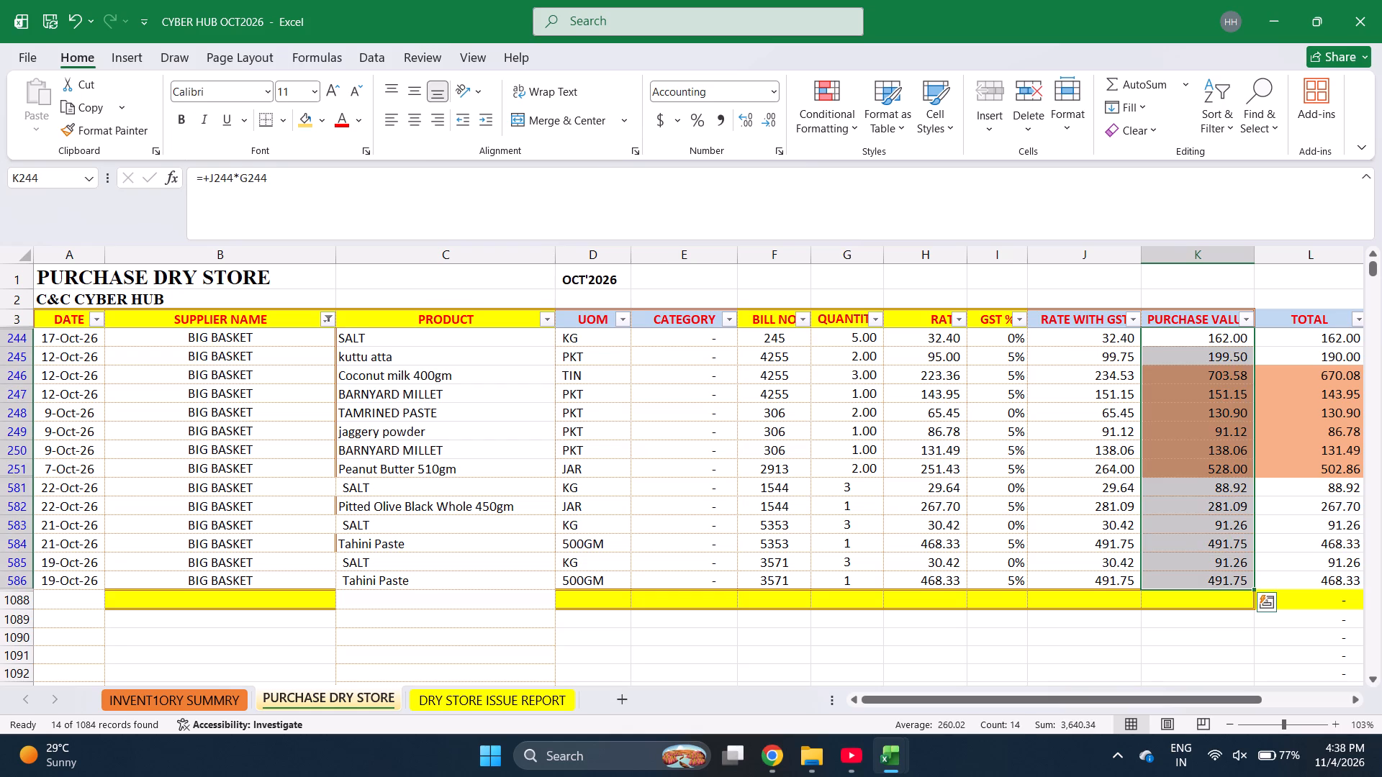
scroll(1204, 457, up, 1)
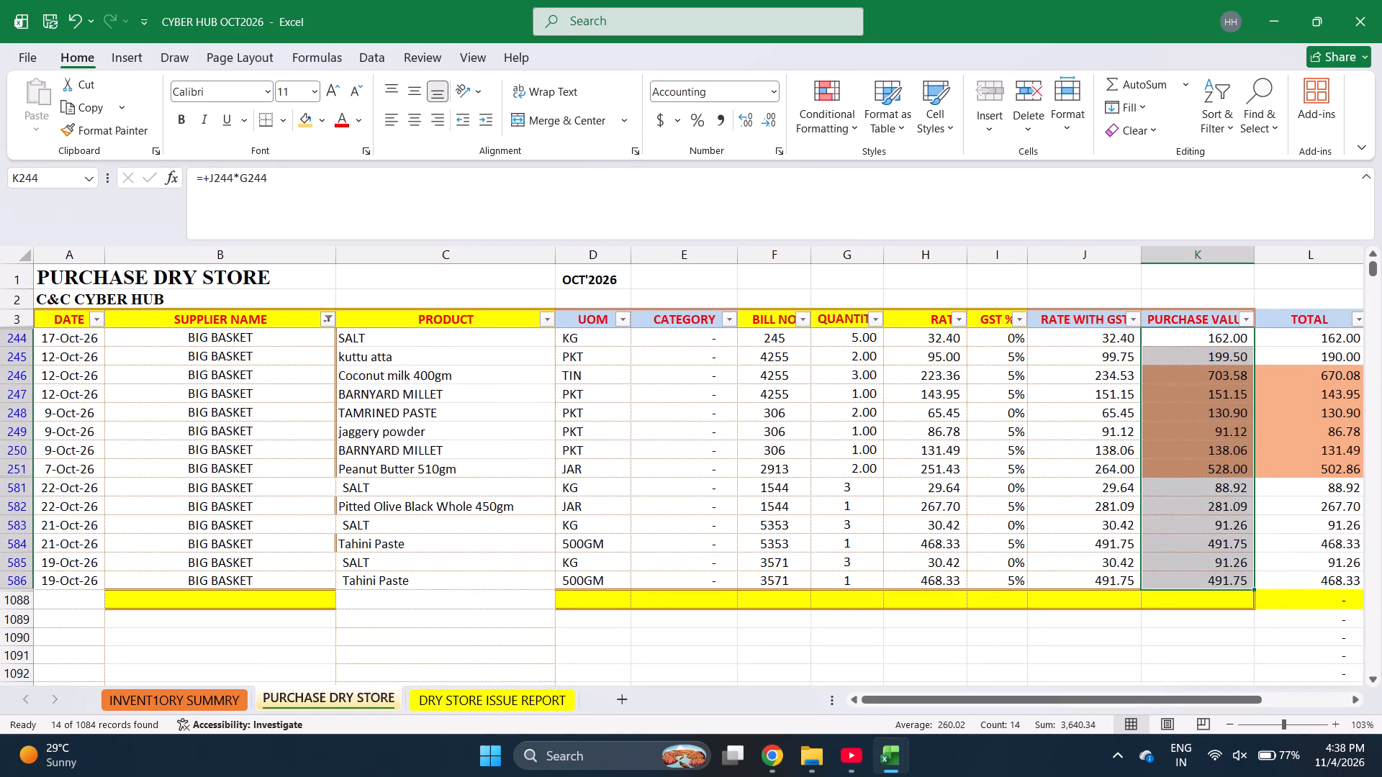
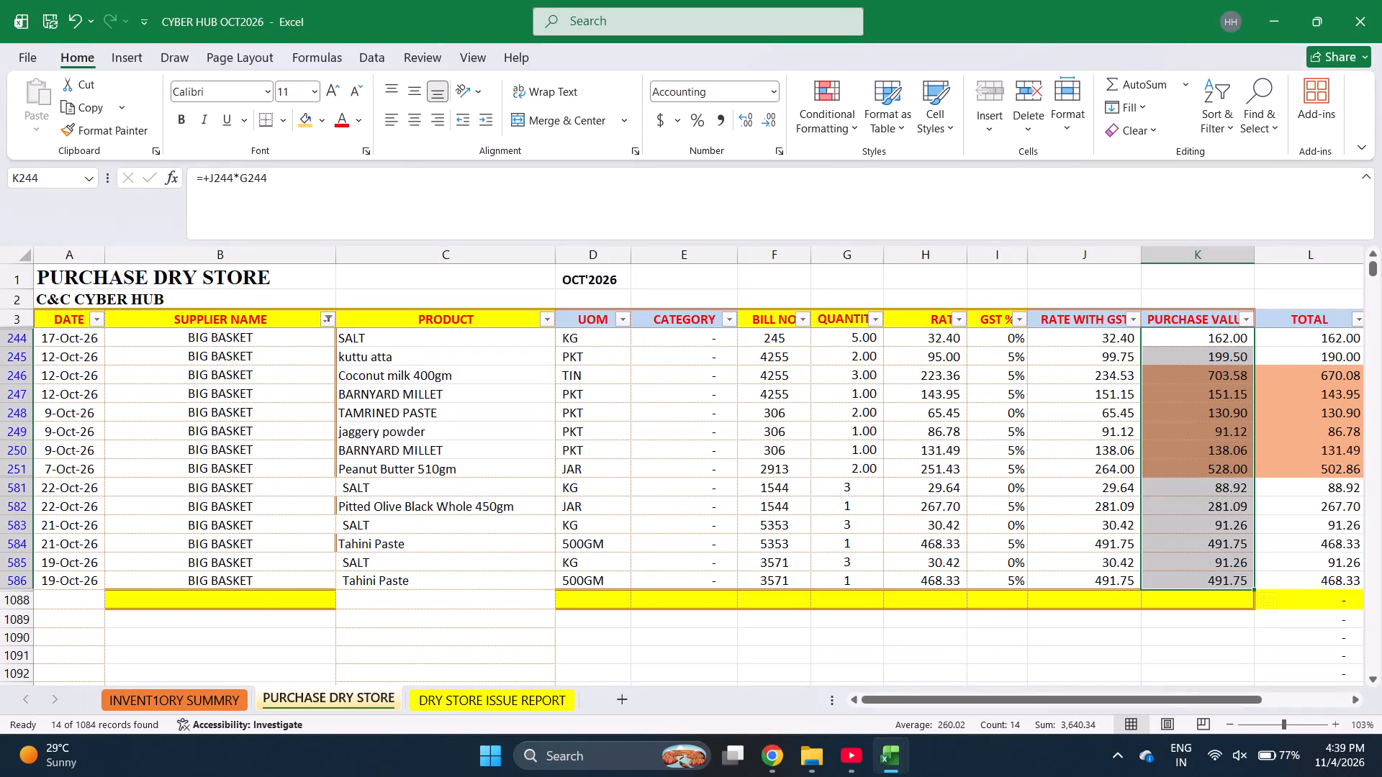
Change the supplier name of the 7-Oct-26 Peanut Butter 510gm entry in row 251 to ZEPTO.
click(202, 474)
text(ZEPTO)
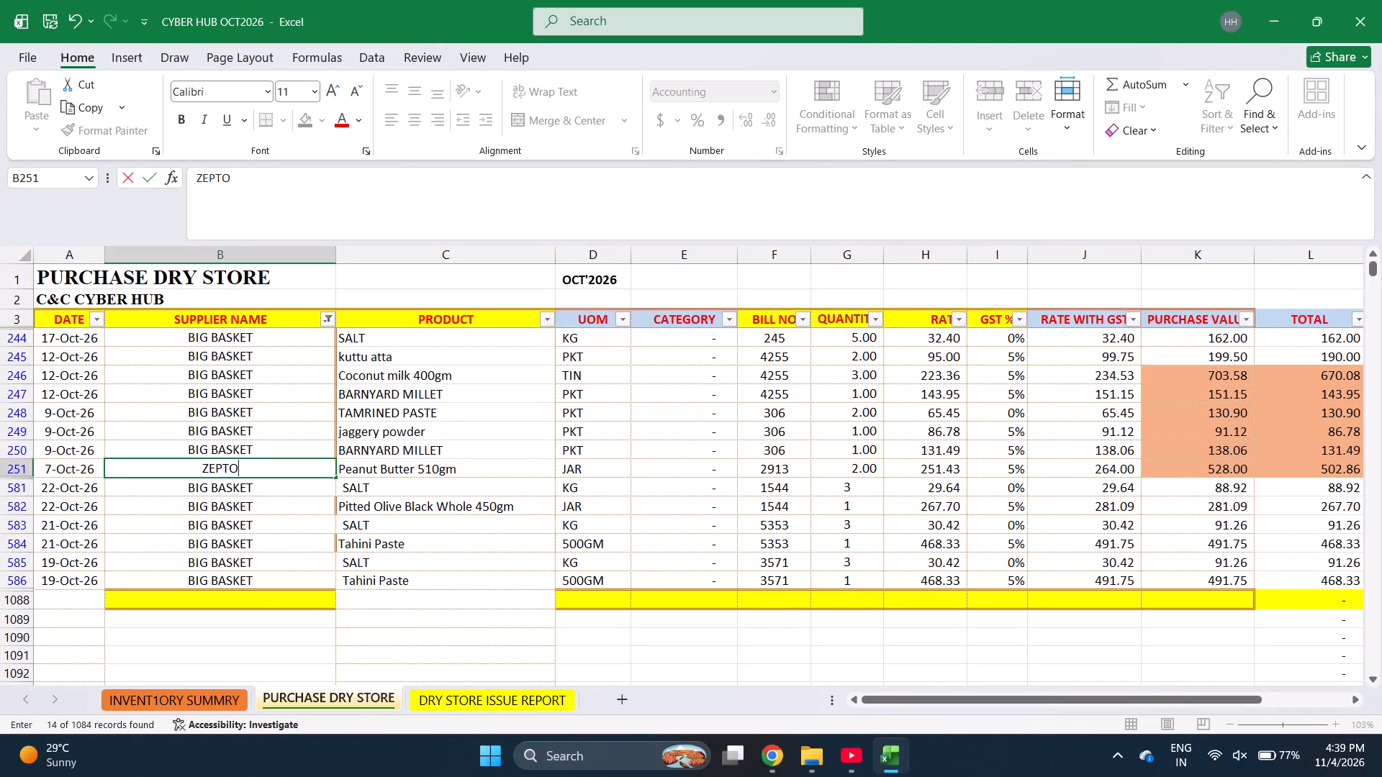
key(Return)
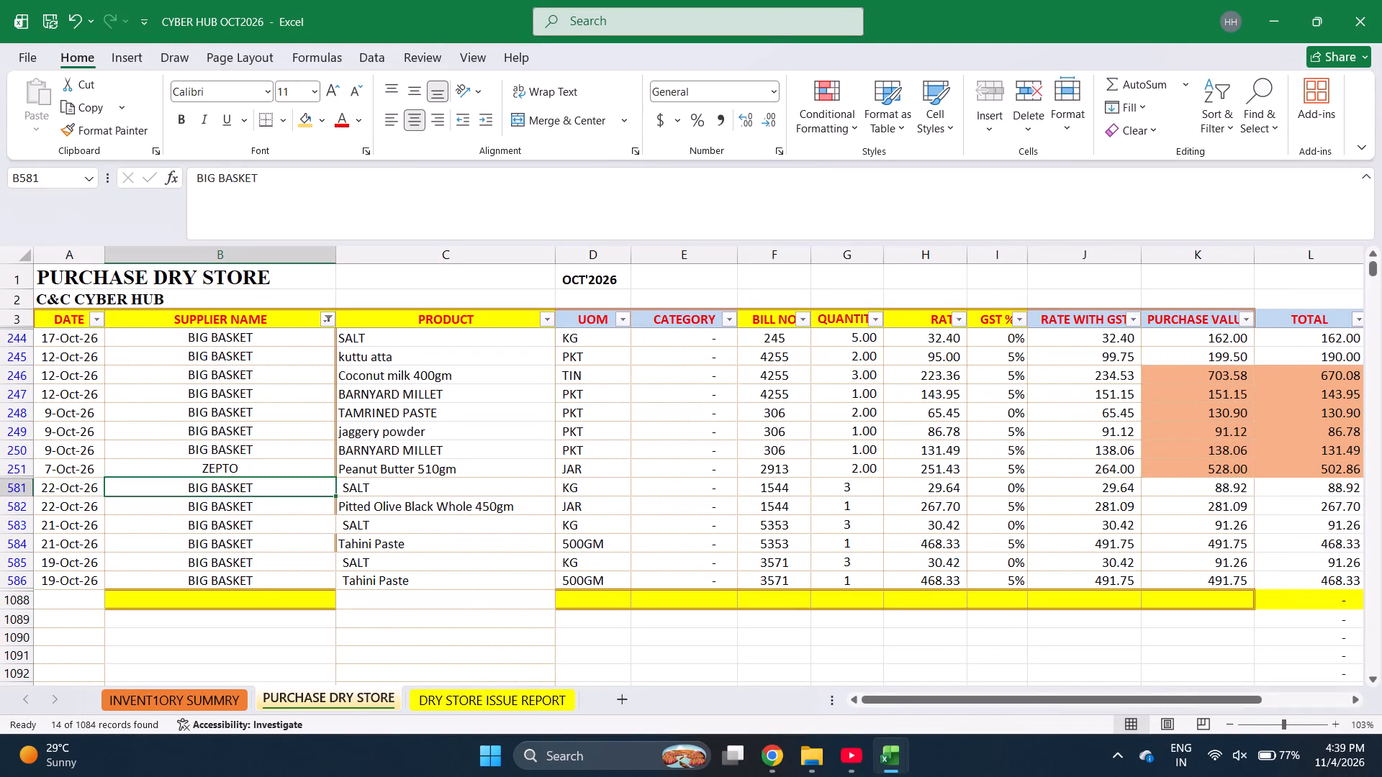
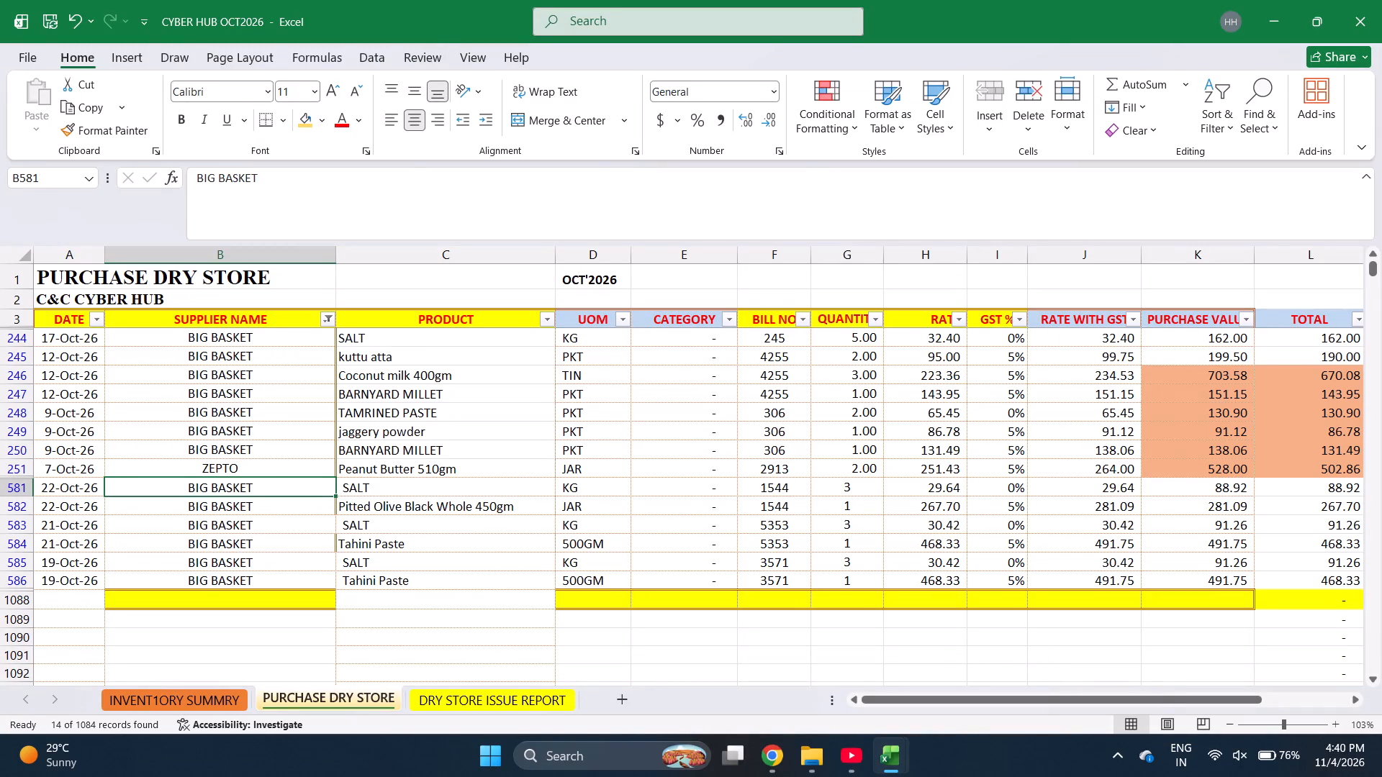
Filter the SUPPLIER NAME column of the purchase dry store sheet by searching for BLINK.
click(328, 318)
key(e)
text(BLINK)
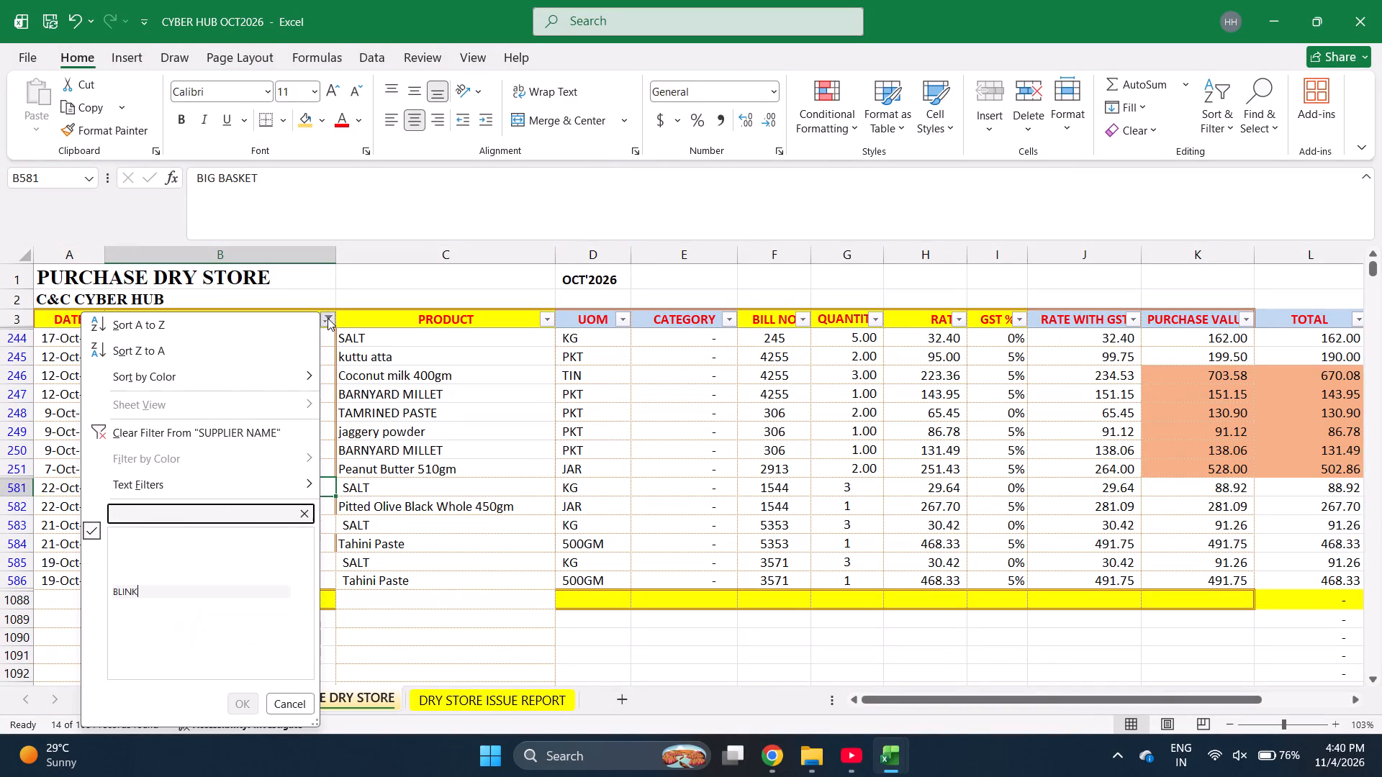
Apply the BLINK search as the filter on the SUPPLIER NAME column.
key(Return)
Check the overall purchase value sum for all filtered BLINKIT entries, from row 31 through row 892.
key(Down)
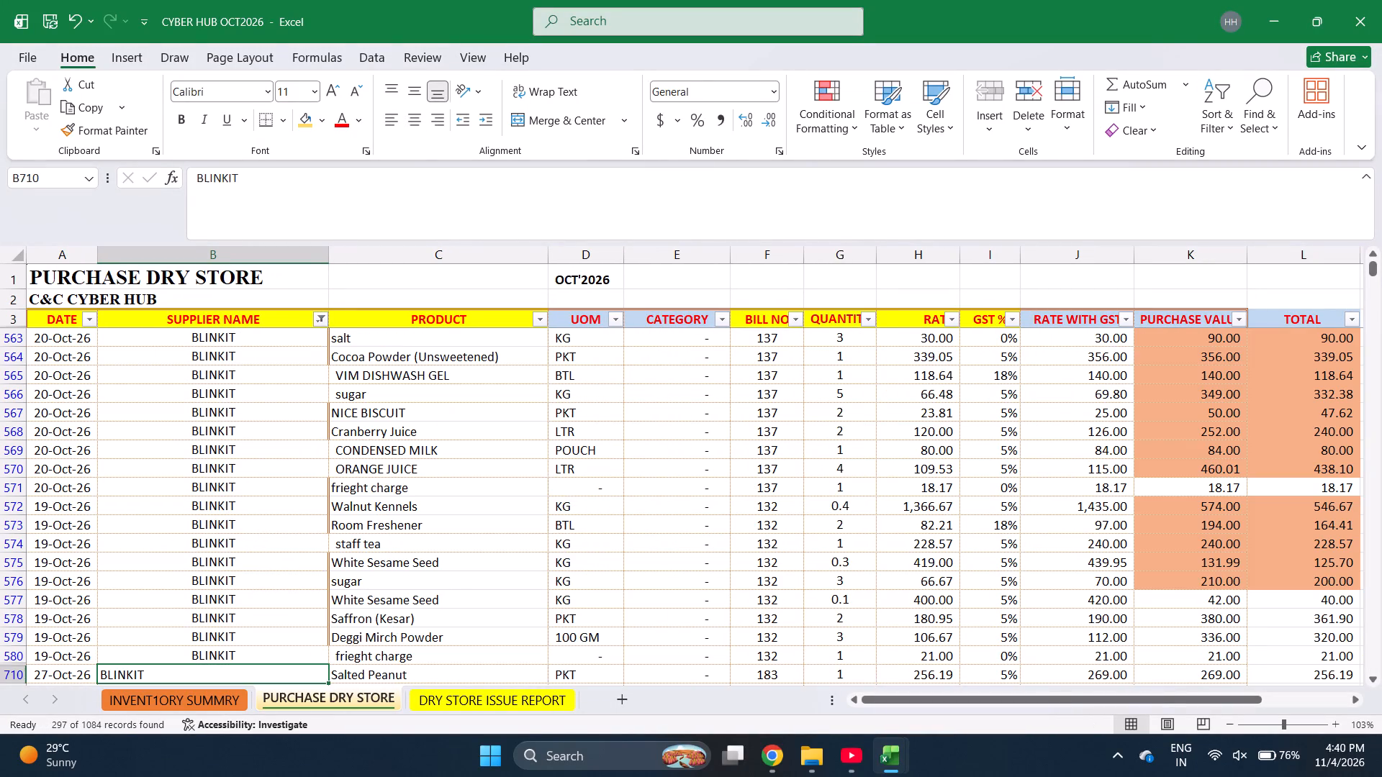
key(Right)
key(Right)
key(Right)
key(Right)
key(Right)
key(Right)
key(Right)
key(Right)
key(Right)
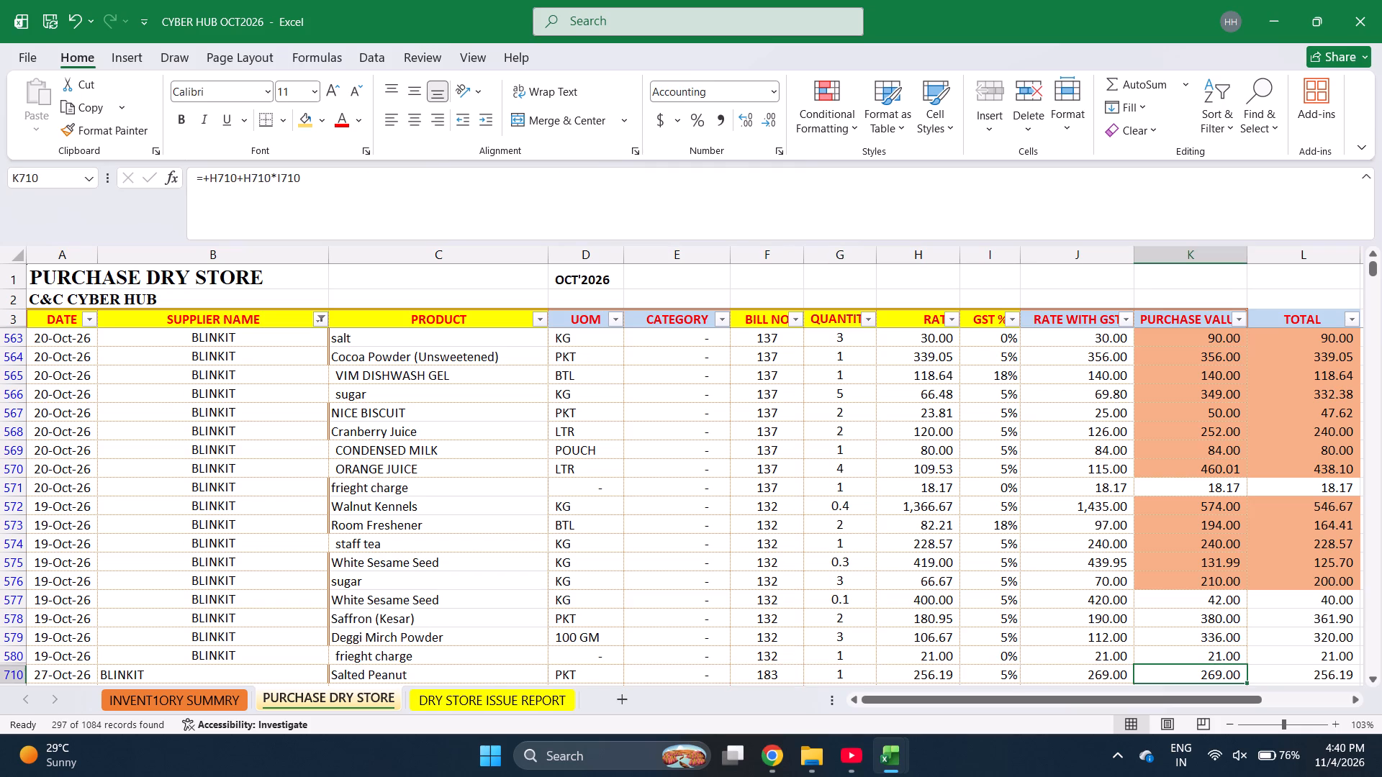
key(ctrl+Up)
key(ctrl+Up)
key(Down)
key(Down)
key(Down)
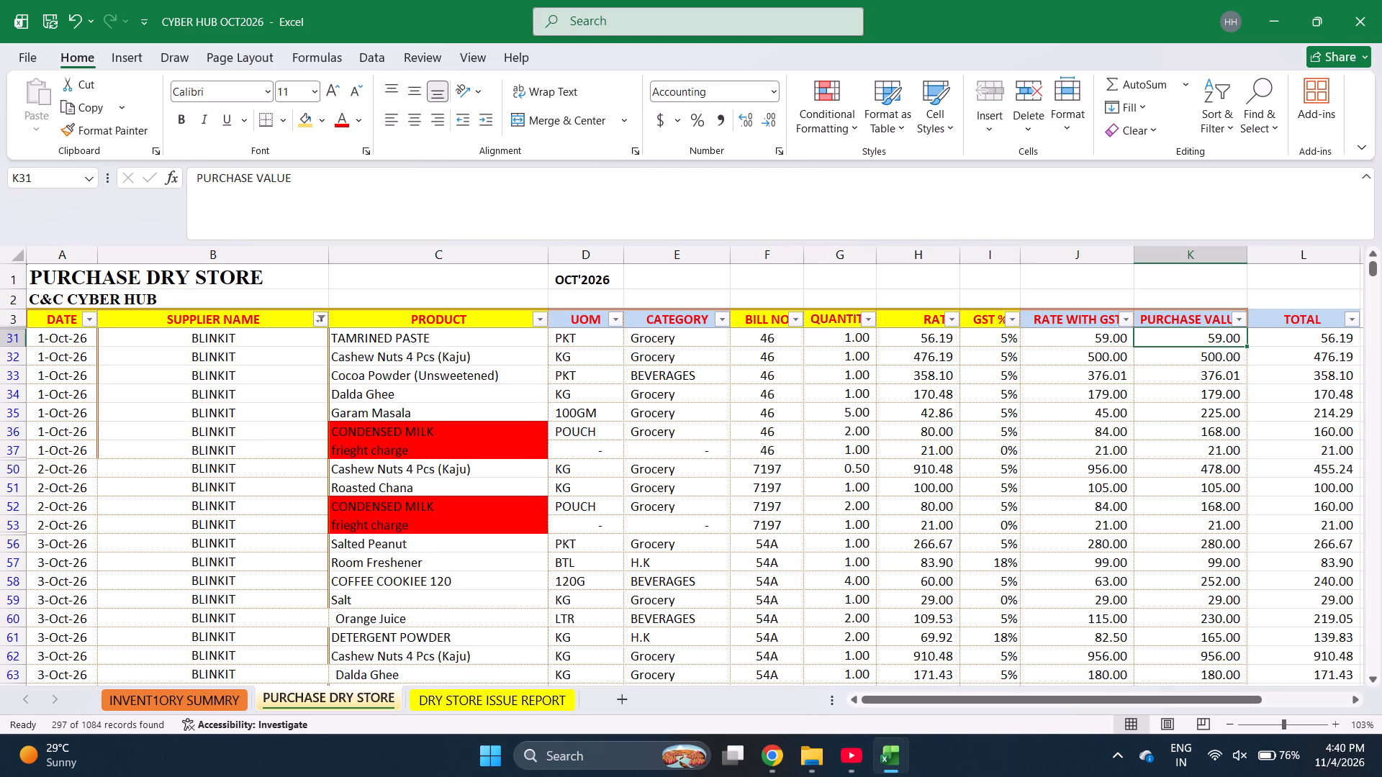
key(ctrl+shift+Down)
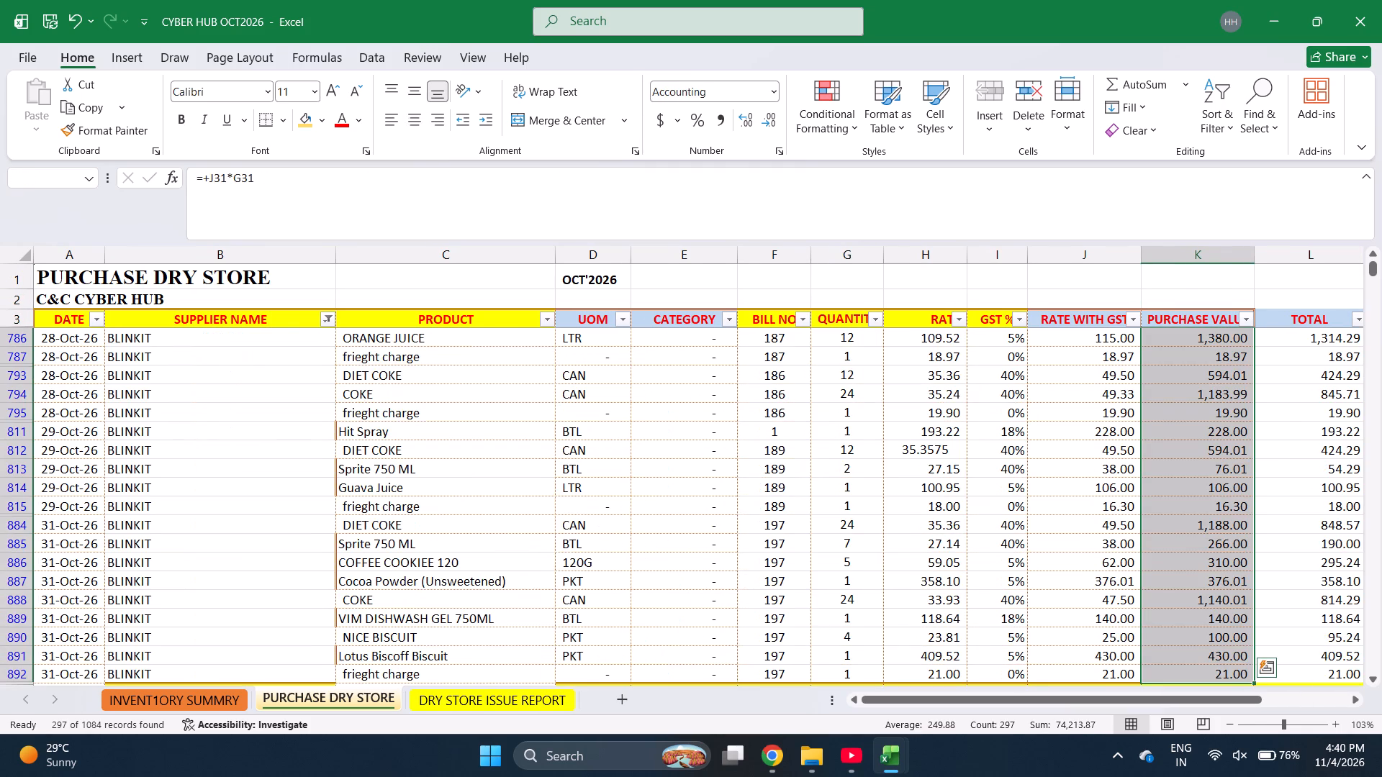
scroll(328, 318, down, 2)
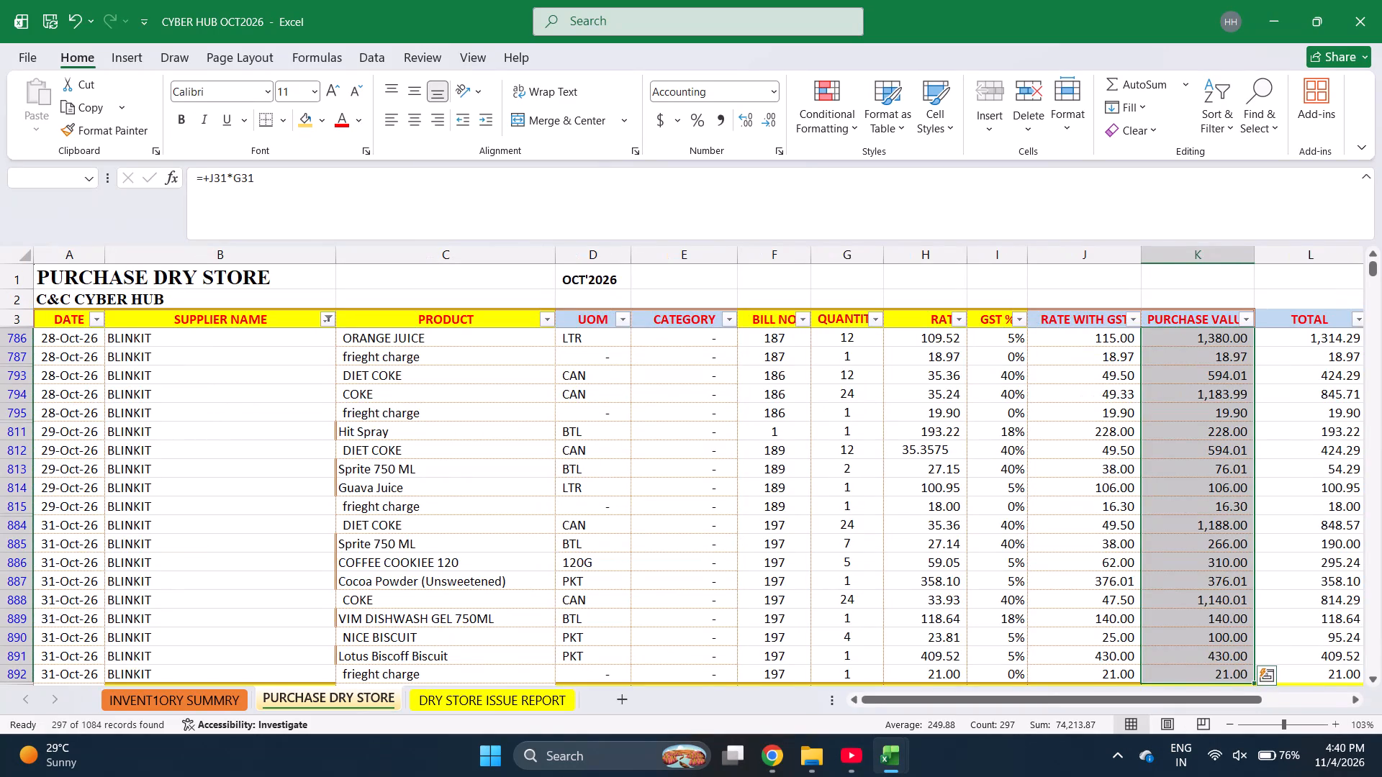
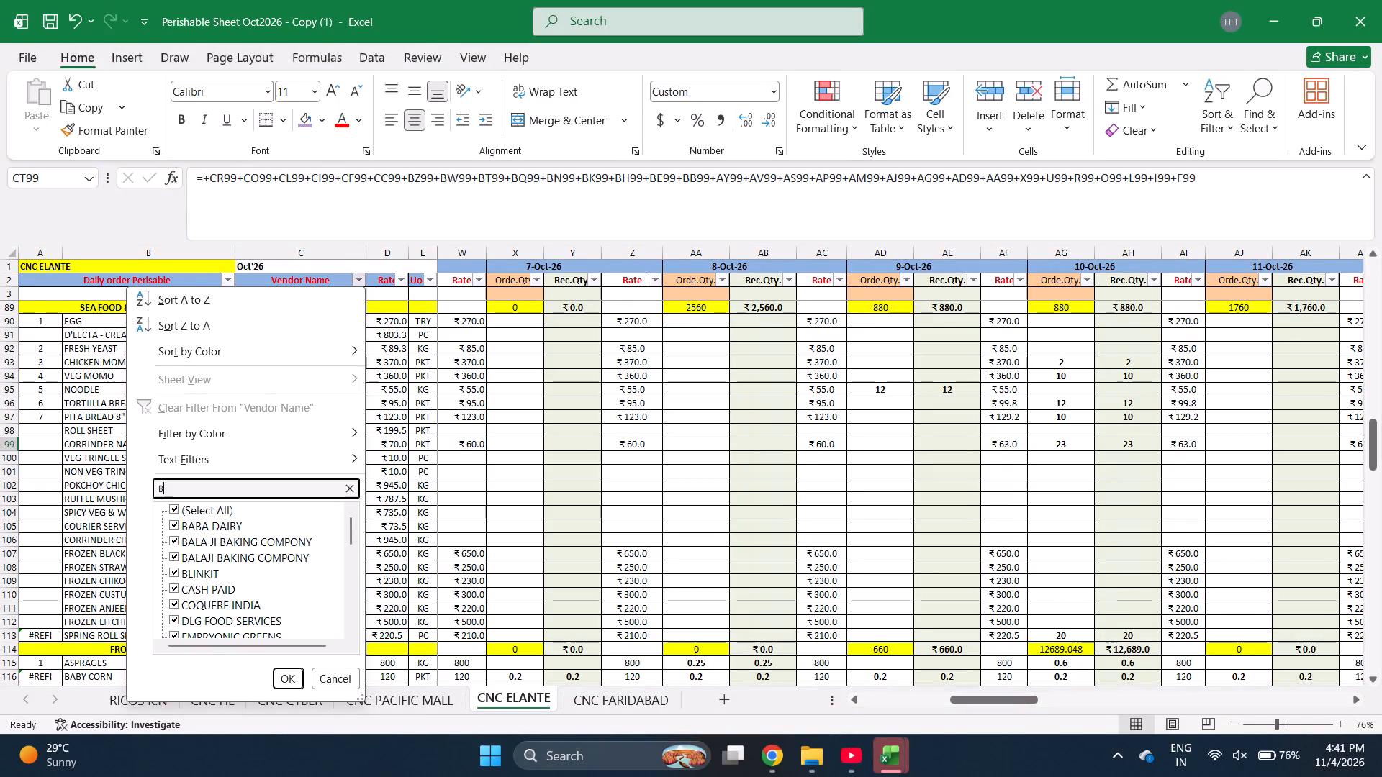
Filter the Vendor Name column of the CNC ELANTE perishable sheet to BLINKIT by searching for BLIN.
text(LIN)
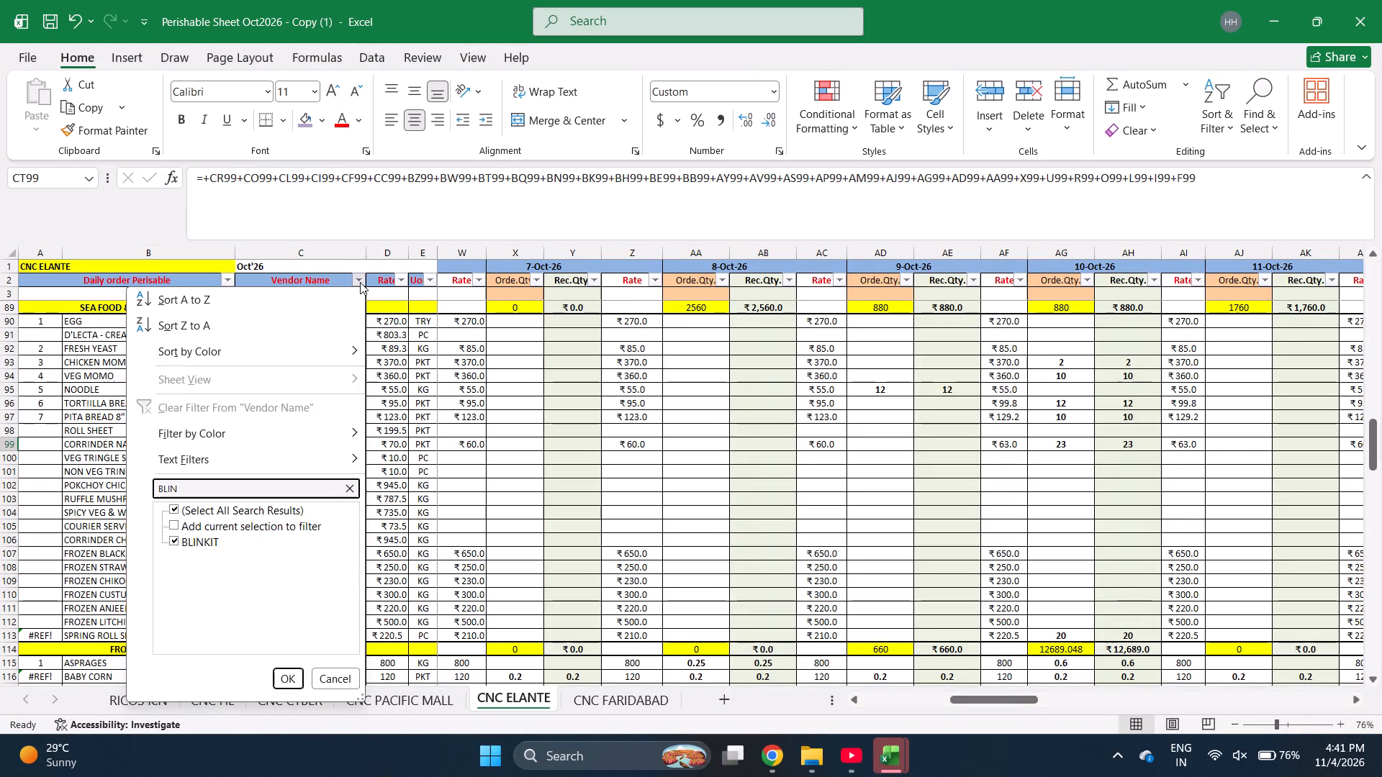
key(Return)
Examine the month's total ordered and total received quantities for each BLINKIT item on the CNC ELANTE sheet.
key(Down)
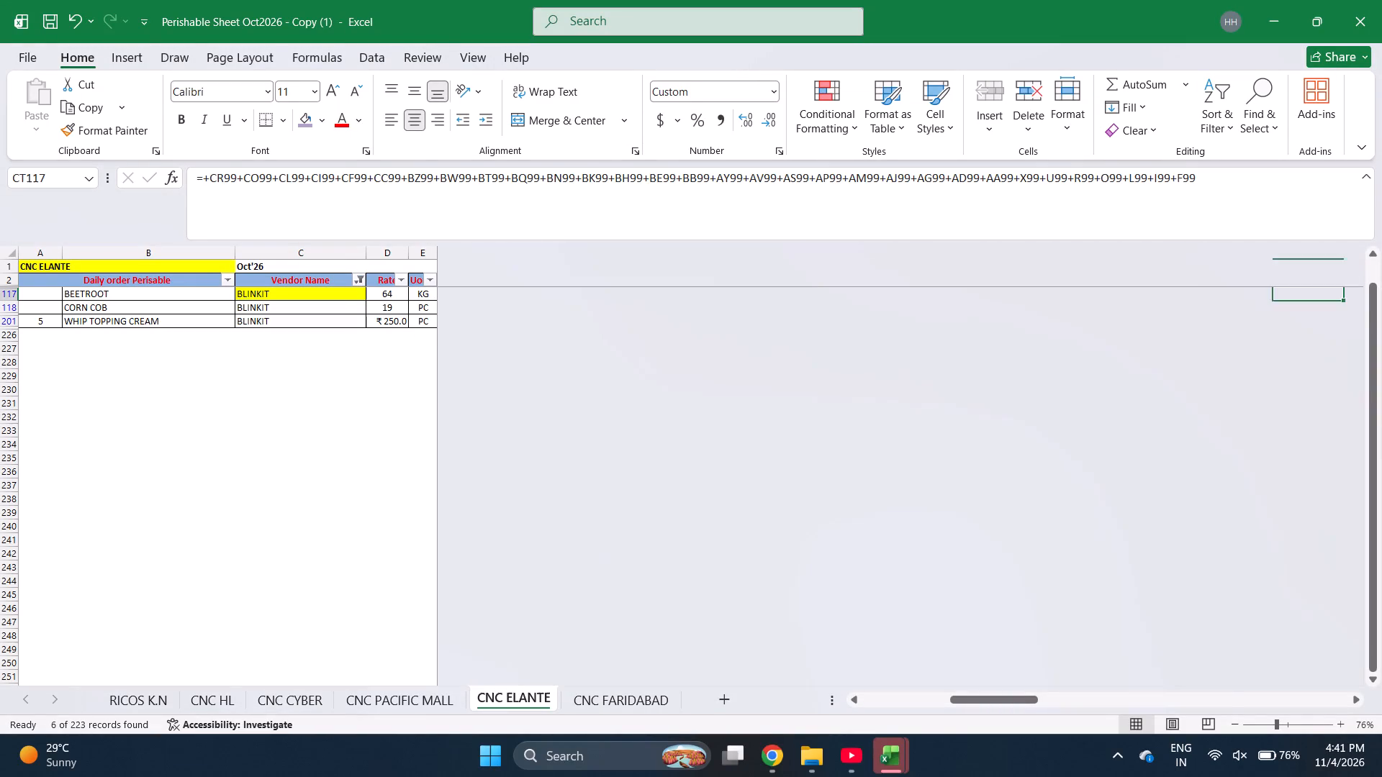
key(Right)
key(Right)
key(Right)
key(Up)
key(Up)
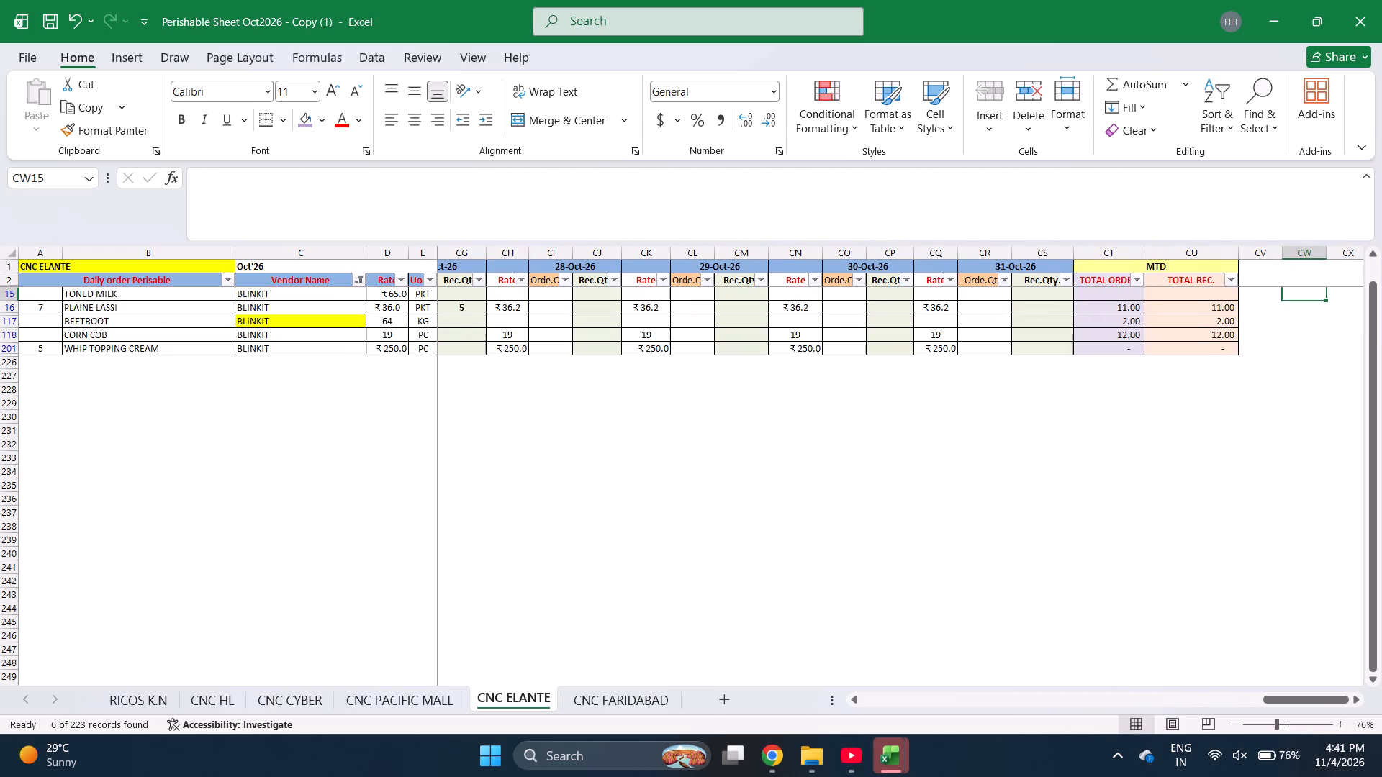
key(Up)
key(Up)
key(Up)
key(Up)
key(Down)
key(Down)
key(Down)
key(Down)
key(Down)
key(Up)
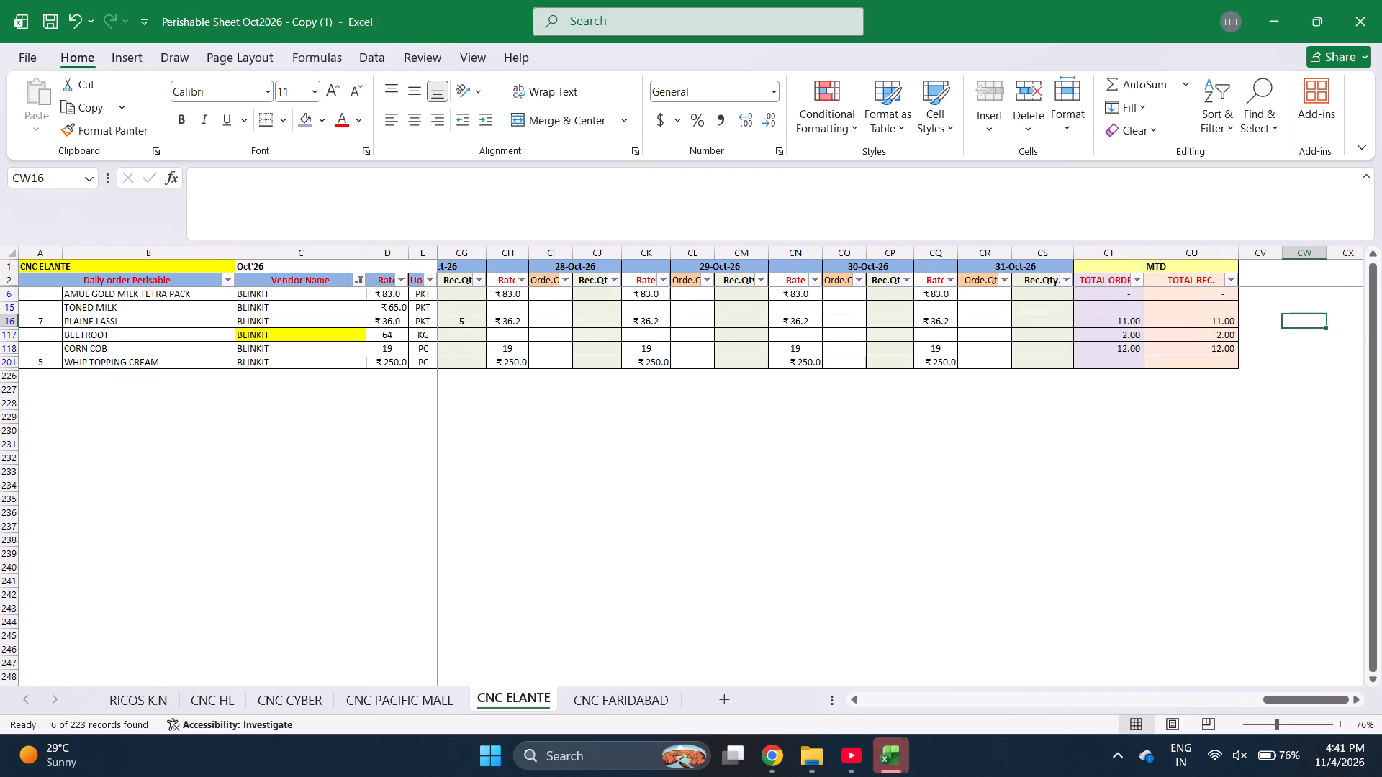
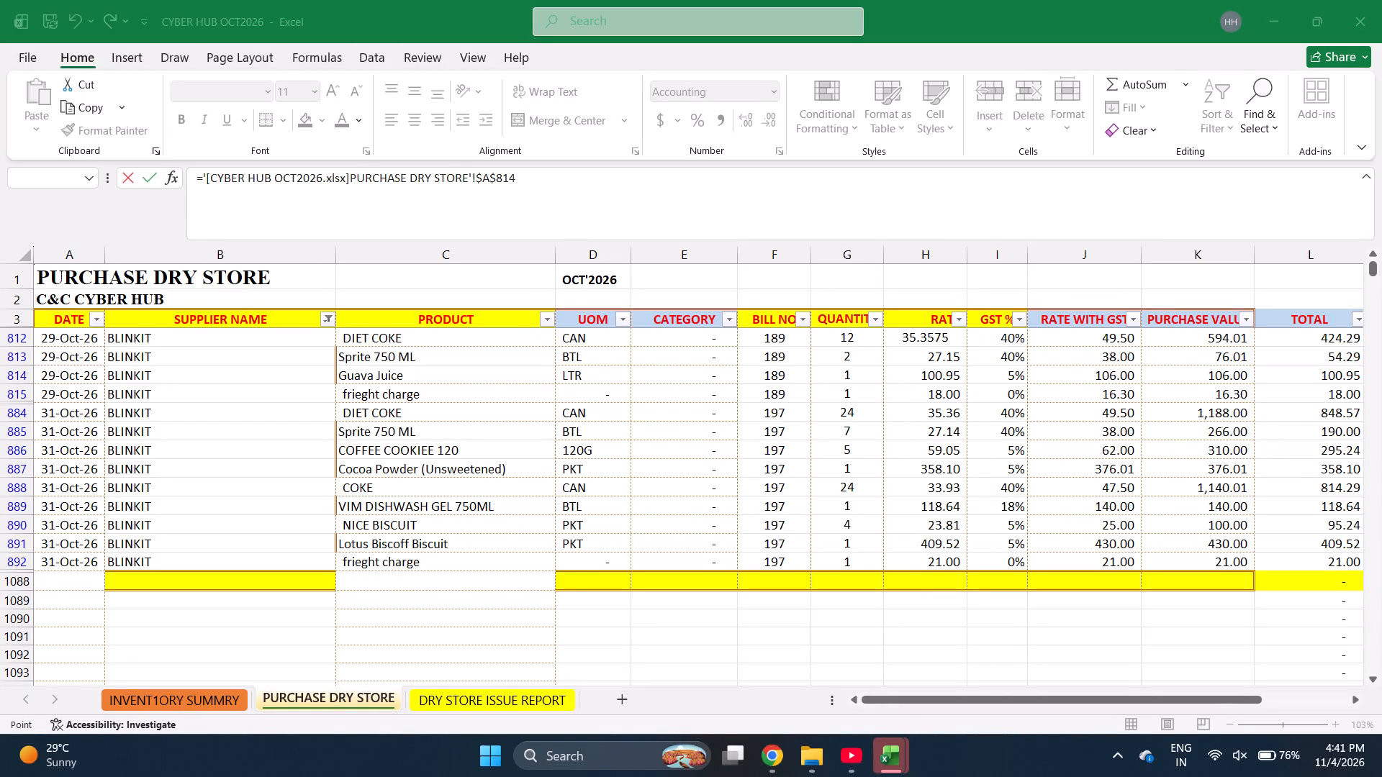
Check the sum of the PURCHASE VALUE column for the BLINKIT rows on the PURCHASE DRY STORE sheet.
key(Right)
key(Right)
key(Right)
key(Right)
key(Right)
key(Right)
key(Right)
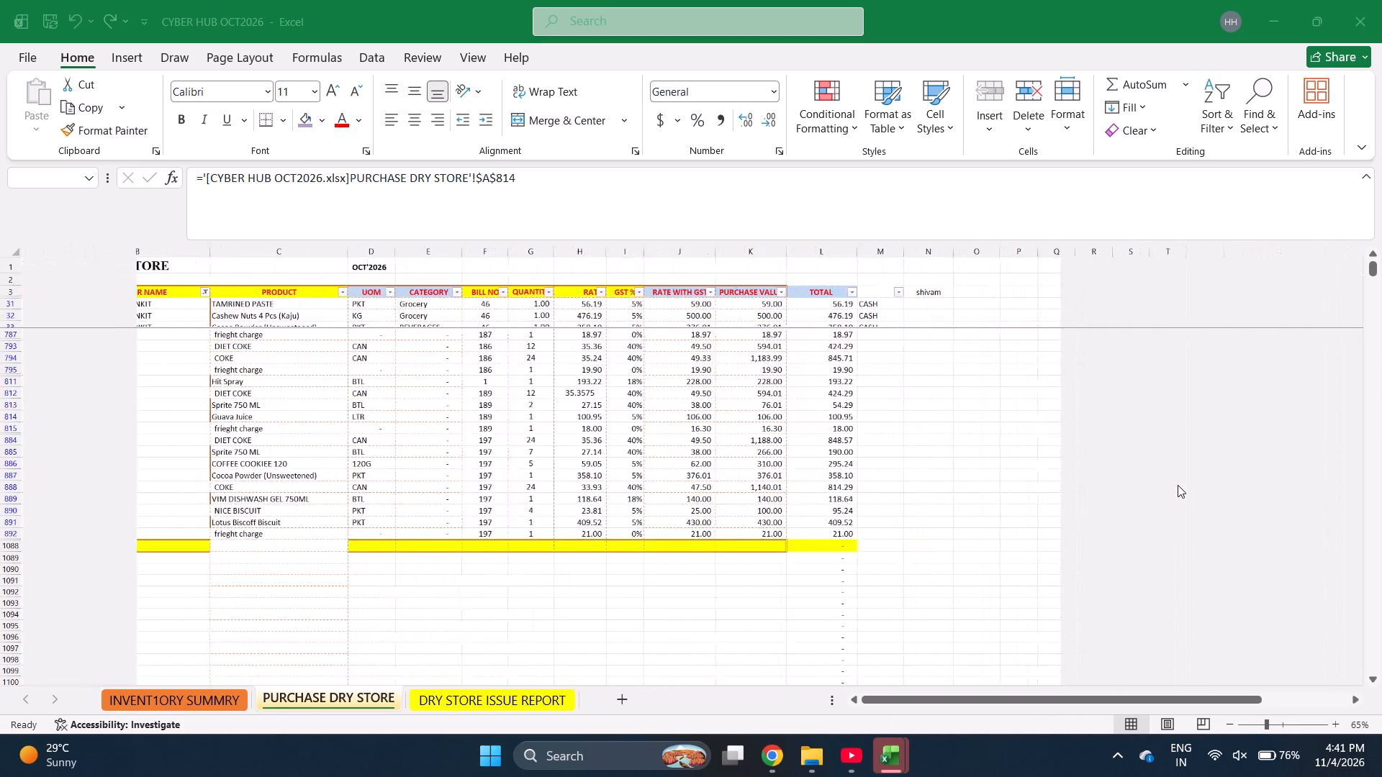
scroll(1178, 485, up, 6)
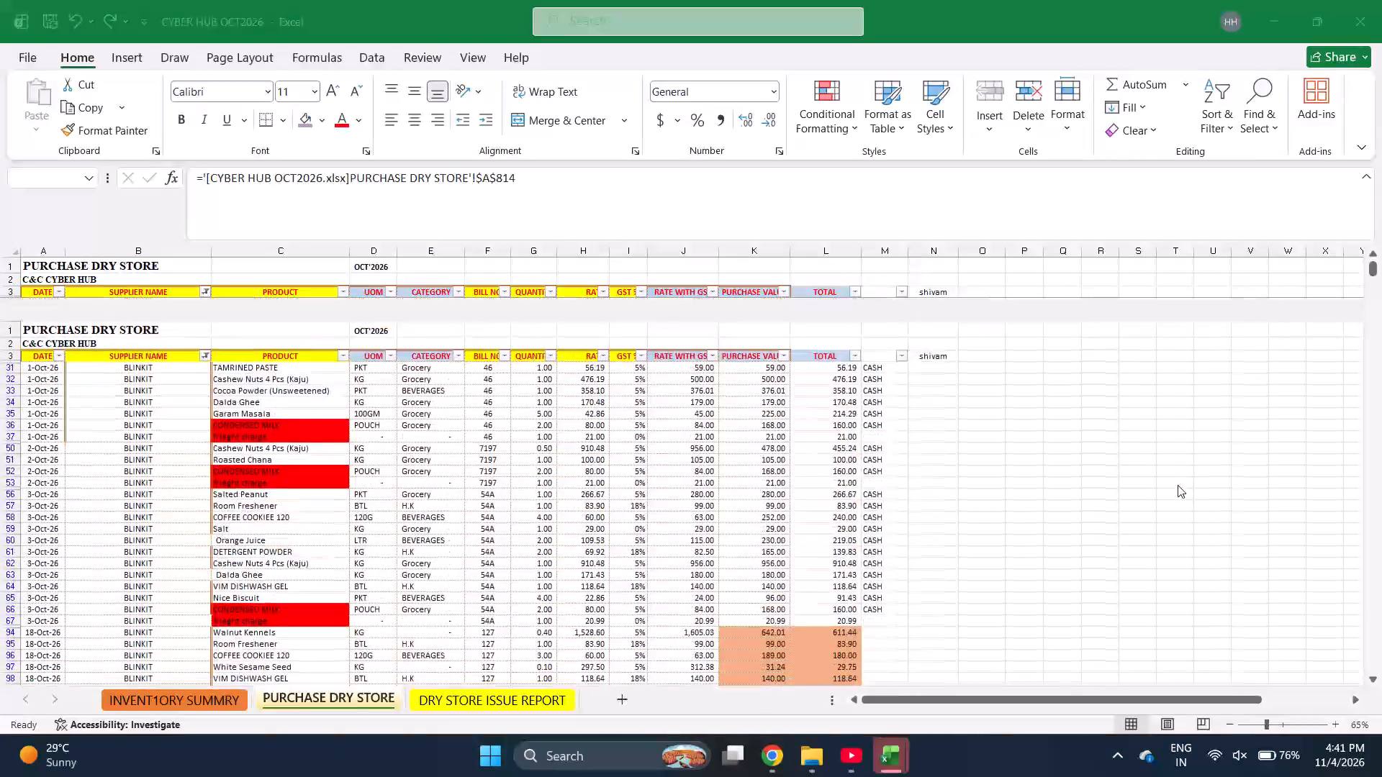
click(758, 297)
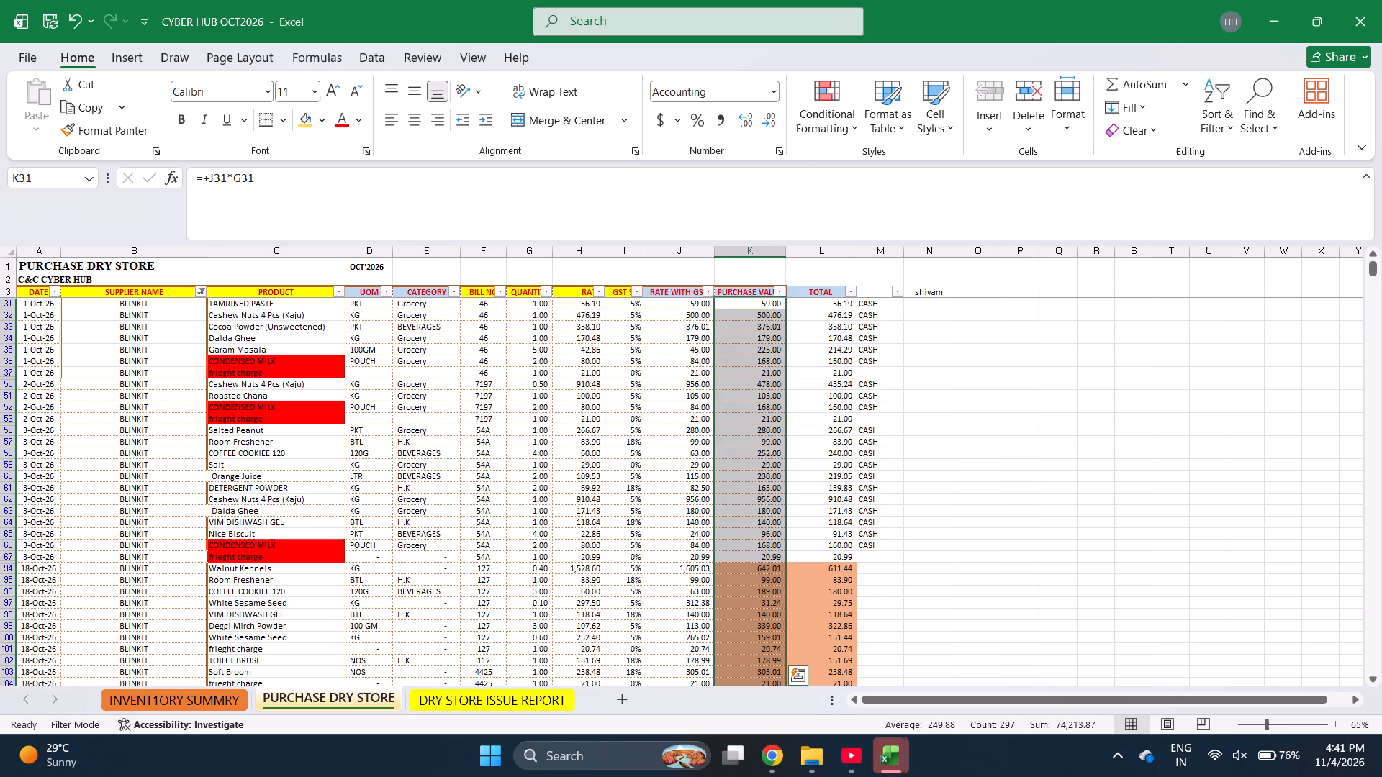
In the perishable workbook's CNC ELANTE sheet, enter =CU16*D16 in CV16 for PLAINE LASSI and fill it down through CORN COB.
key(alt+Tab)
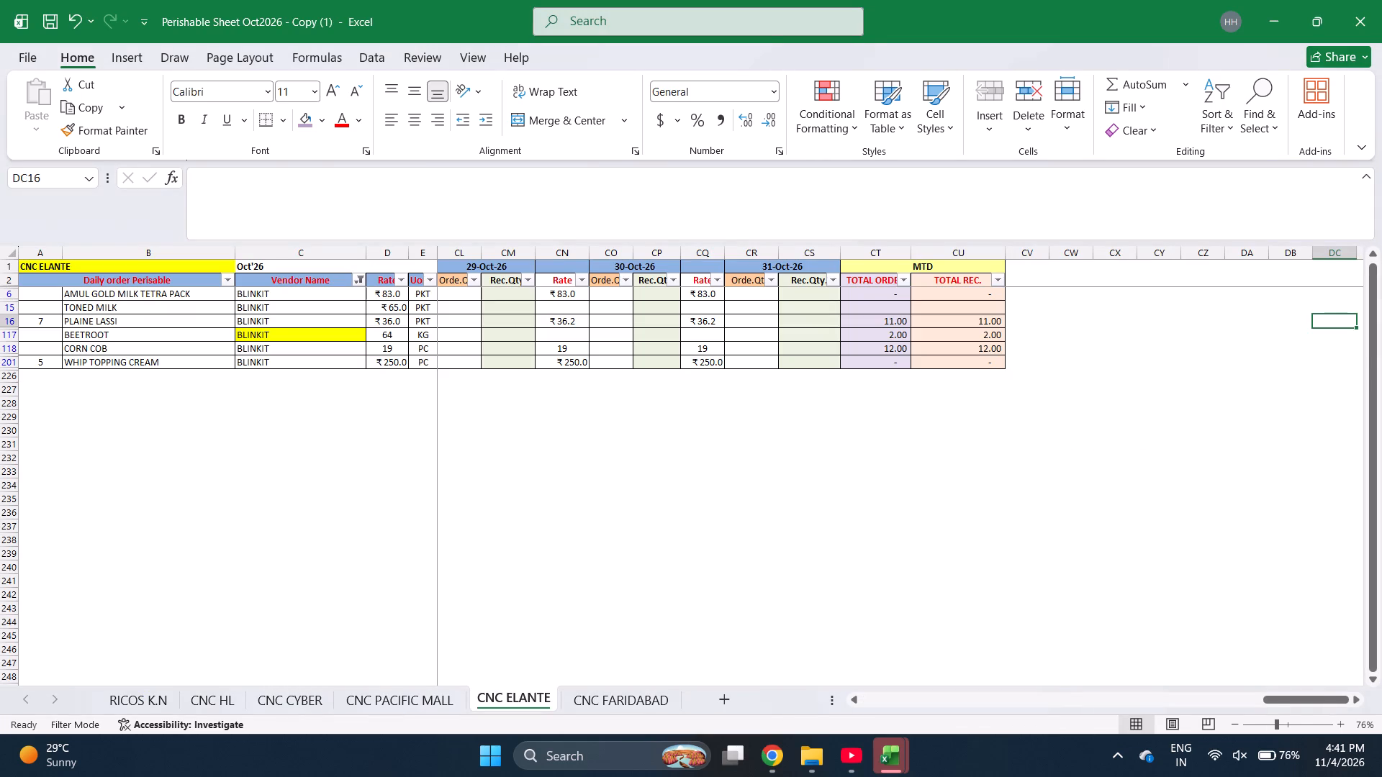
click(1024, 324)
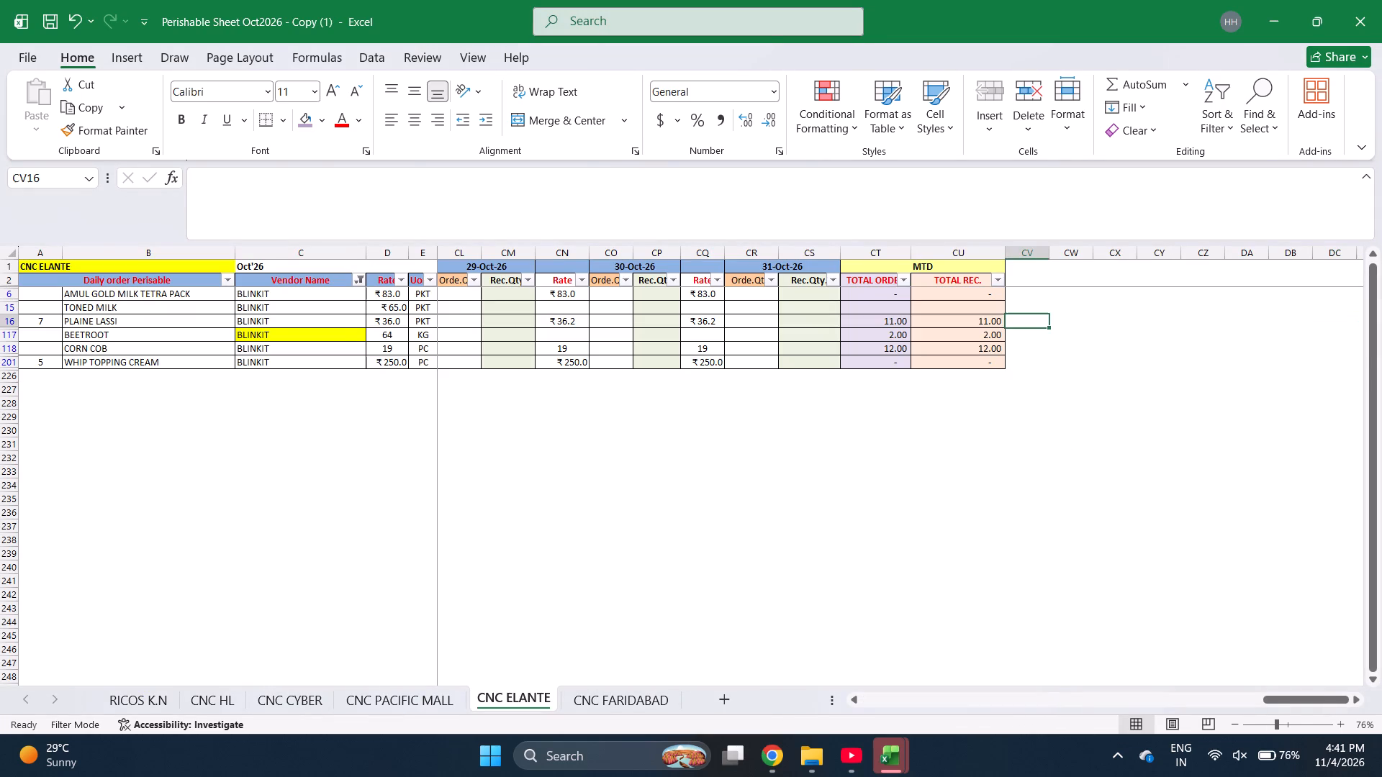
key(equal)
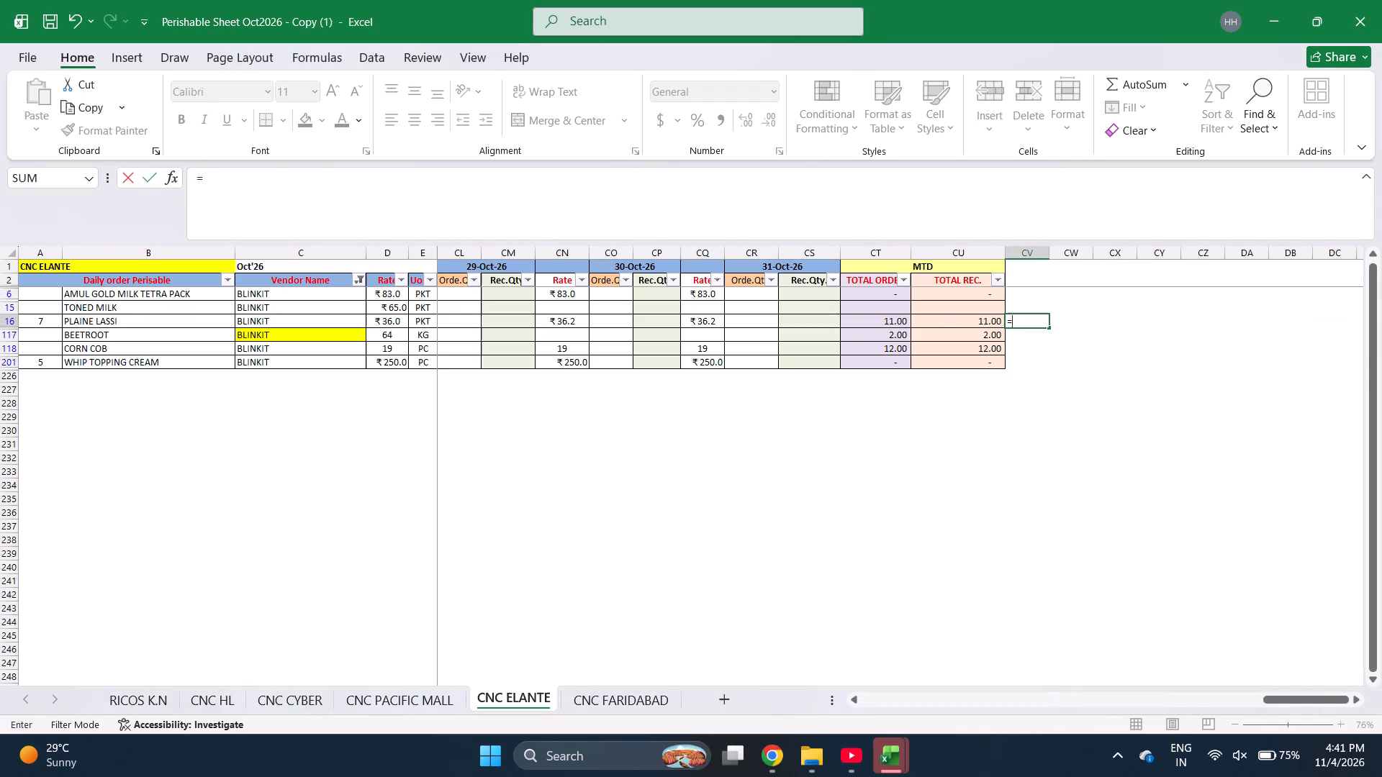
key(Left)
key(asterisk)
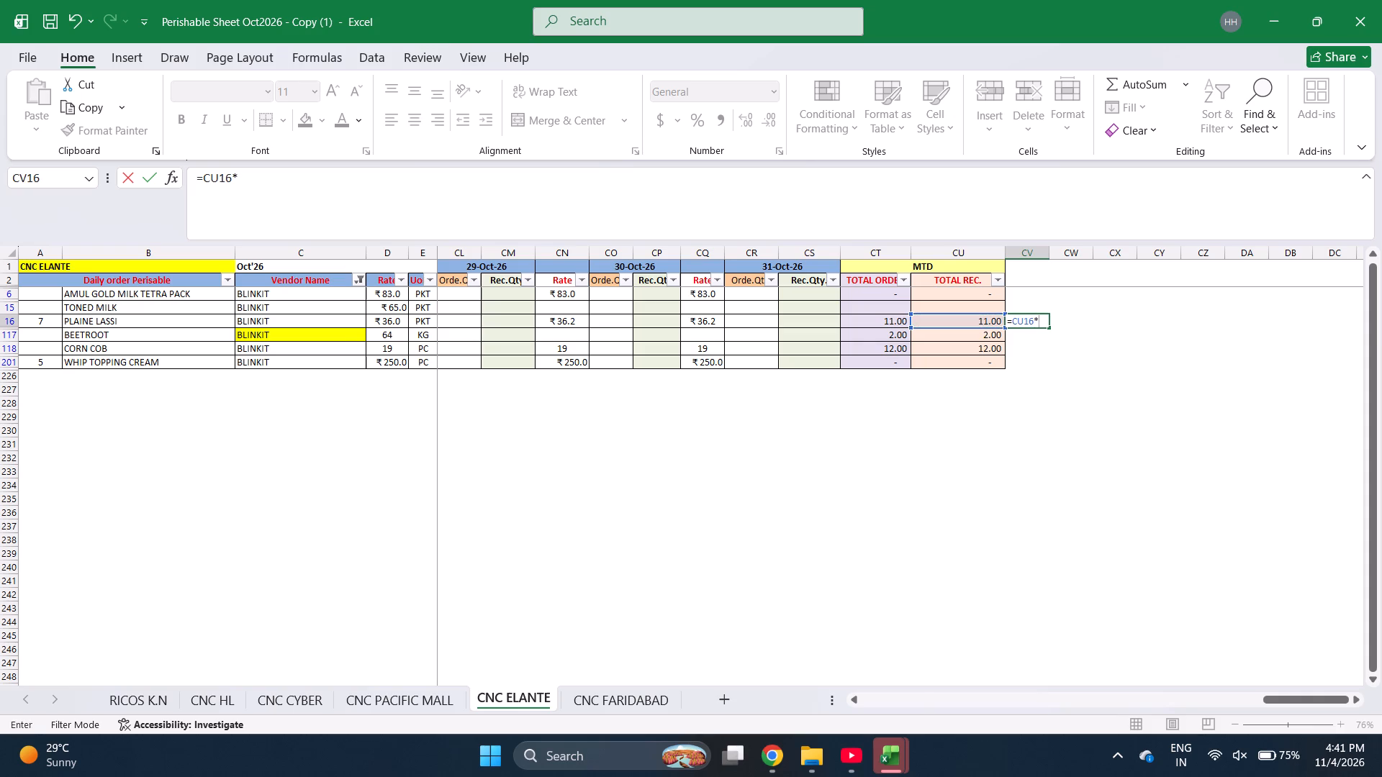
click(390, 321)
key(Return)
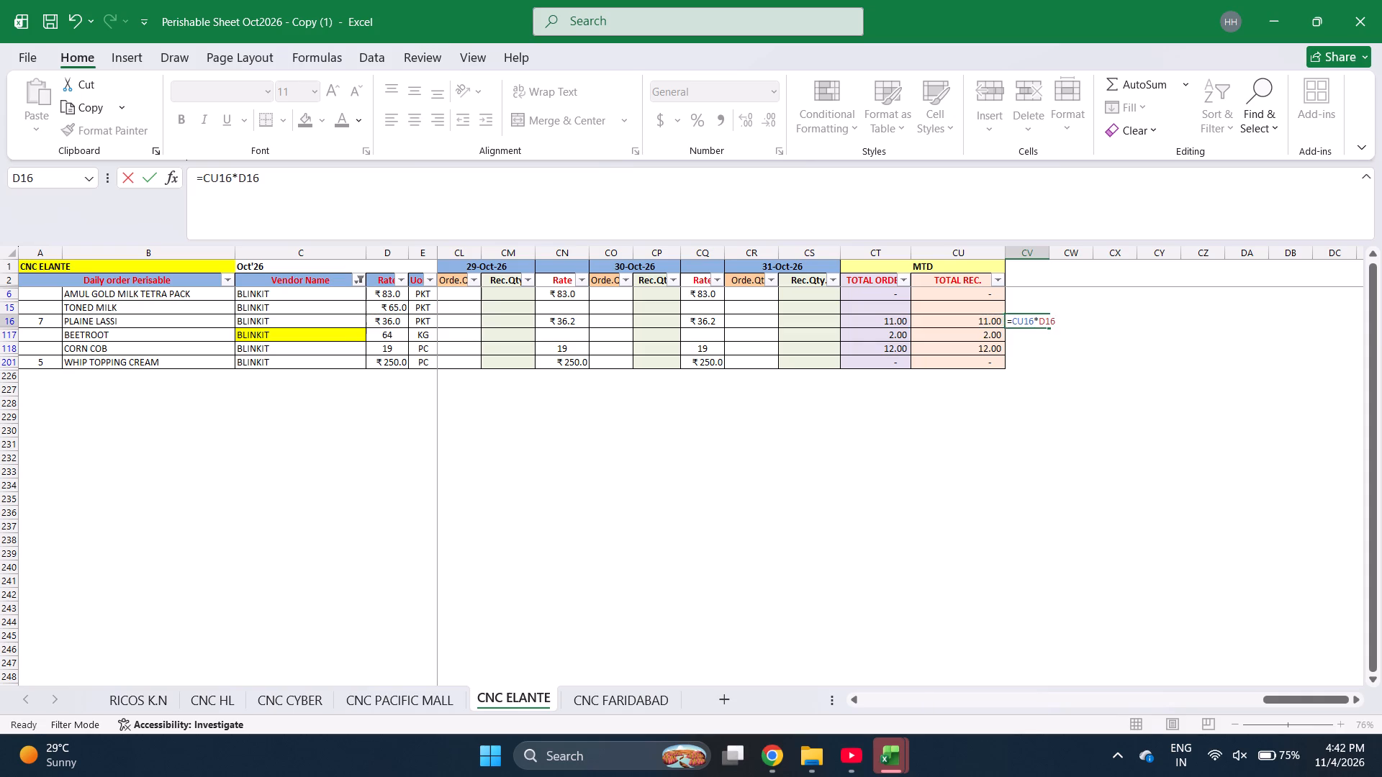
key(Up)
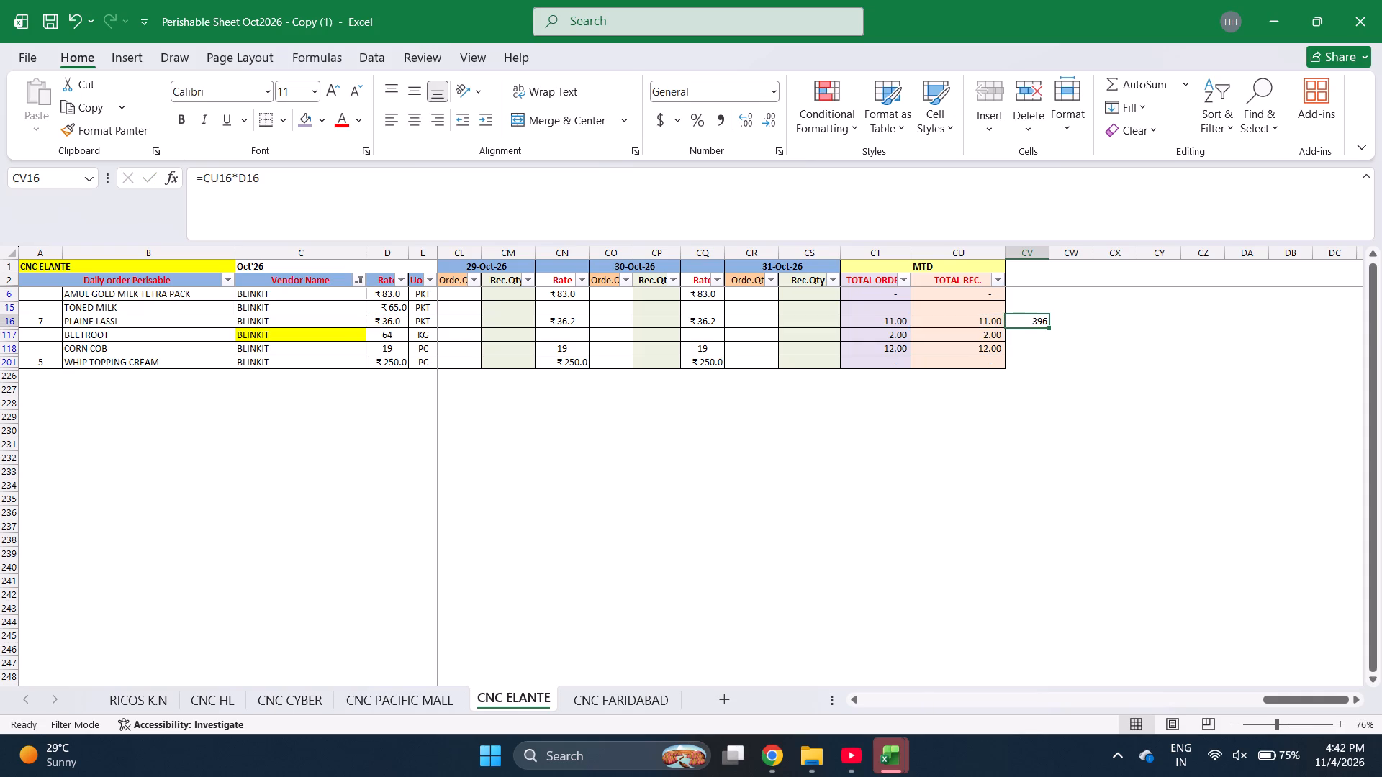
key(shift+Down)
key(shift+Down)
key(ctrl+d)
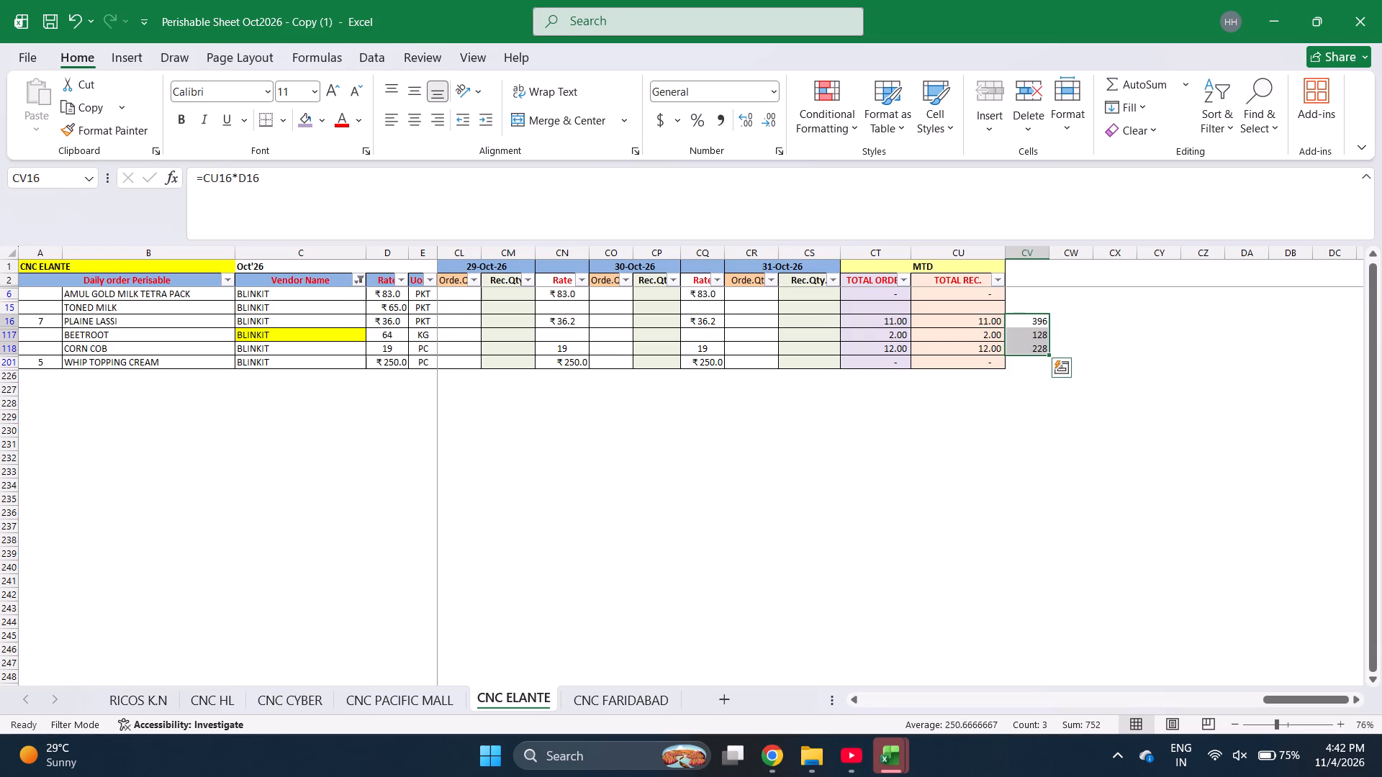
Check the sum of the calculated BLINKIT amounts for PLAINE LASSI, BEETROOT and CORN COB in column CV.
key(Down)
key(Up)
key(shift+Down)
key(shift+Down)
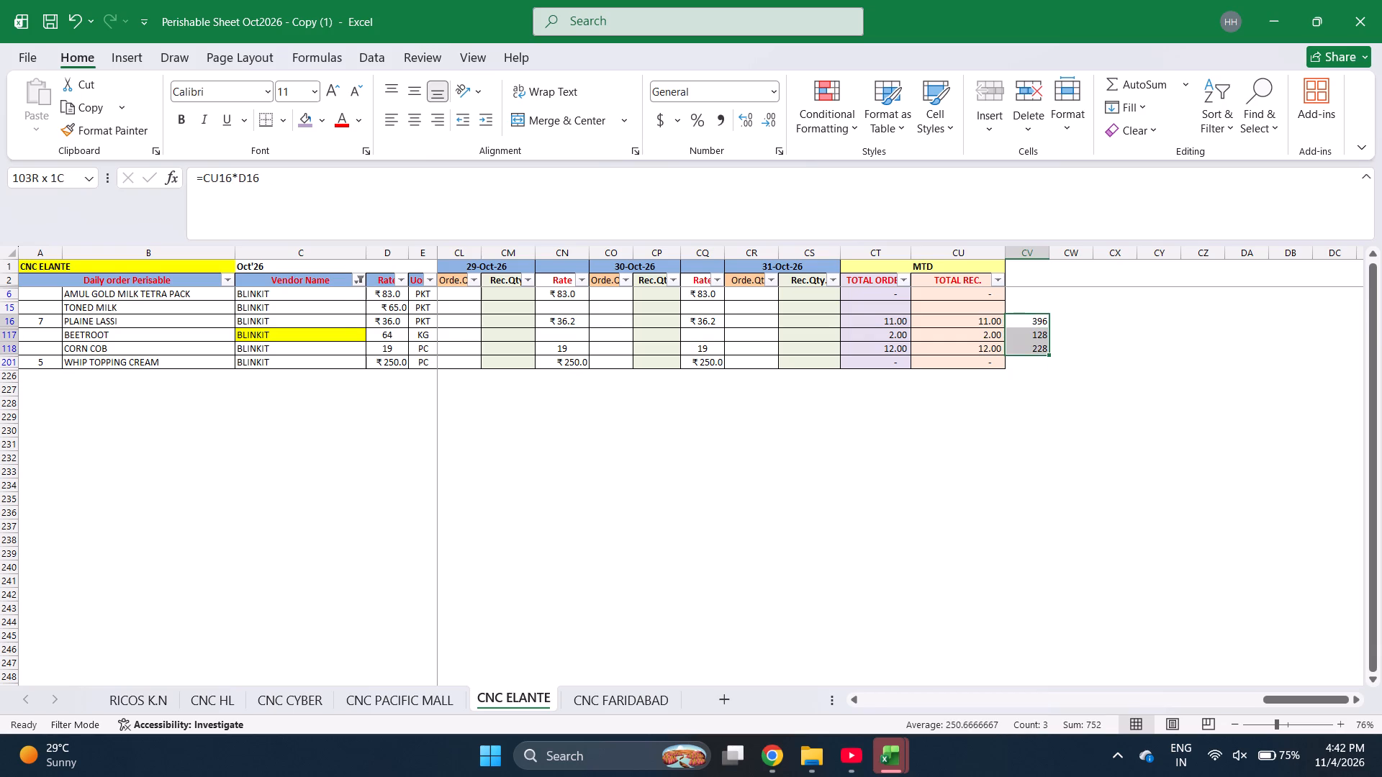
scroll(238, 273, up, 1)
scroll(455, 402, up, 2)
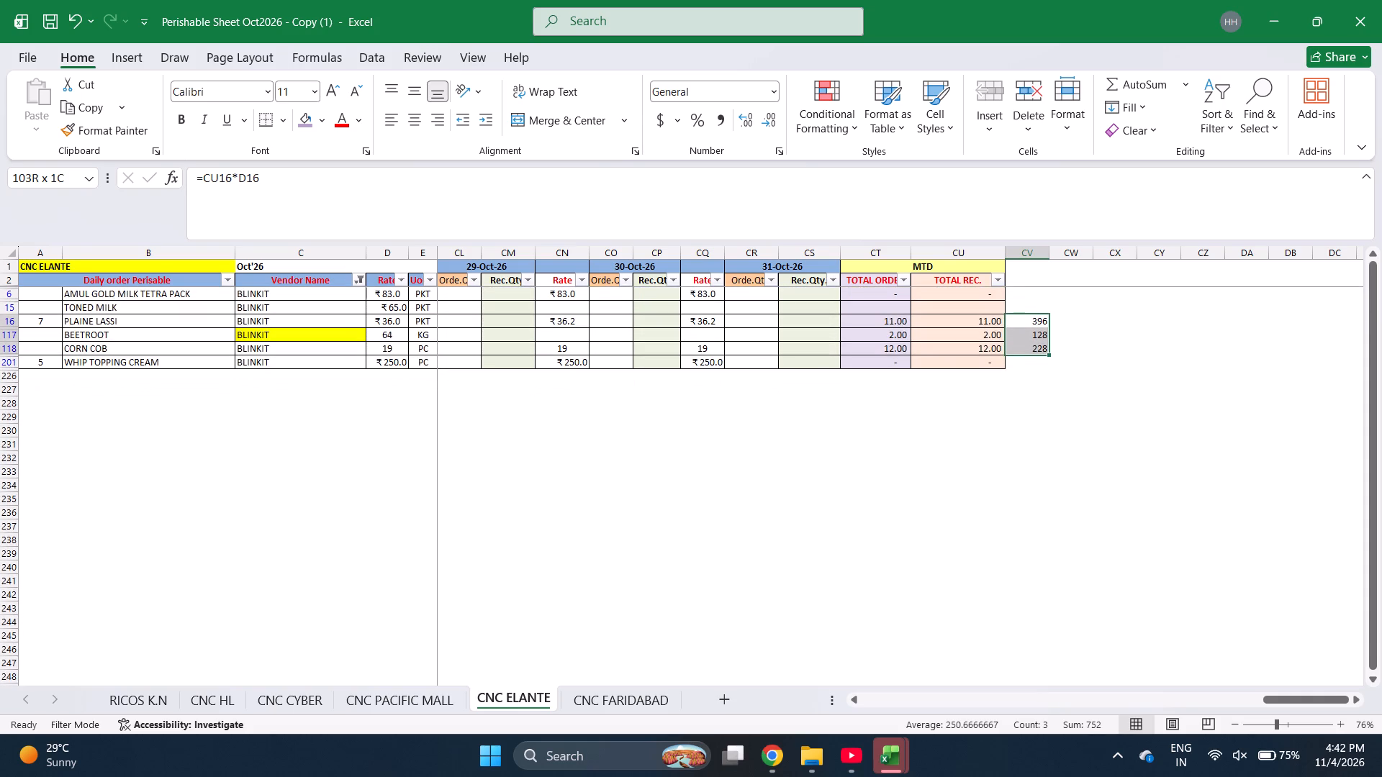
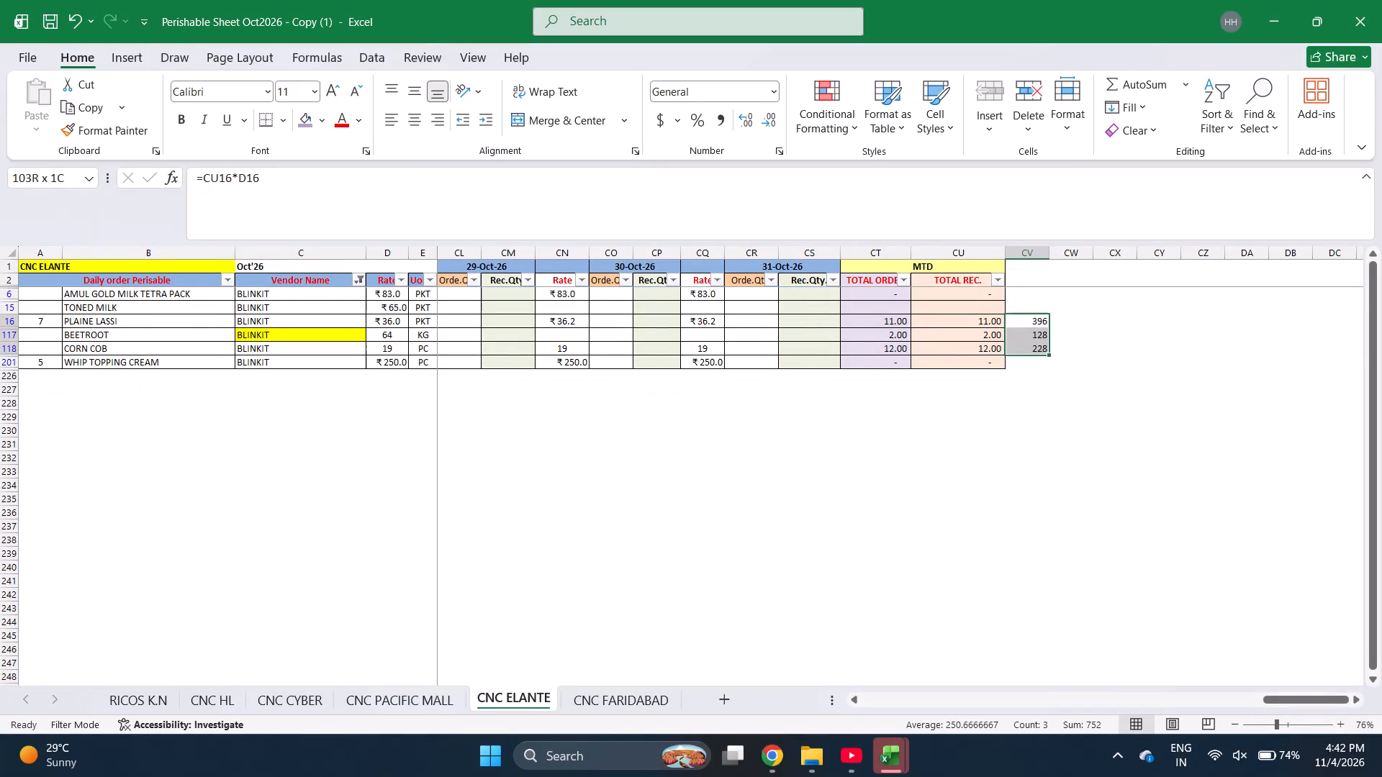
Review the daily ordered and received quantities of the BLINKIT items across the October dates on the CNC ELANTE sheet.
scroll(659, 362, right, 7)
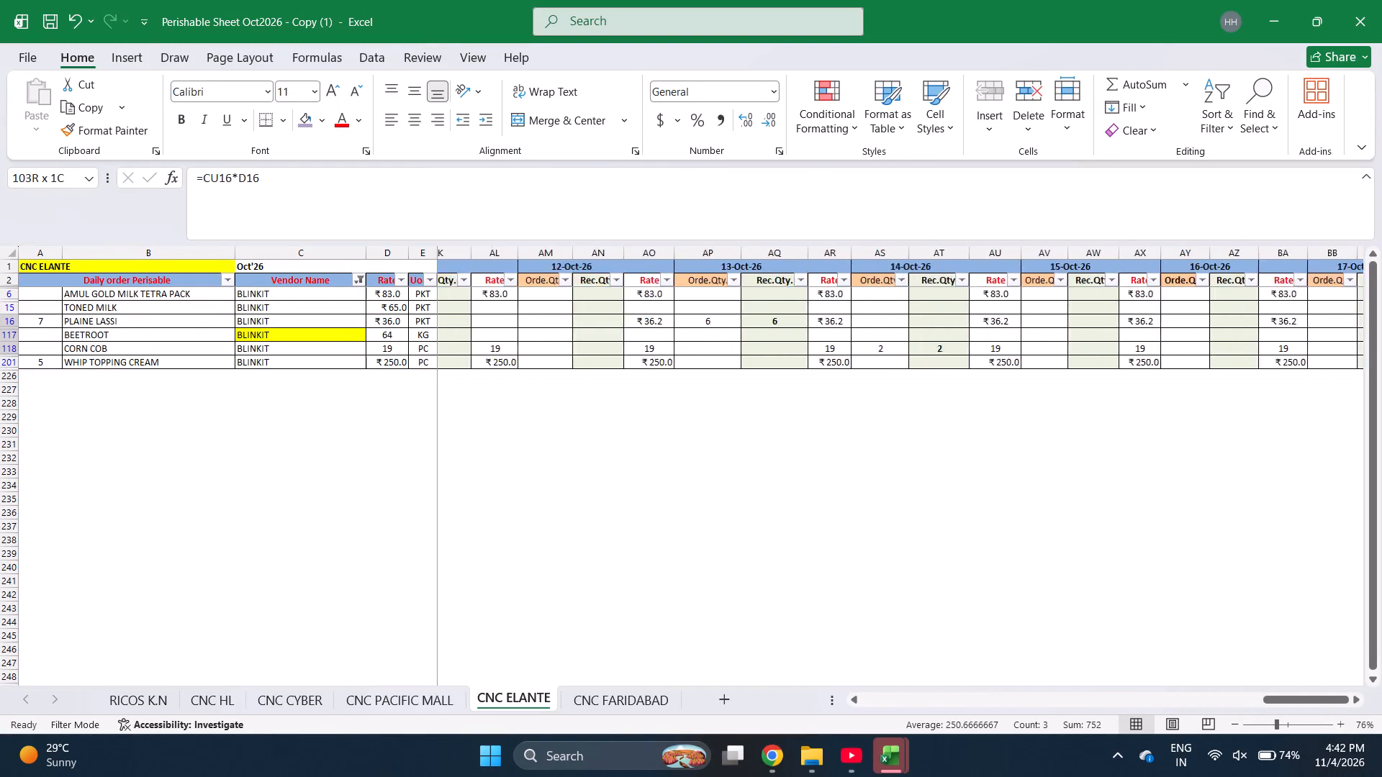
scroll(659, 362, left, 13)
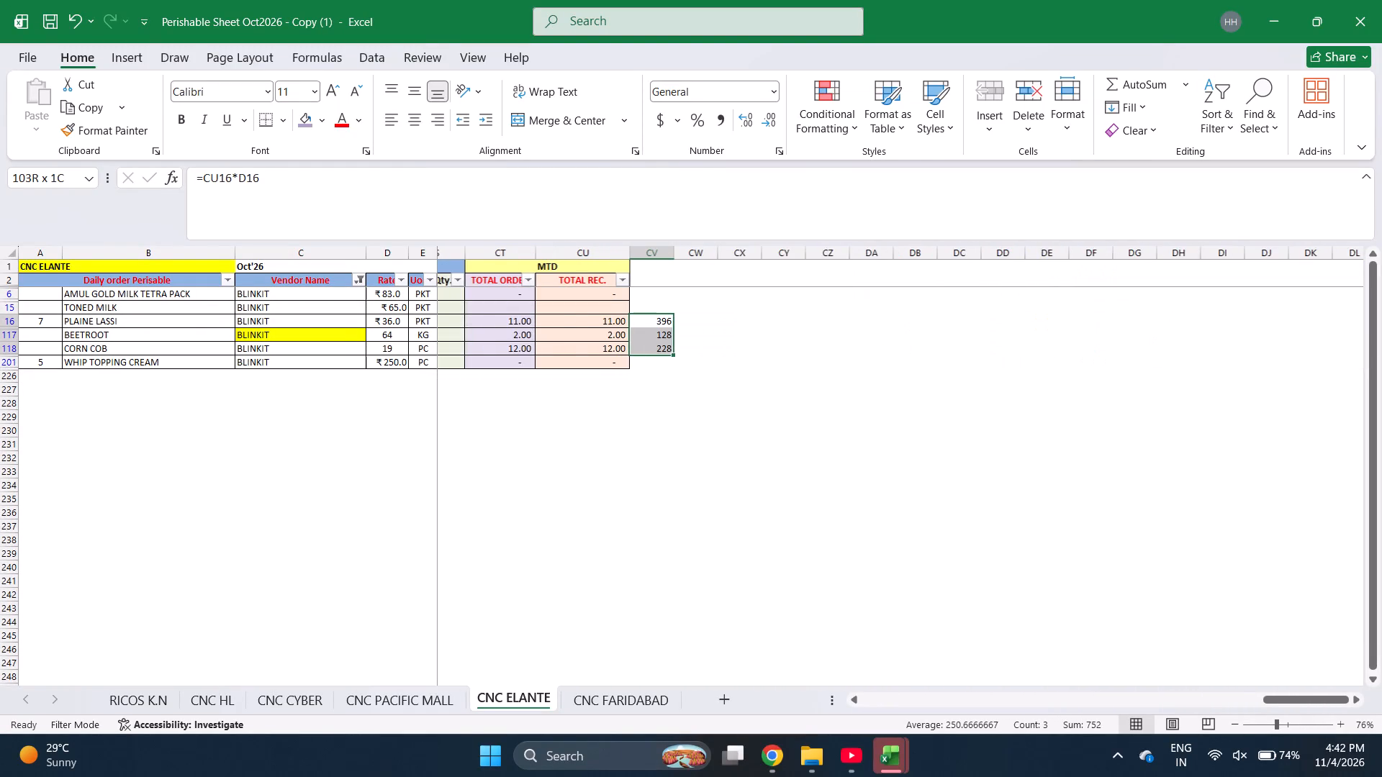
click(633, 318)
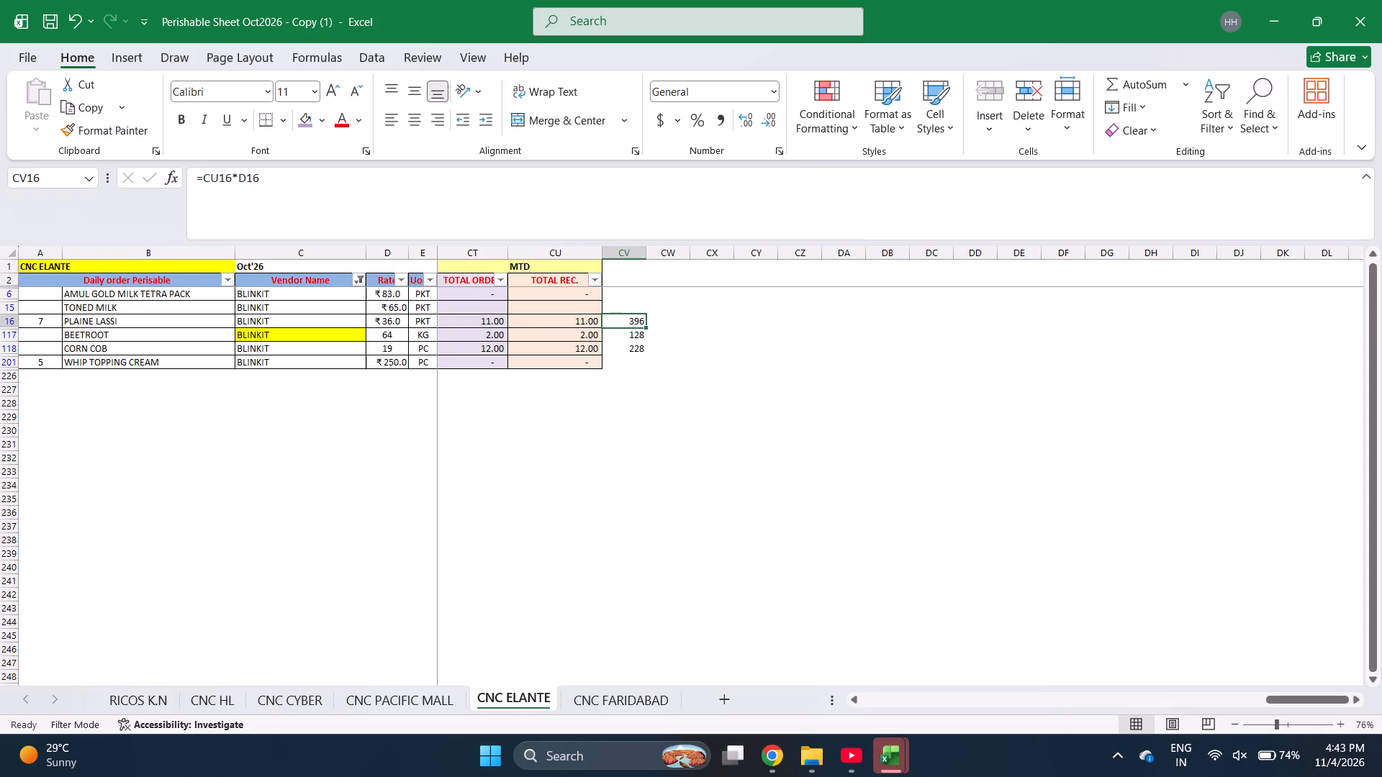
scroll(564, 351, up, 1)
scroll(564, 351, right, 4)
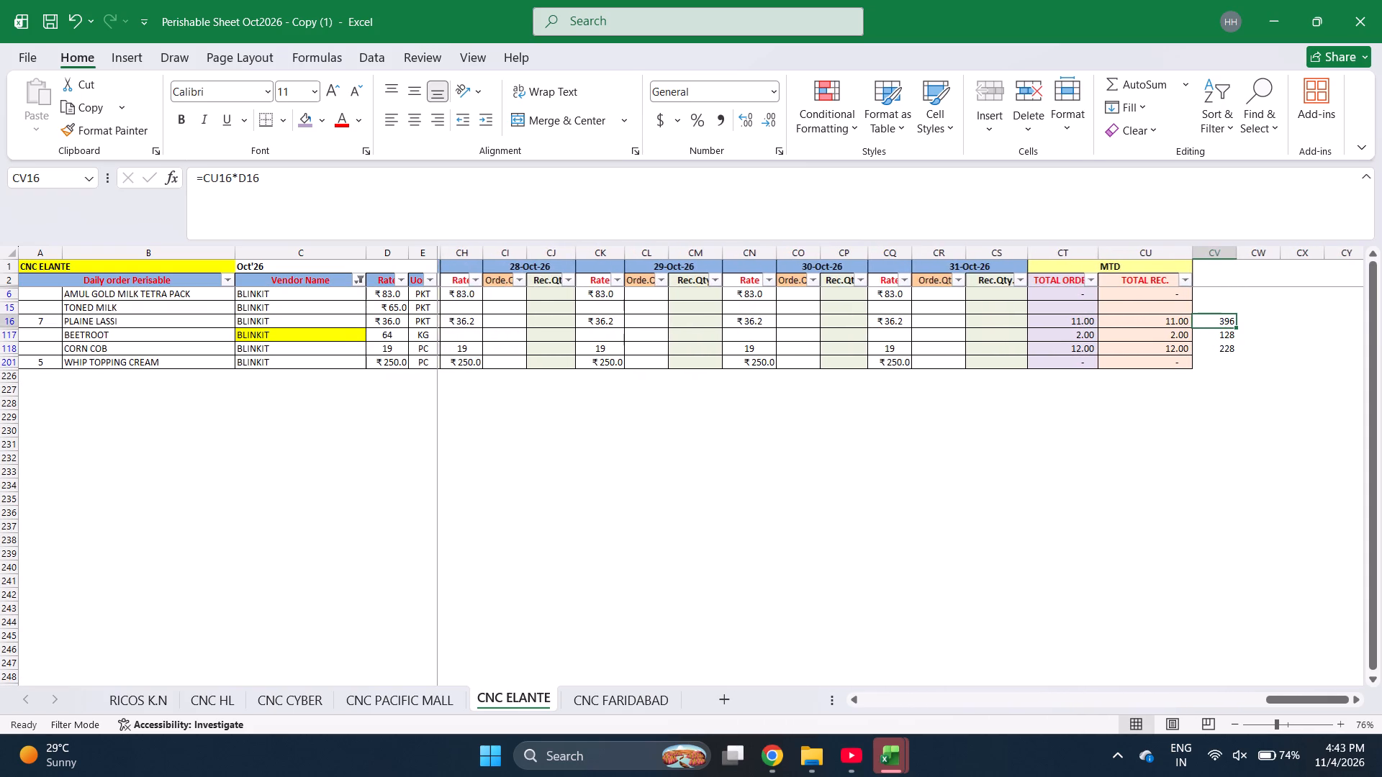
scroll(564, 351, right, 3)
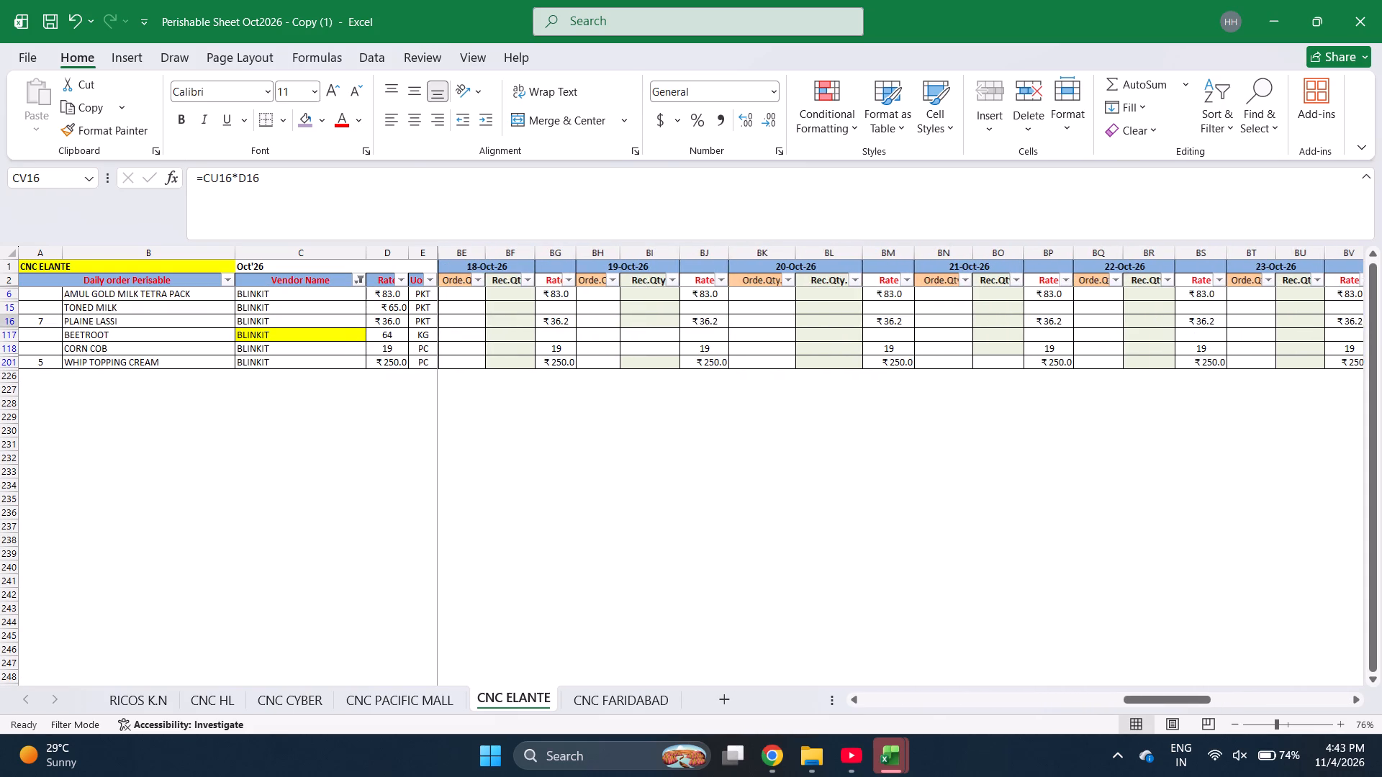
scroll(564, 351, right, 2)
scroll(564, 351, left, 2)
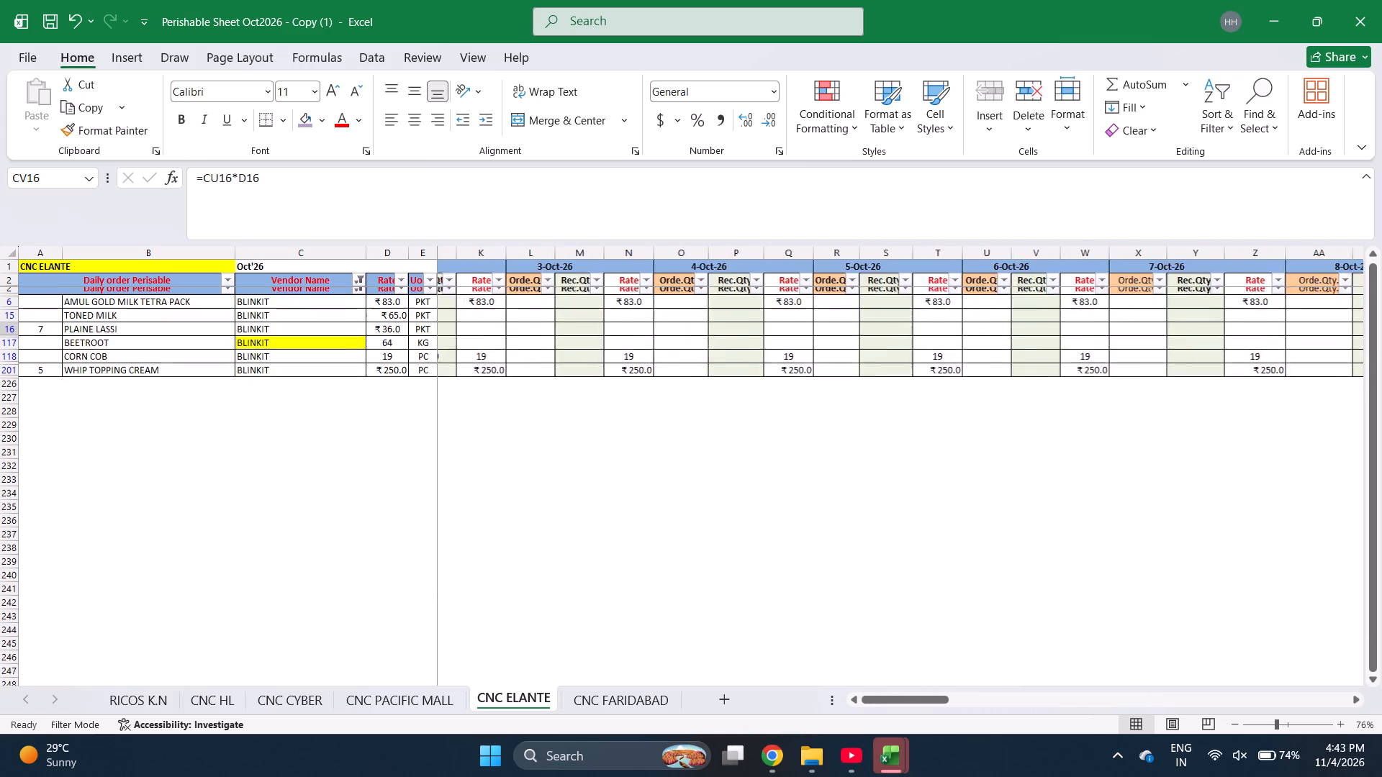
scroll(564, 351, right, 1)
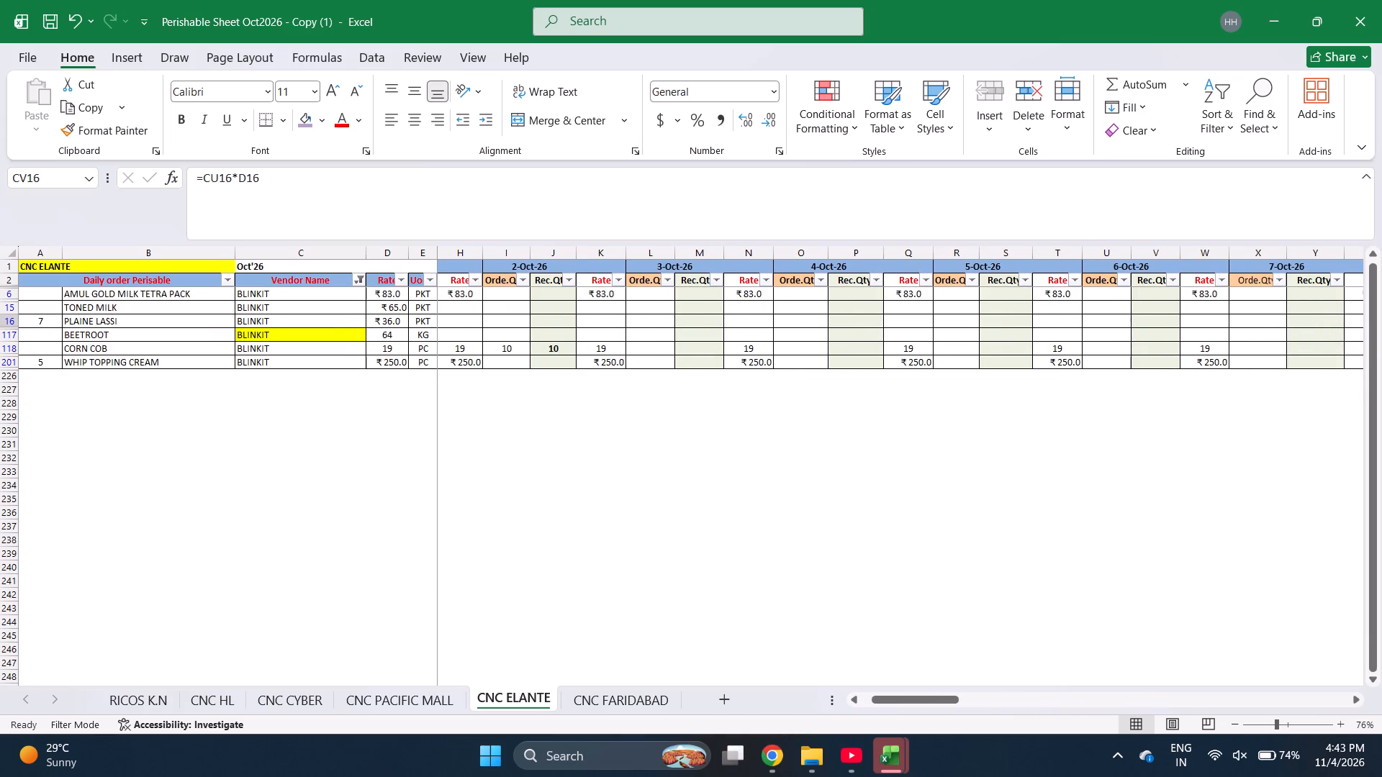
click(553, 394)
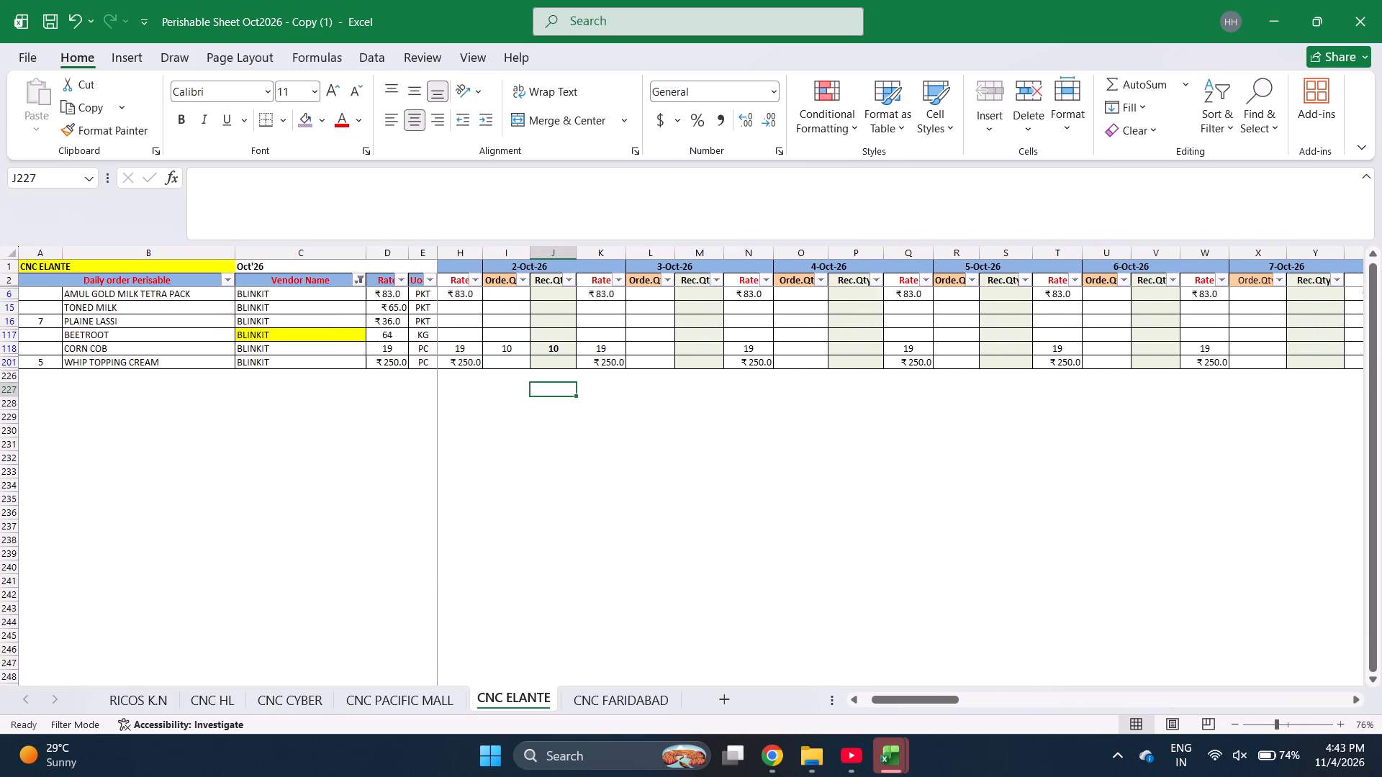
Switch to the PURCHASE DRY STORE sheet of the CYBER HUB OCT2026 workbook with the BLINKIT rows.
key(alt+Tab)
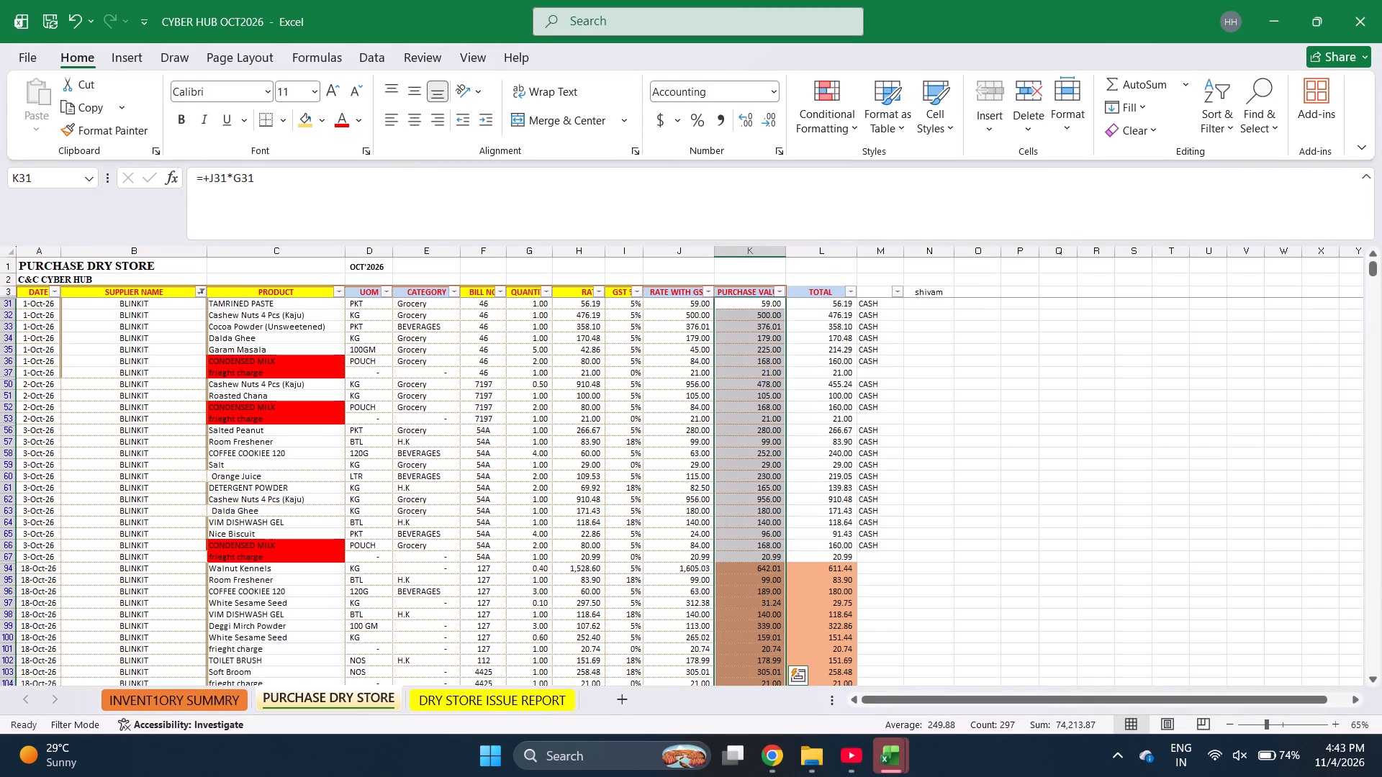
scroll(611, 429, up, 1)
scroll(611, 429, right, 1)
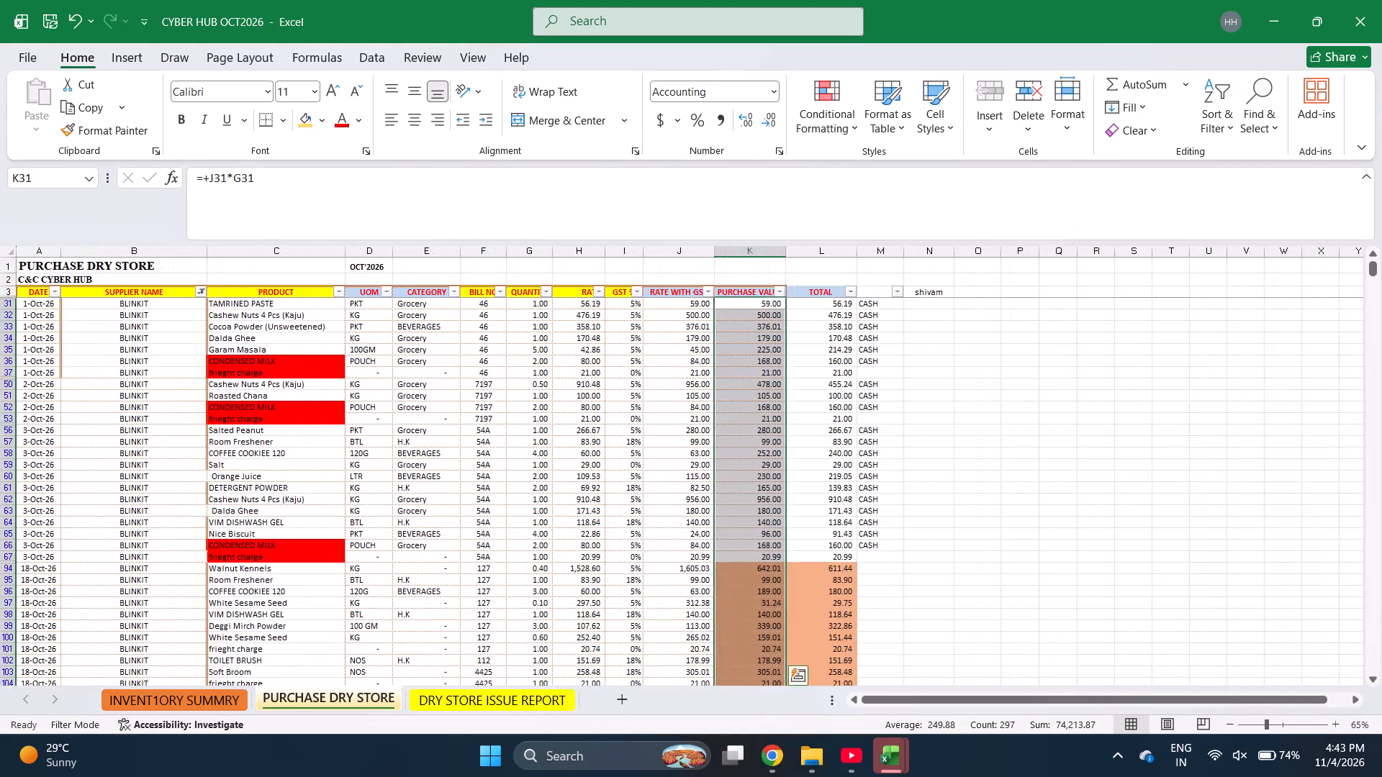
click(518, 434)
scroll(518, 434, right, 2)
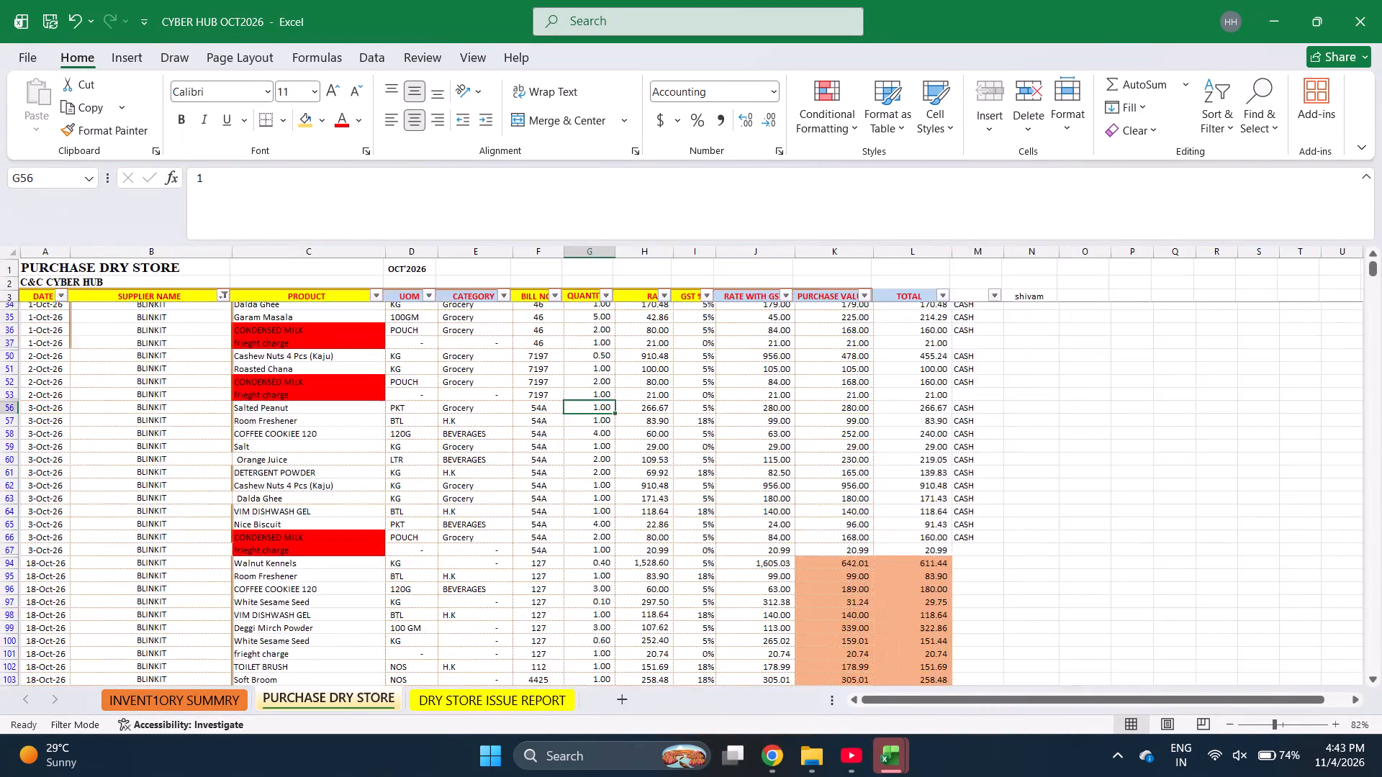
scroll(533, 458, right, 1)
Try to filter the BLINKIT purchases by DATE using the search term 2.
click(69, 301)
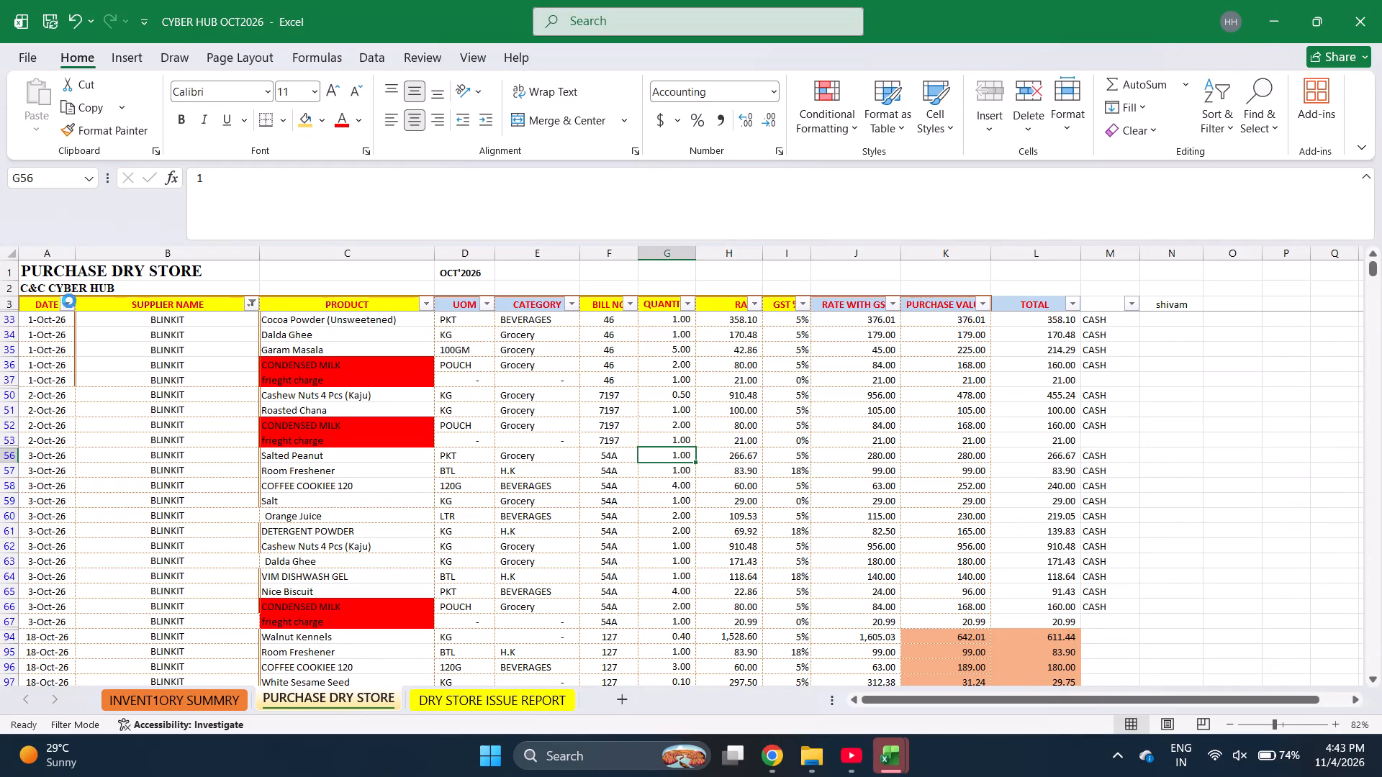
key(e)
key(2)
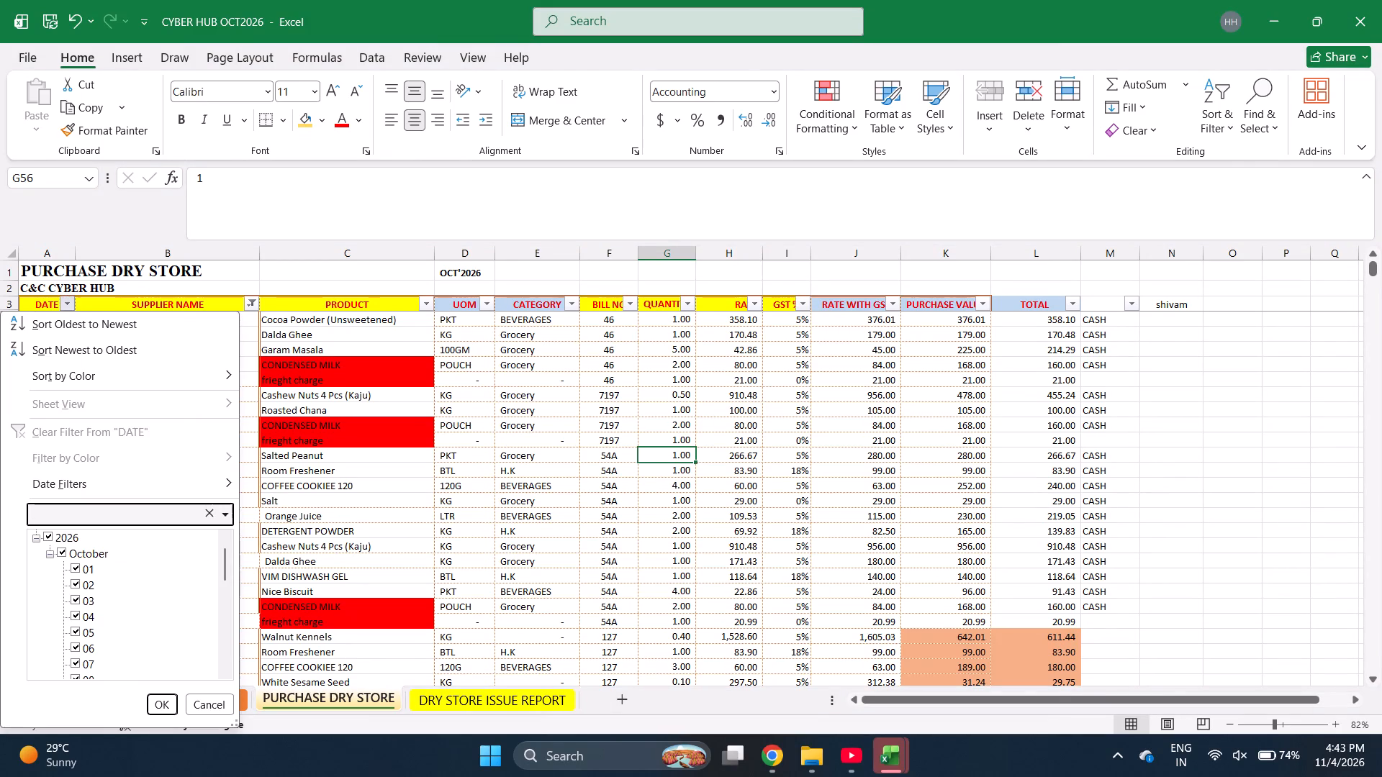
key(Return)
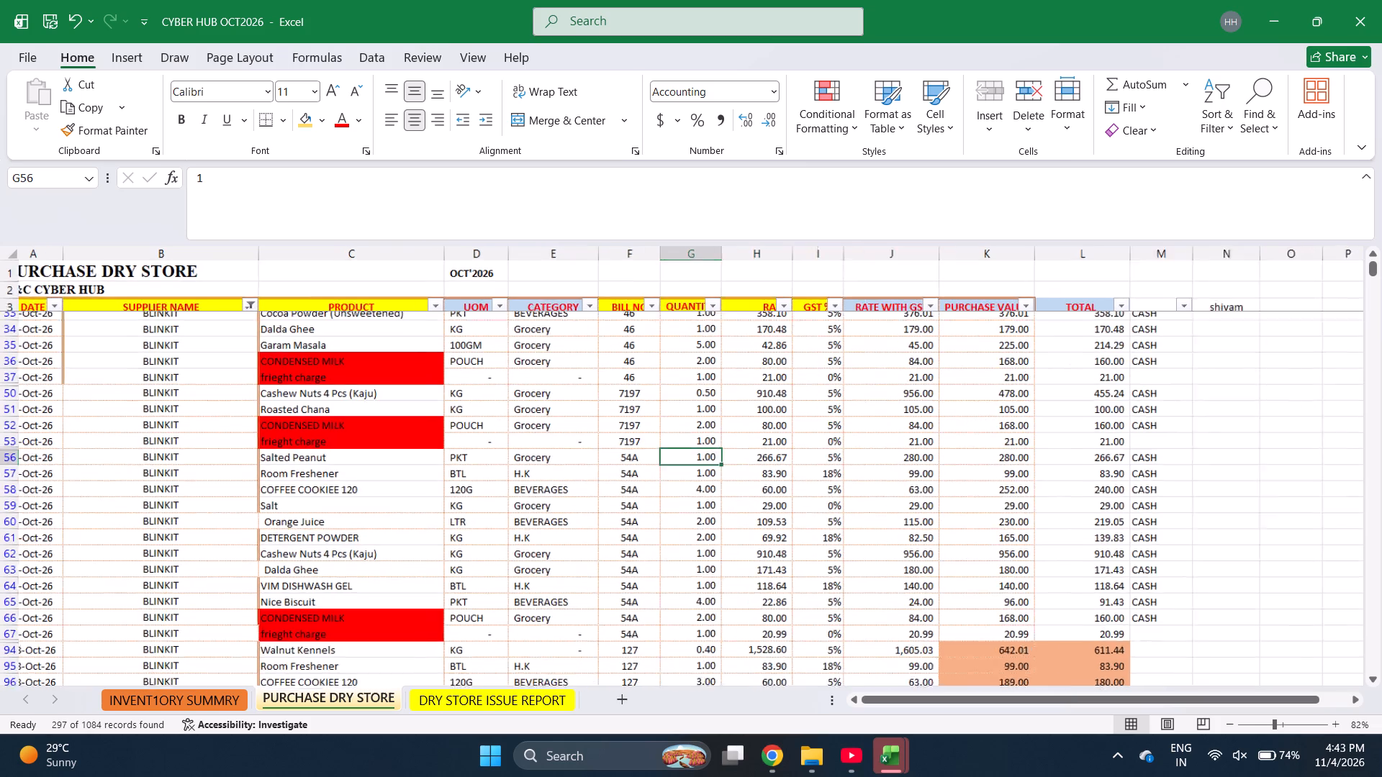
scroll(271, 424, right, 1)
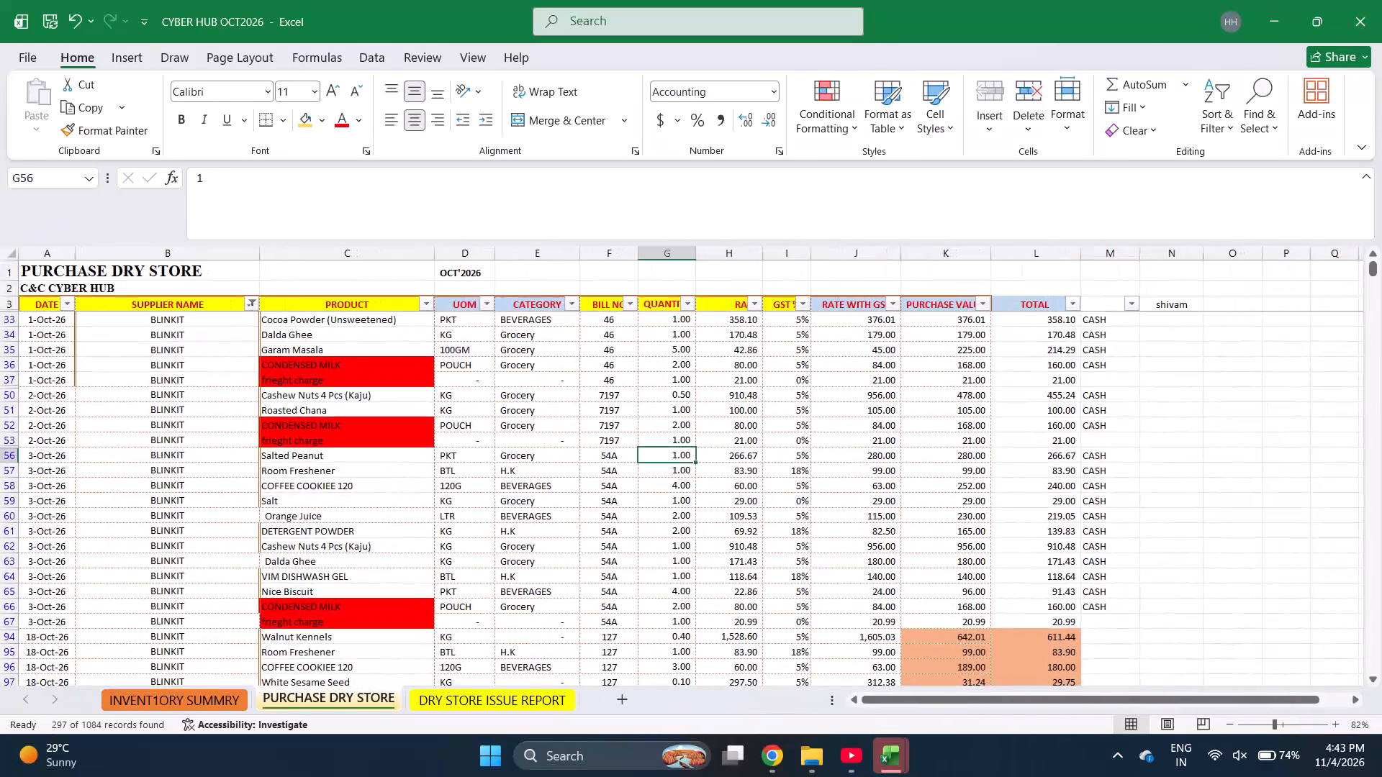
Filter the DATE column of the BLINKIT purchases to only day 02 of October 2026.
click(69, 309)
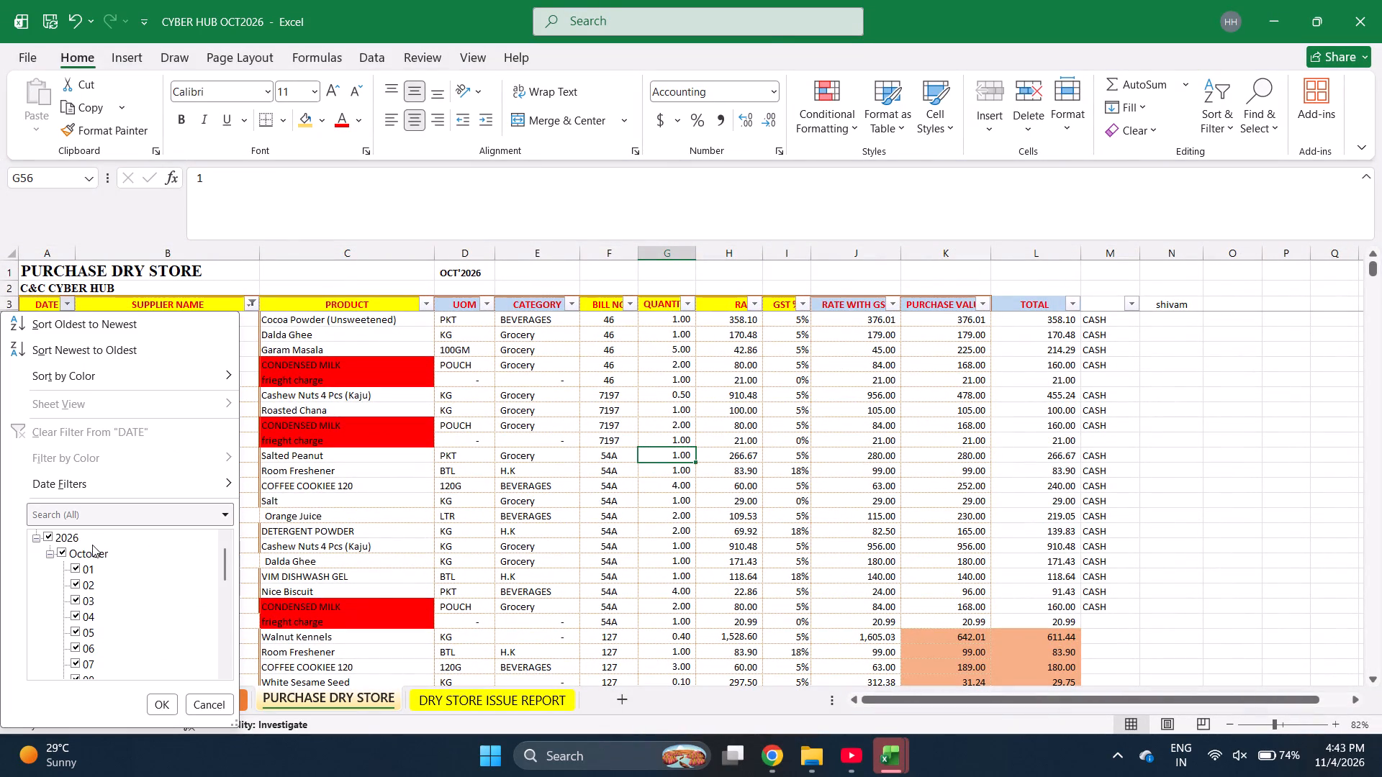
click(84, 552)
click(81, 586)
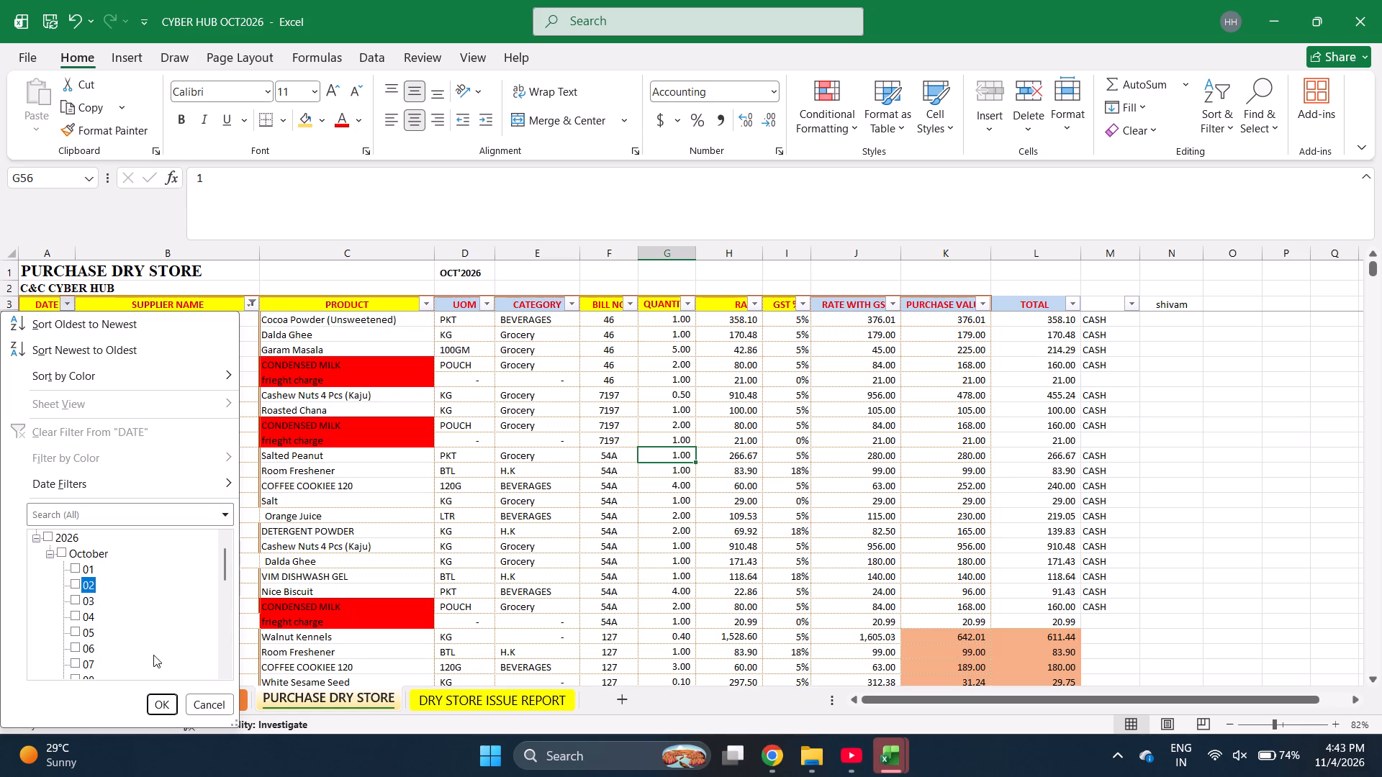
click(163, 710)
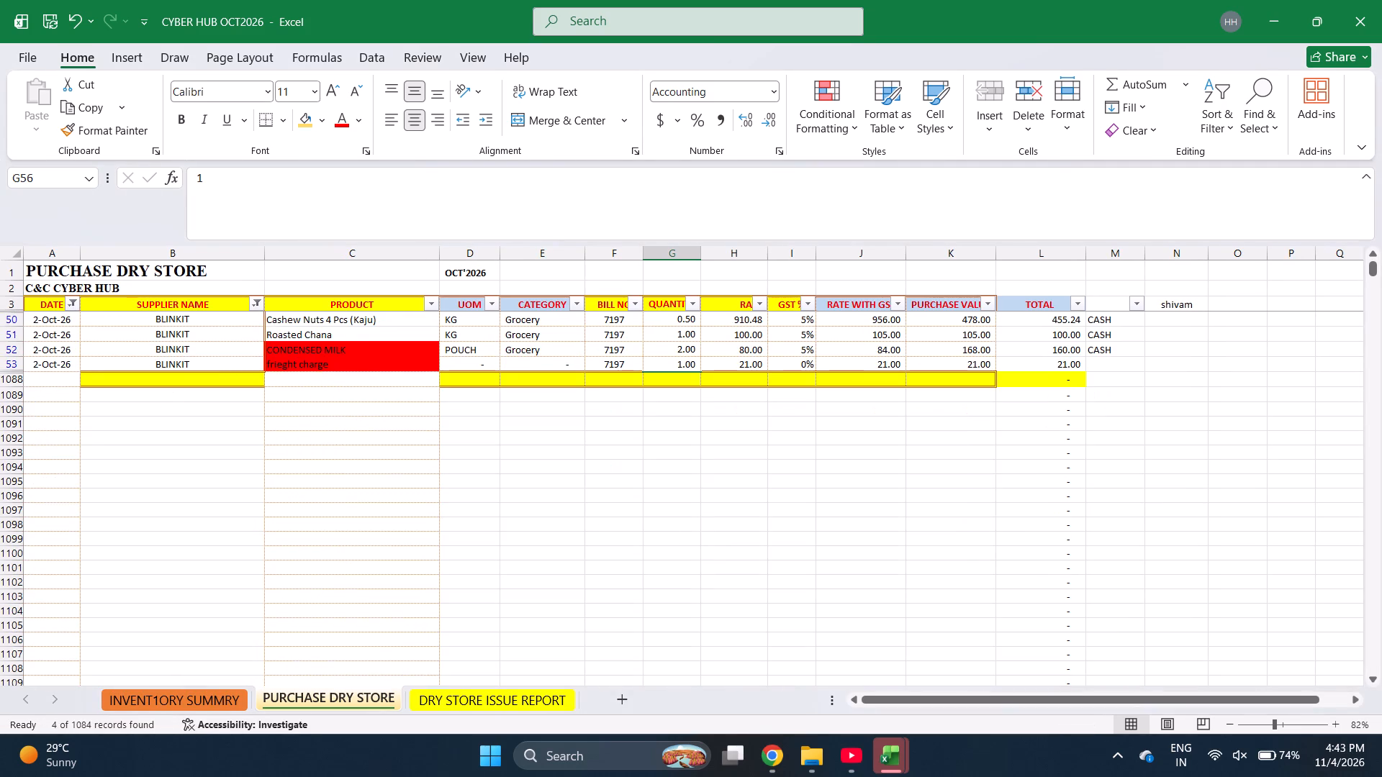
Check the sum of the PURCHASE VALUE amounts for the BLINKIT rows dated 2-Oct-26.
drag(963, 363, 961, 313)
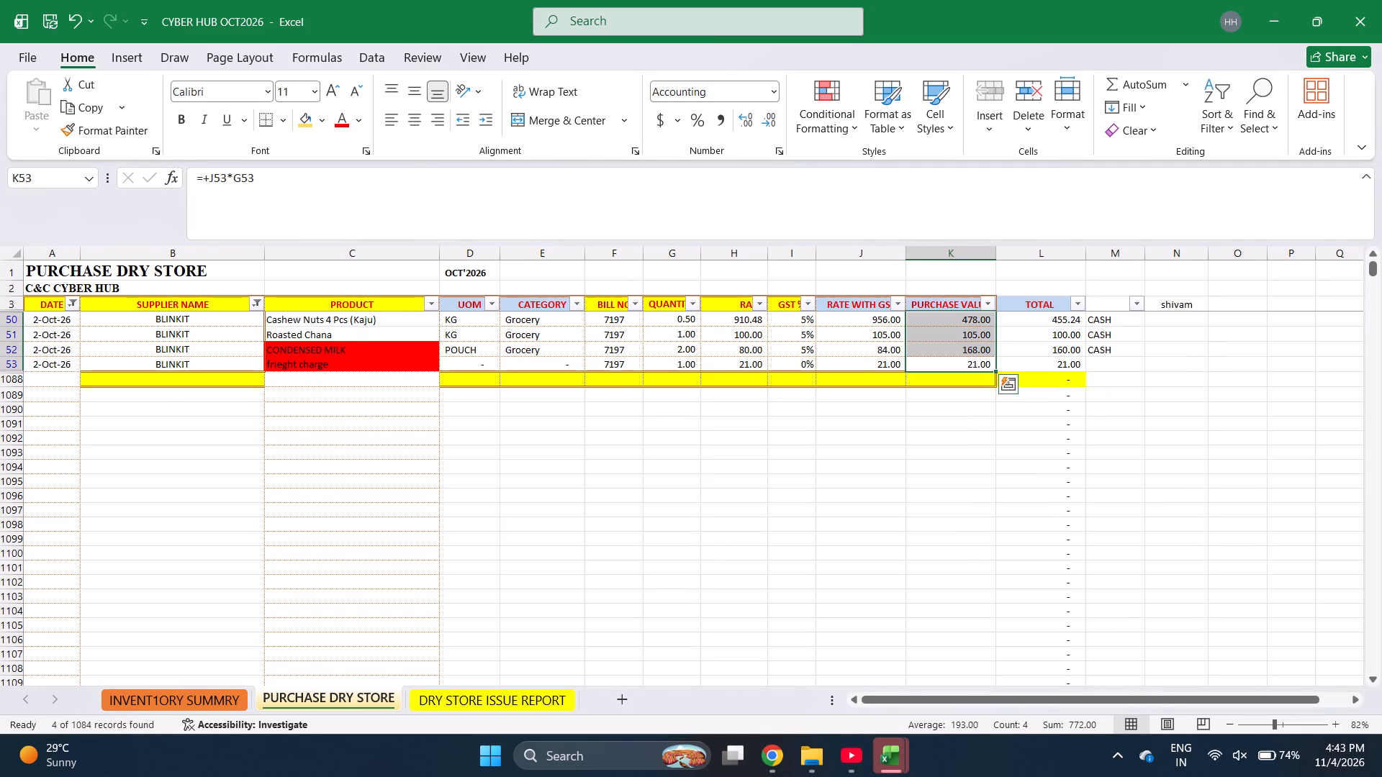
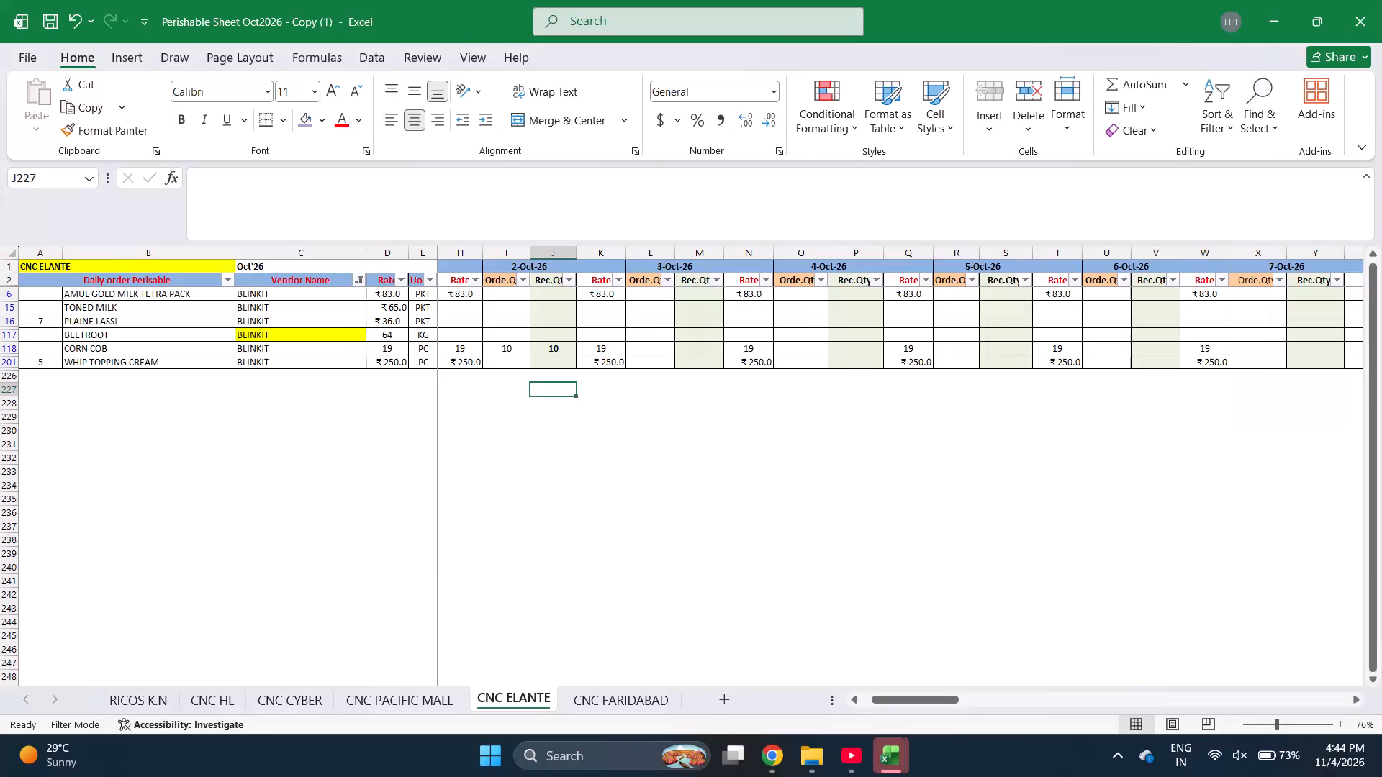
Check the month-to-date totals of the BLINKIT items on CNC ELANTE and the amount formula for PLAINE LASSI.
scroll(1213, 417, left, 9)
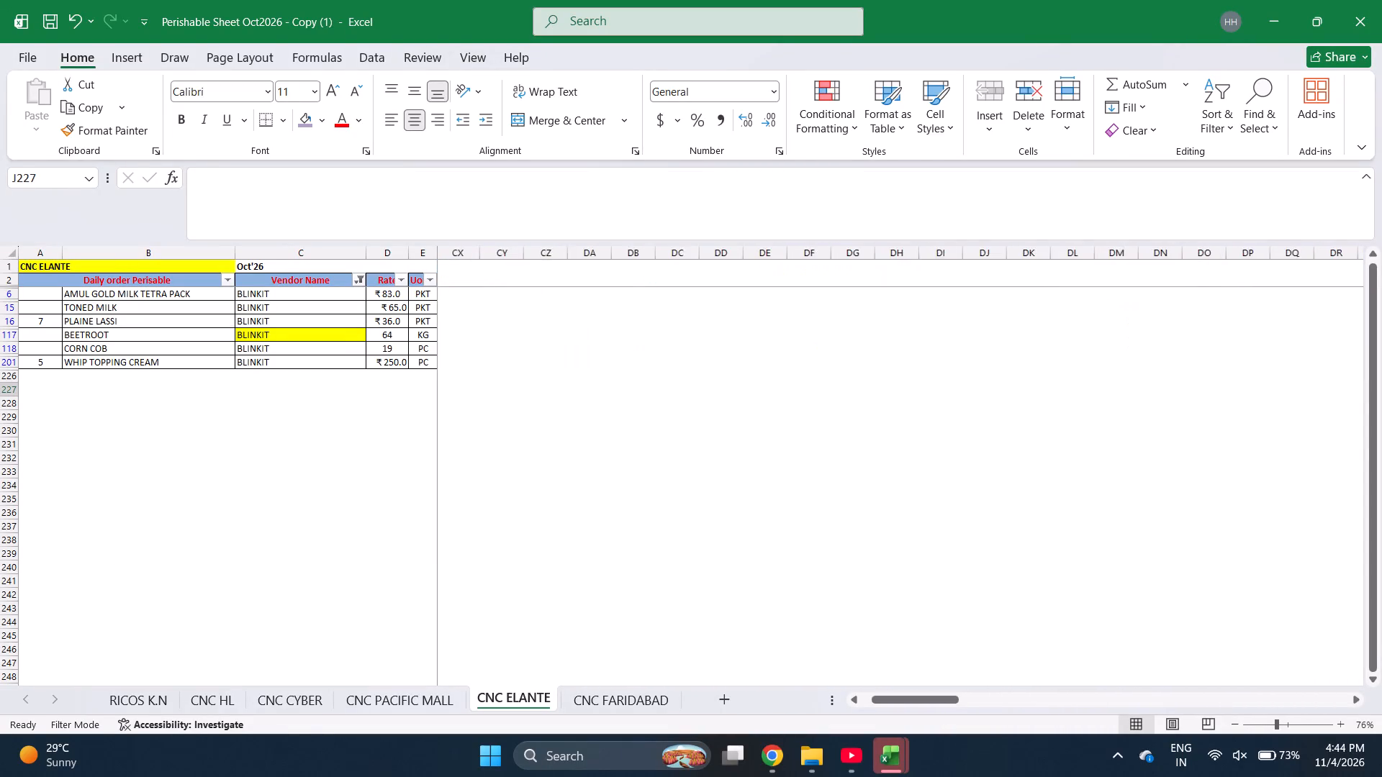
scroll(1213, 417, right, 2)
scroll(1213, 417, left, 6)
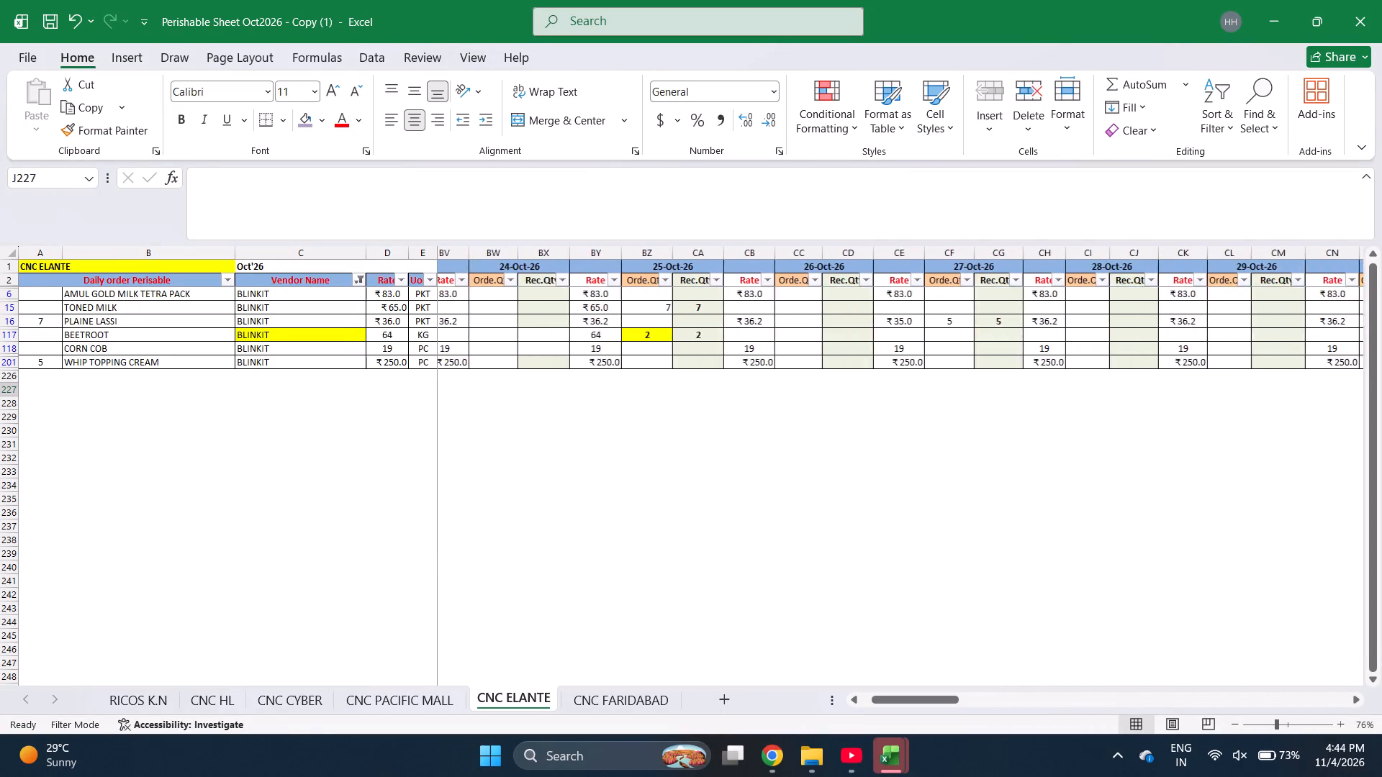
scroll(1213, 417, left, 6)
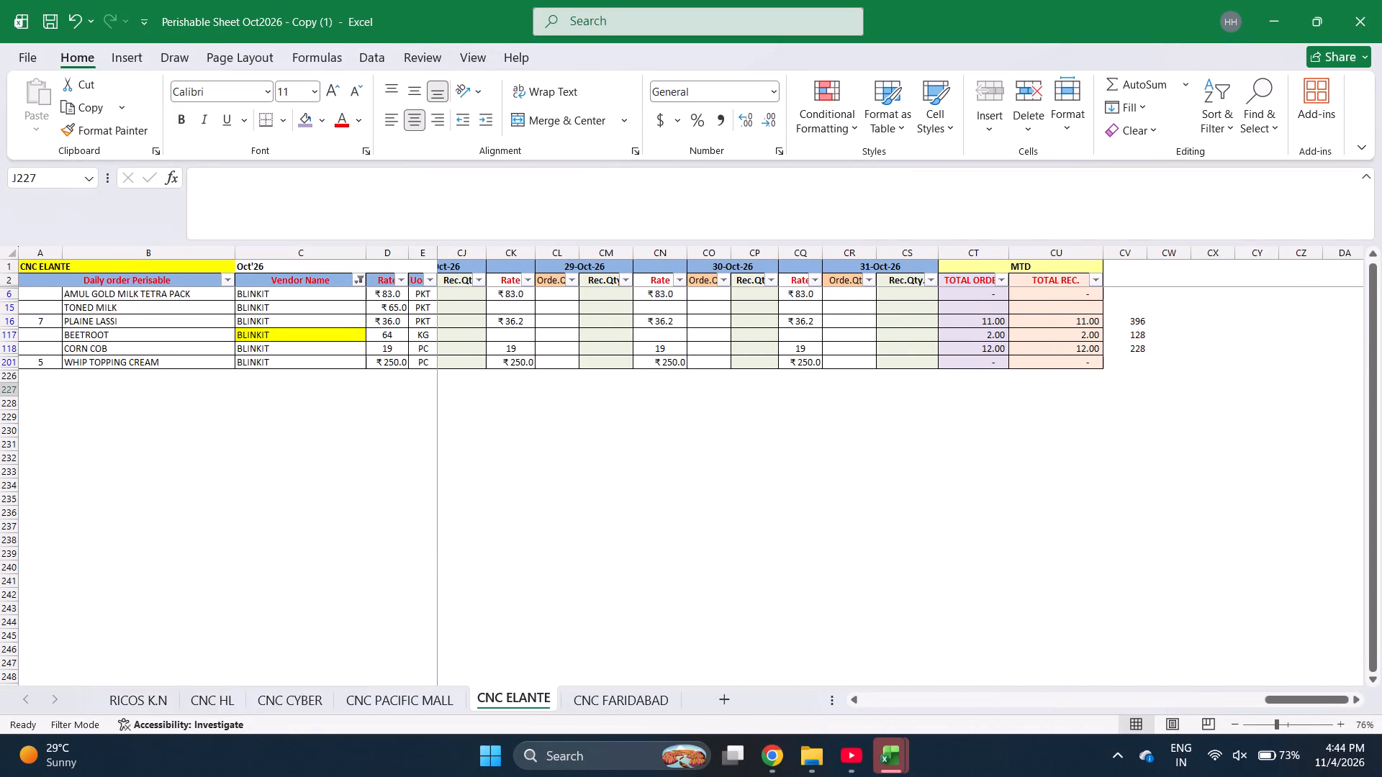
click(1152, 321)
click(1137, 322)
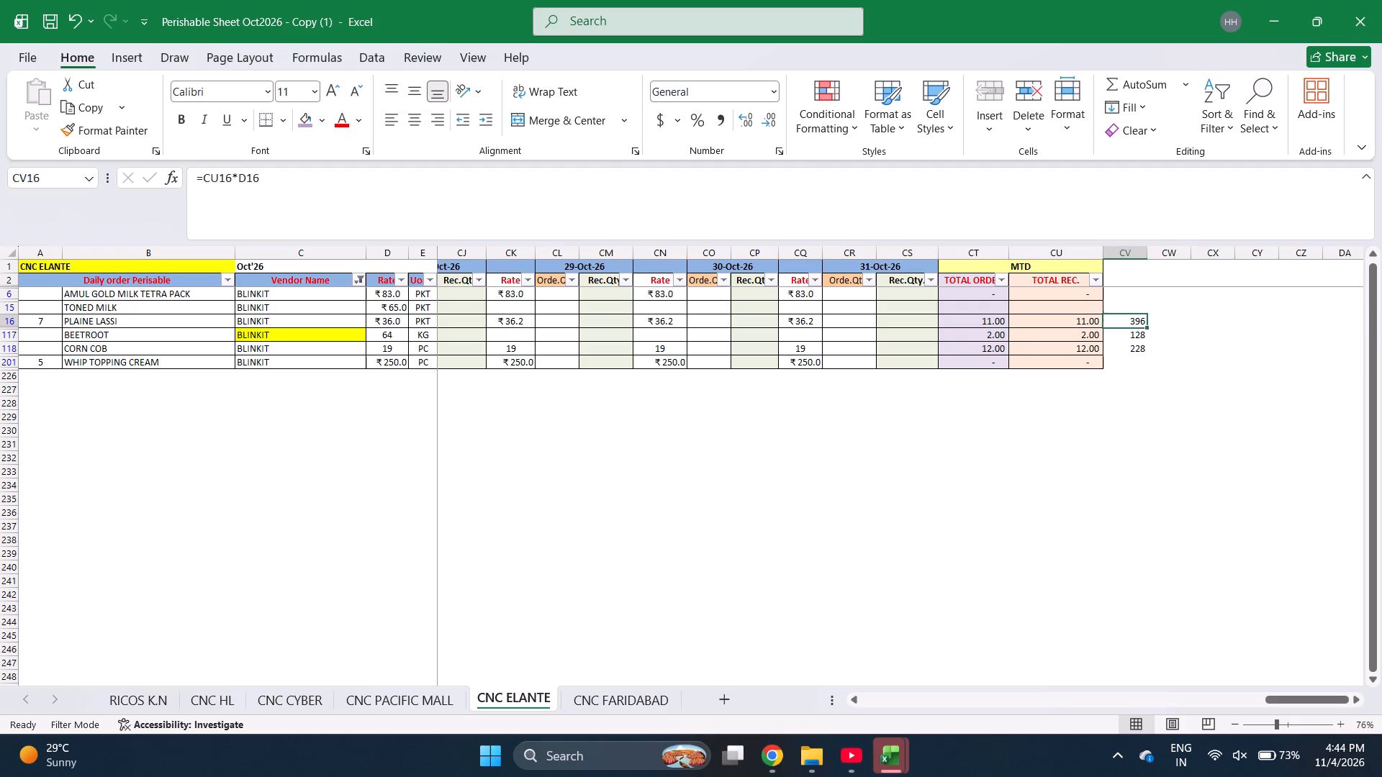
Trace the PLAINE LASSI TOTAL REC. formula through the daily received quantities back to 1-Oct-26, leaving the formula as it is.
click(1090, 319)
key(F2)
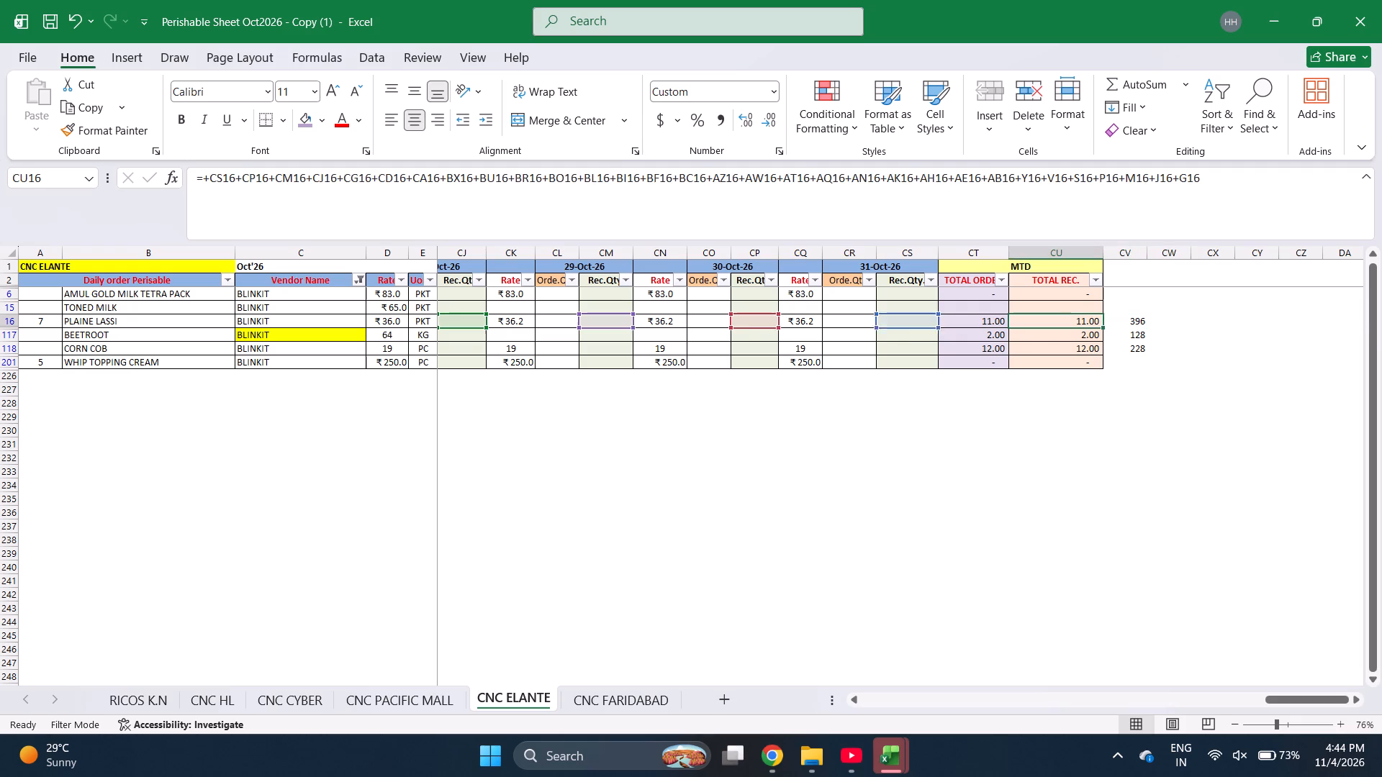
scroll(1090, 319, right, 2)
scroll(1012, 386, right, 2)
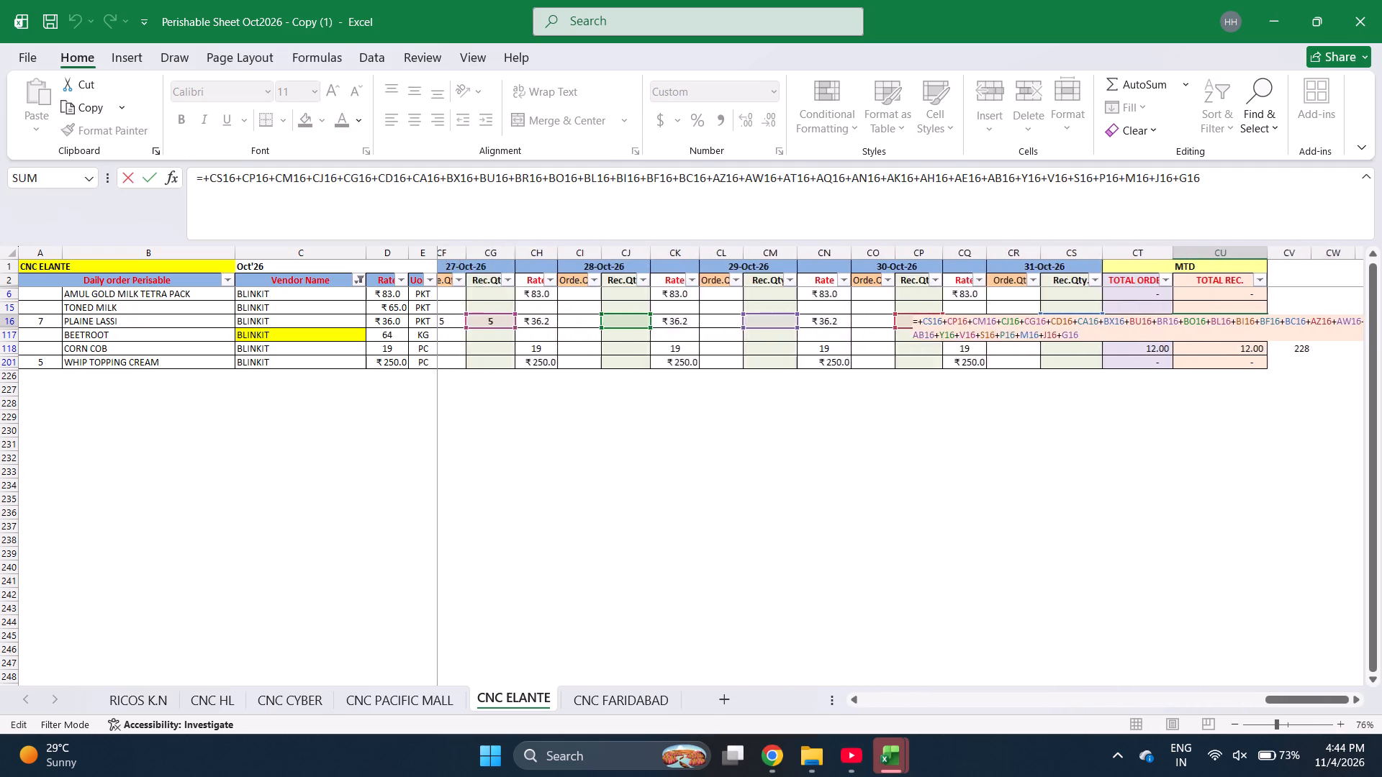
scroll(1012, 386, right, 2)
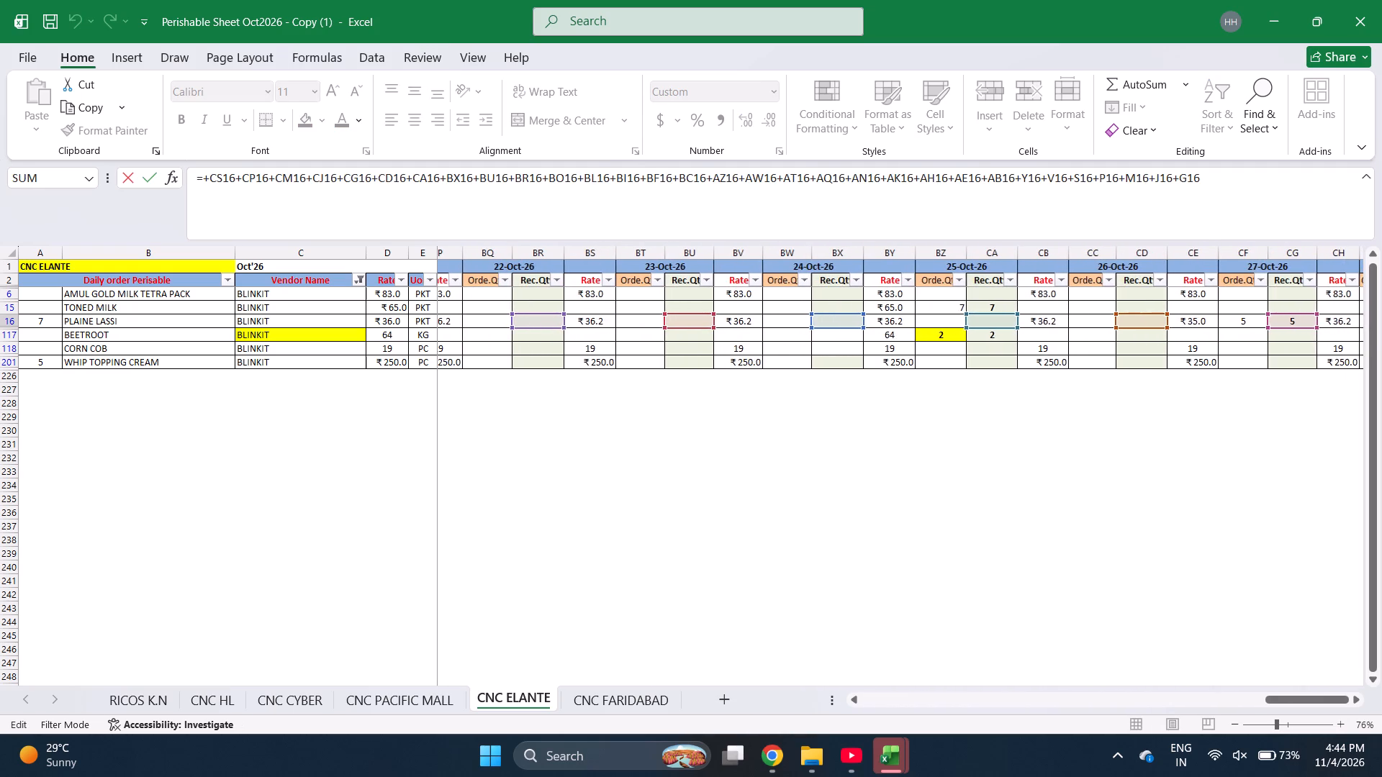
scroll(1012, 386, right, 3)
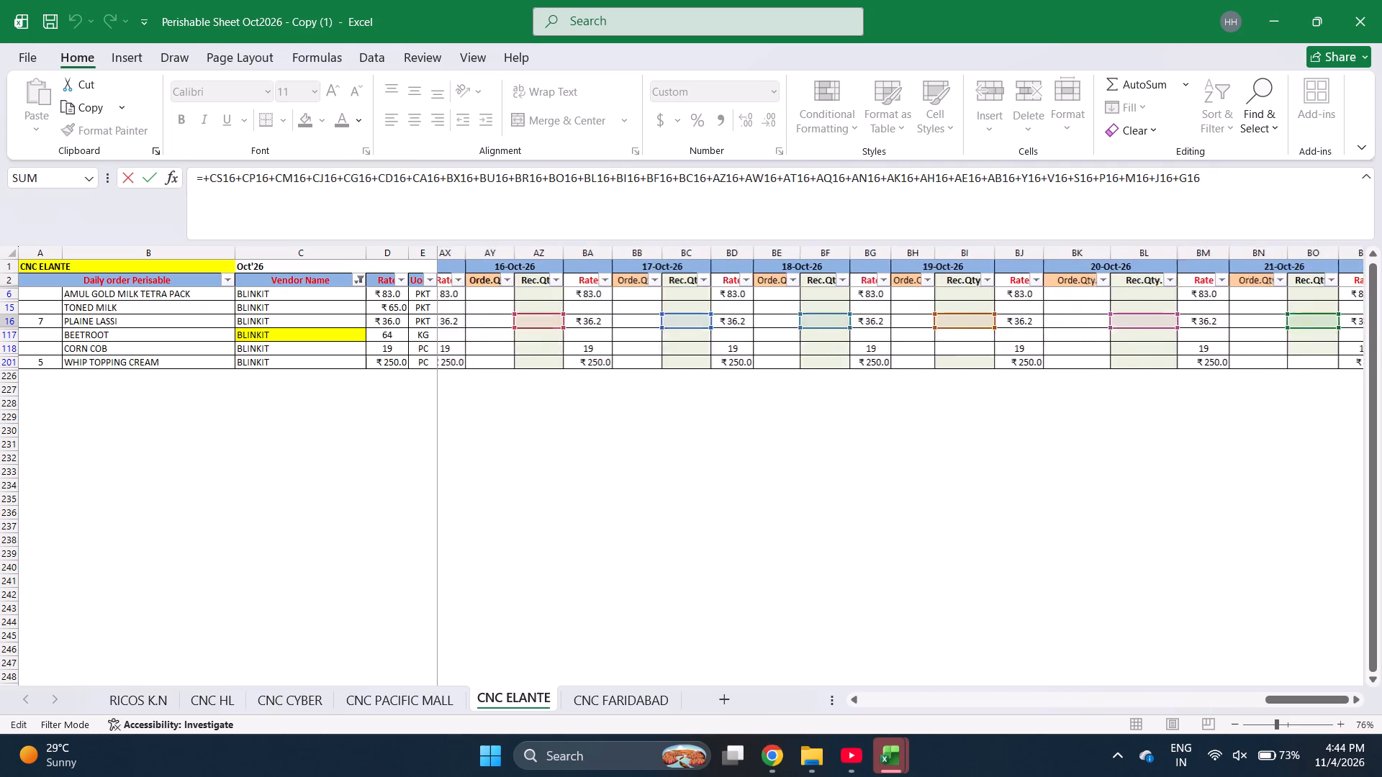
scroll(1012, 386, right, 1)
click(805, 411)
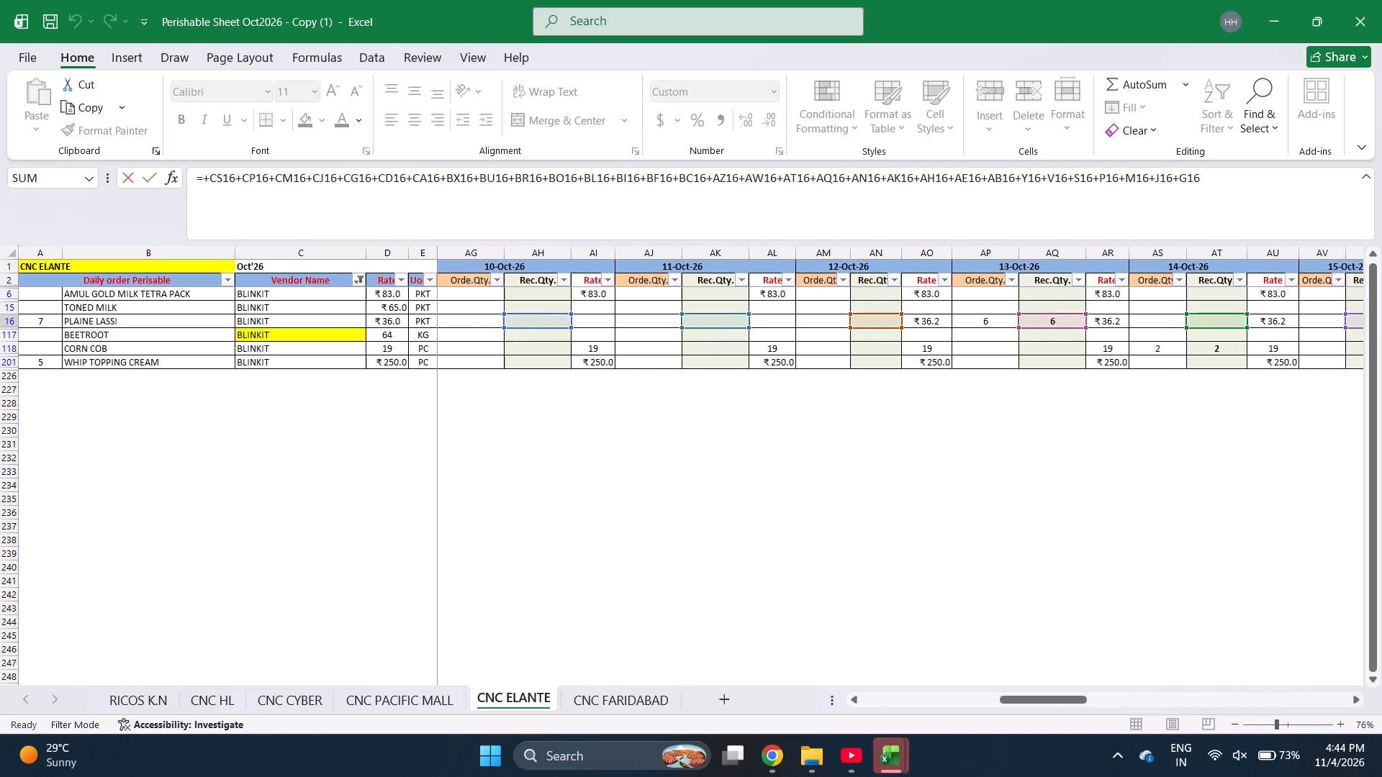
key(Escape)
scroll(805, 411, right, 5)
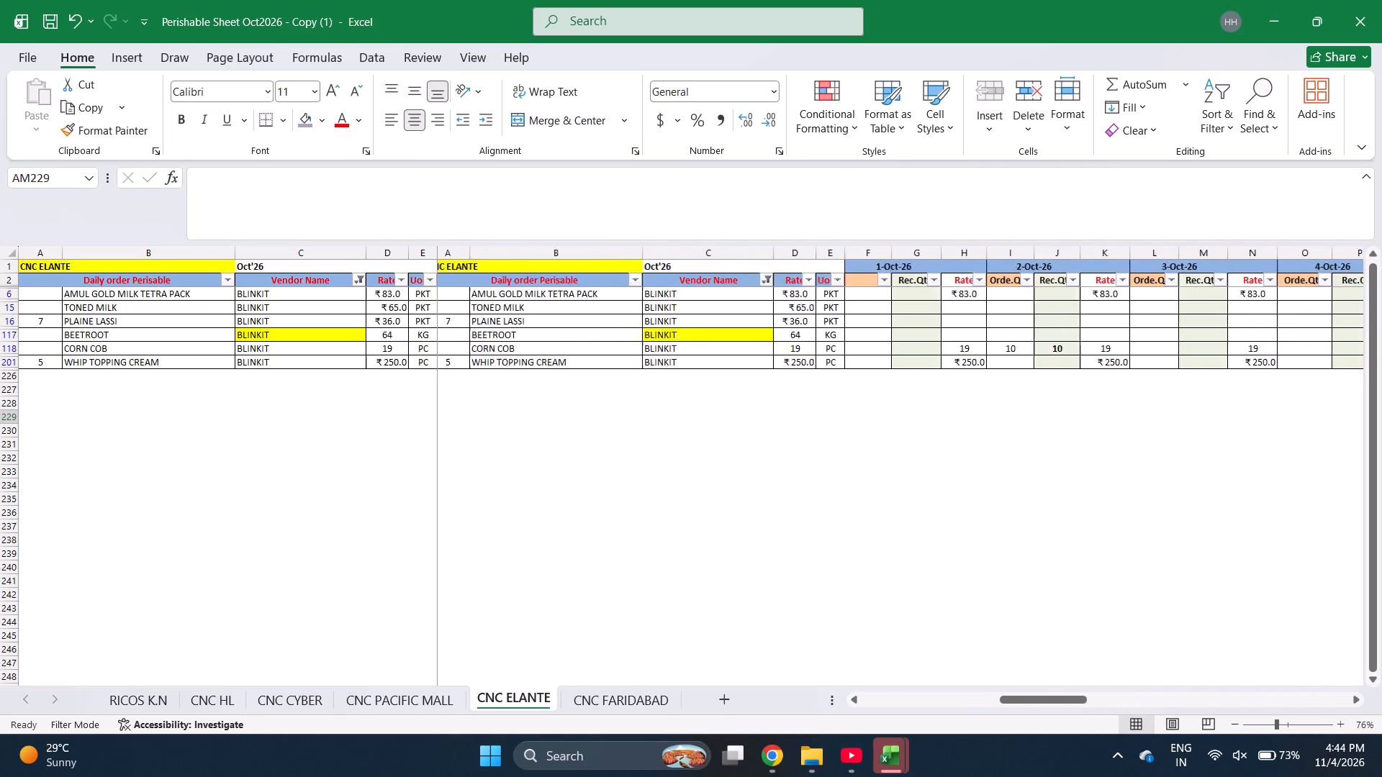
scroll(805, 411, right, 1)
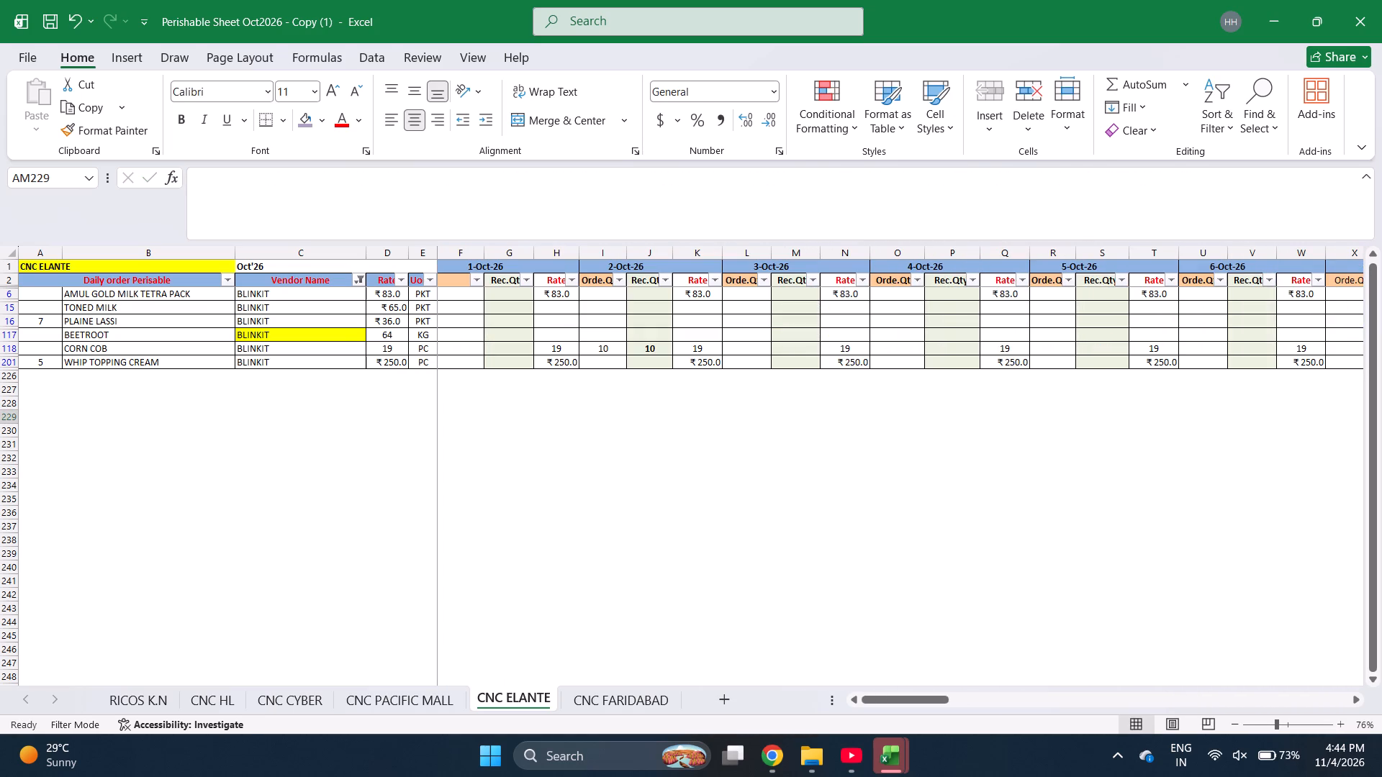
Search the Vendor Name filter values for BLI and for B, without applying a new filter.
click(358, 277)
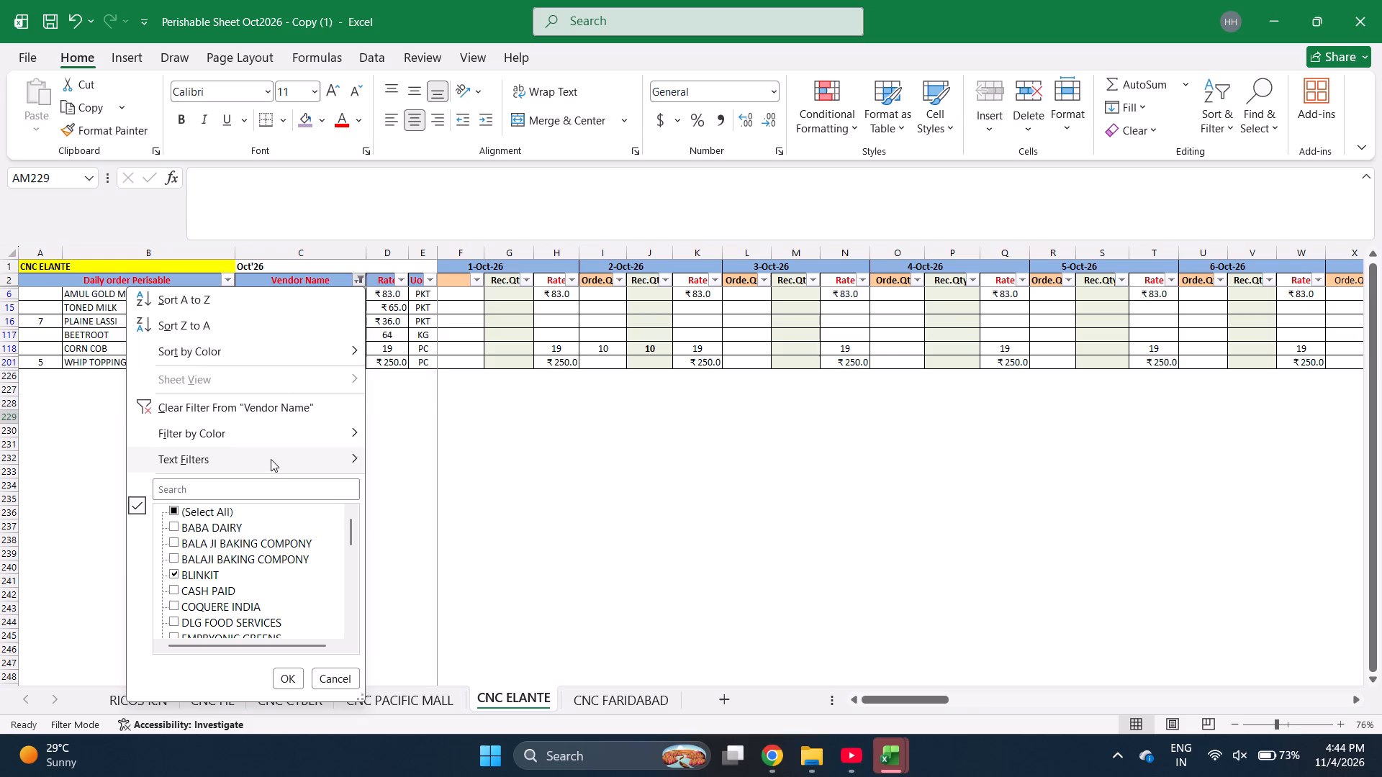
click(261, 483)
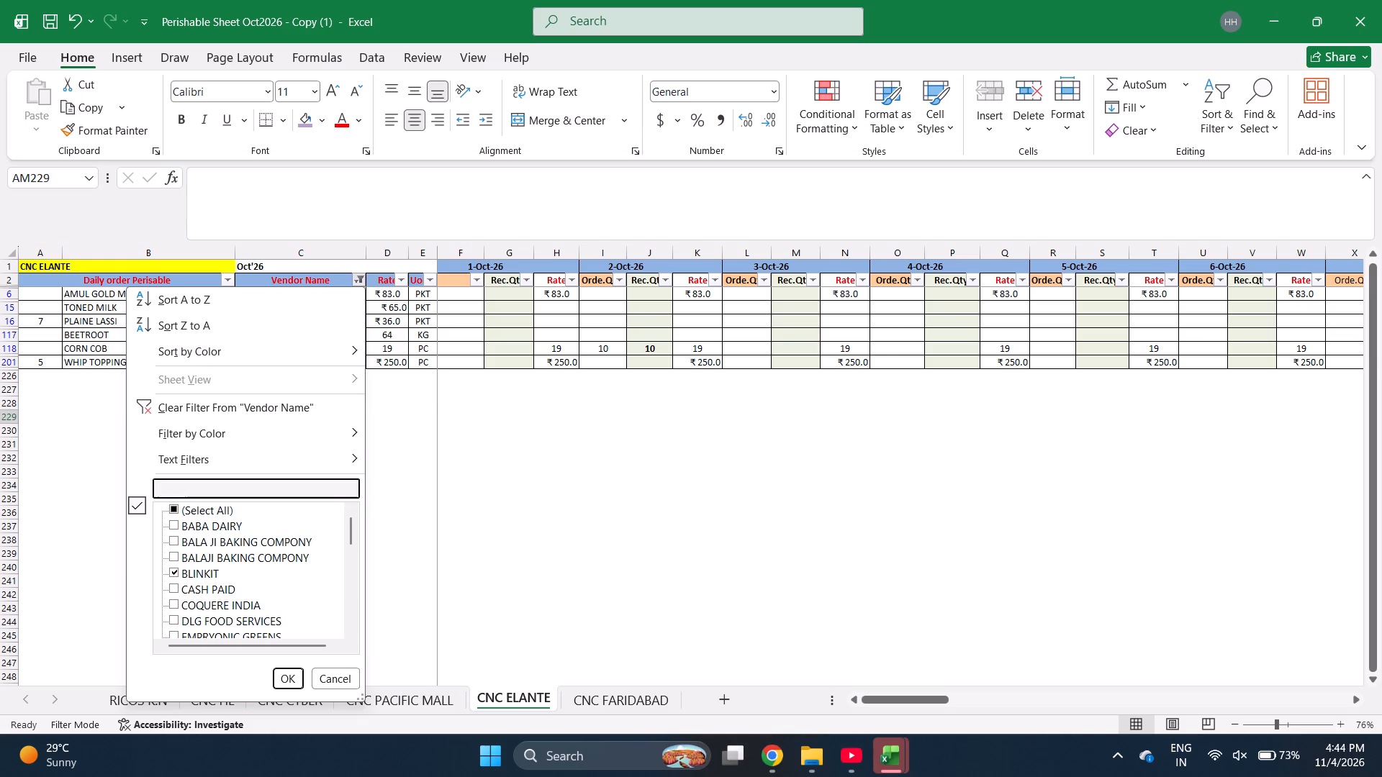
text(BLI)
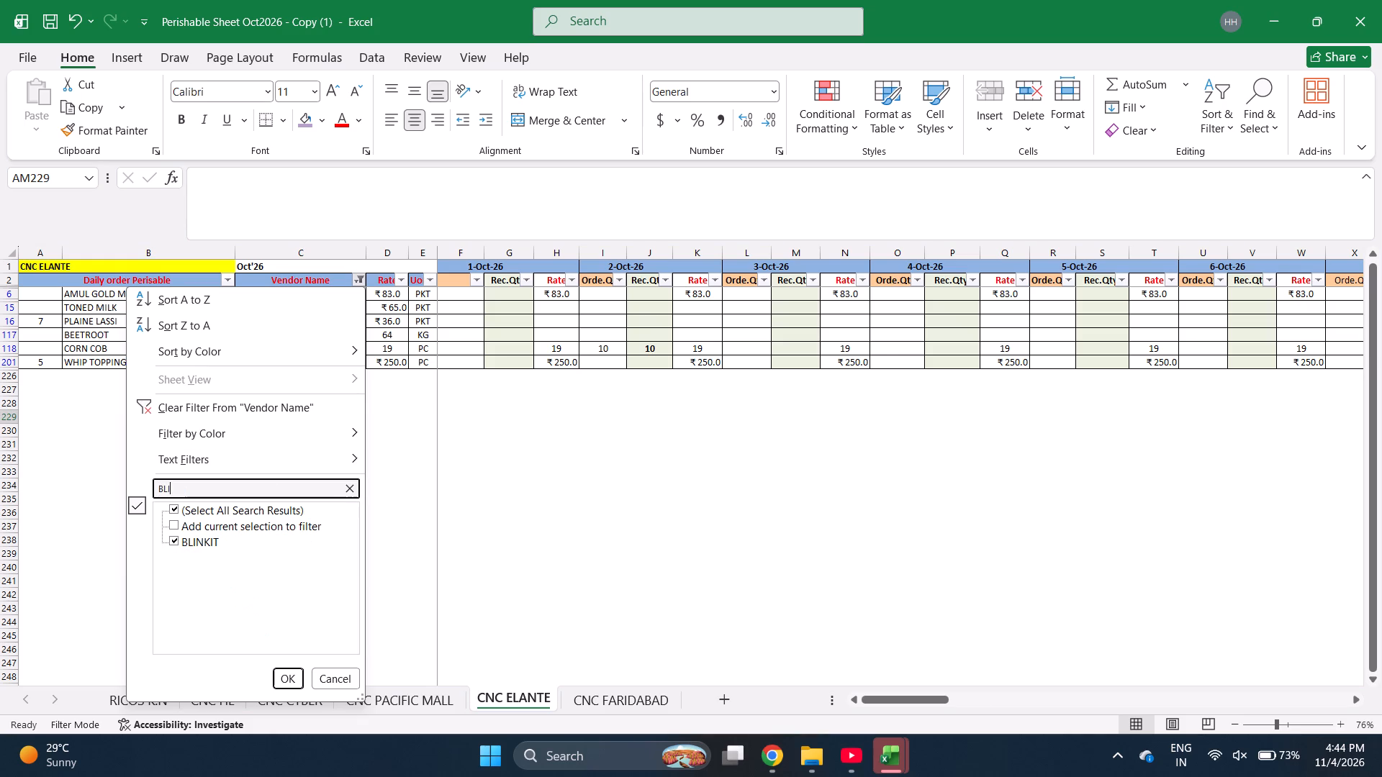
key(BackSpace)
key(BackSpace)
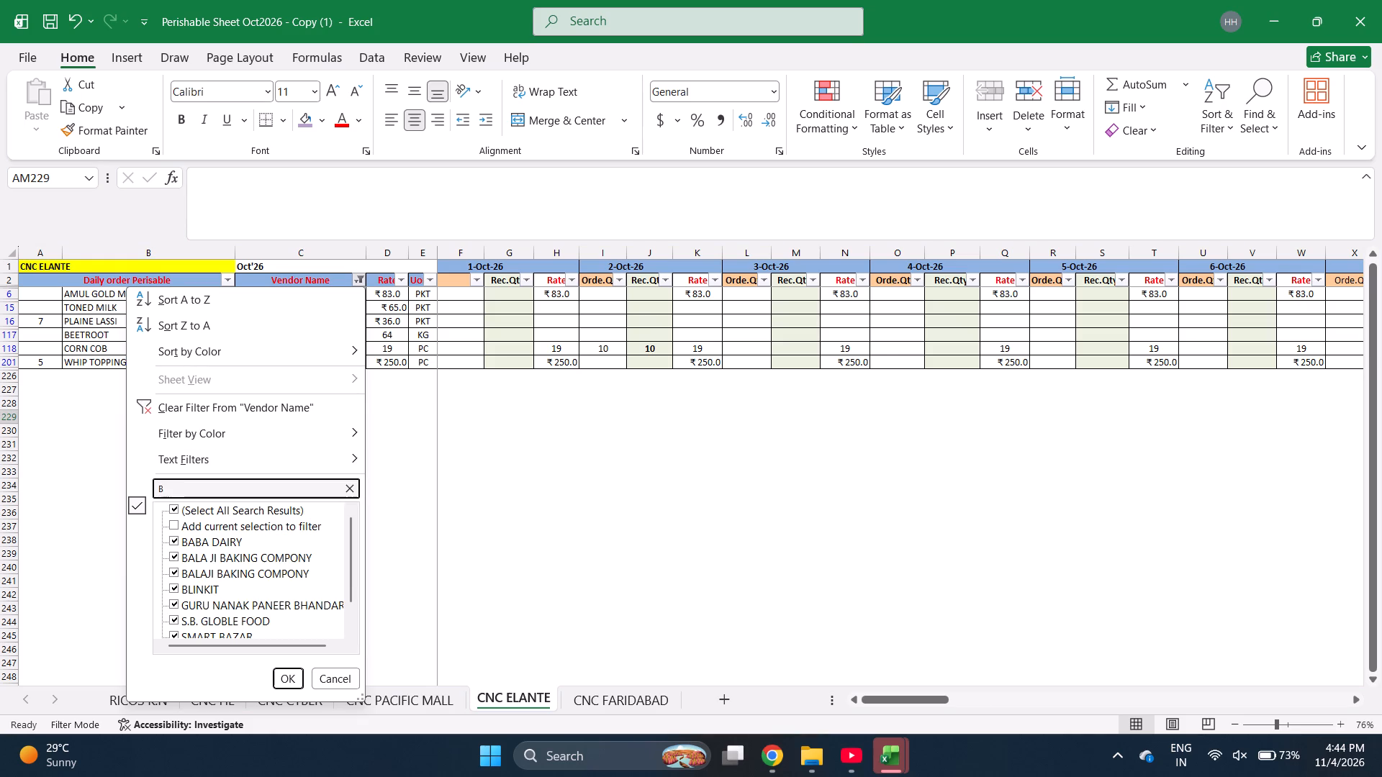
scroll(201, 589, down, 2)
click(330, 678)
Select the CORN COB rate under 1-Oct-26.
scroll(366, 504, up, 2)
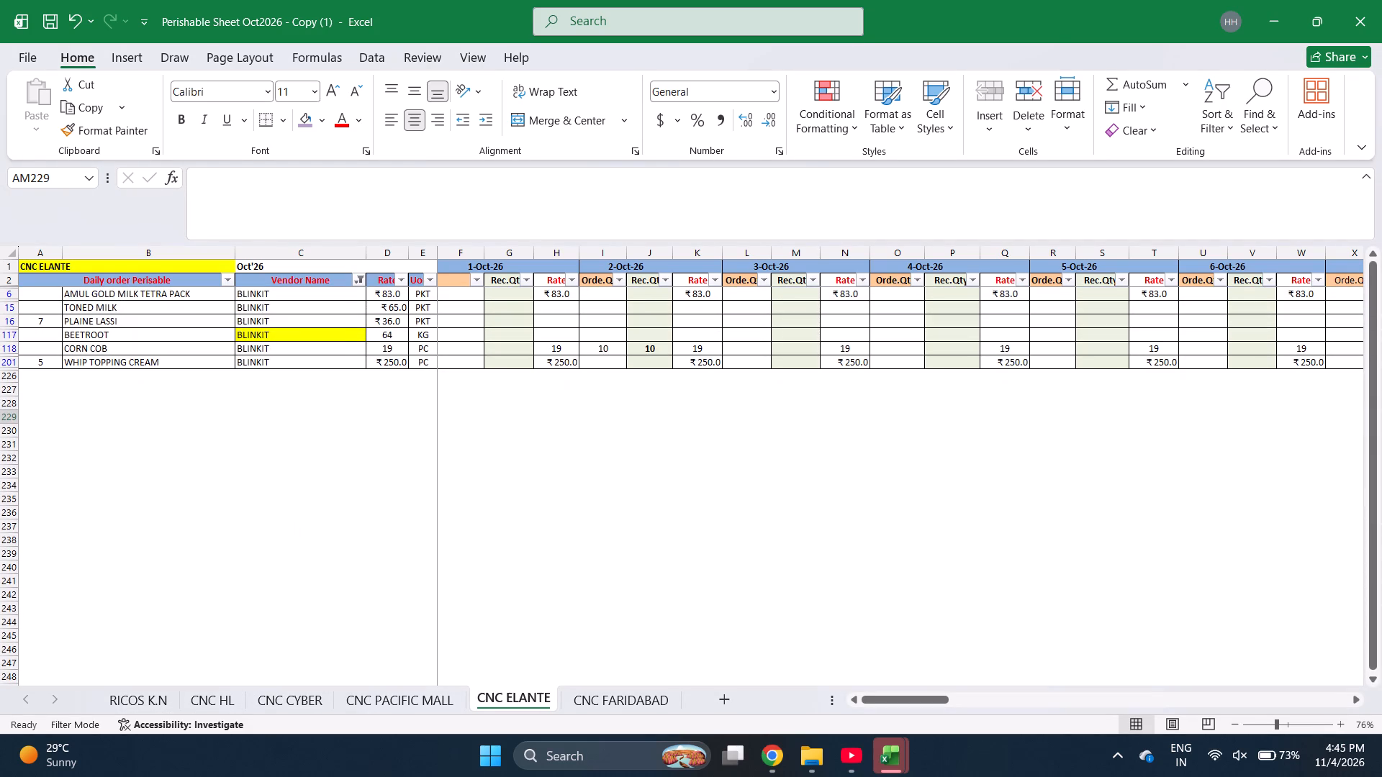
click(563, 350)
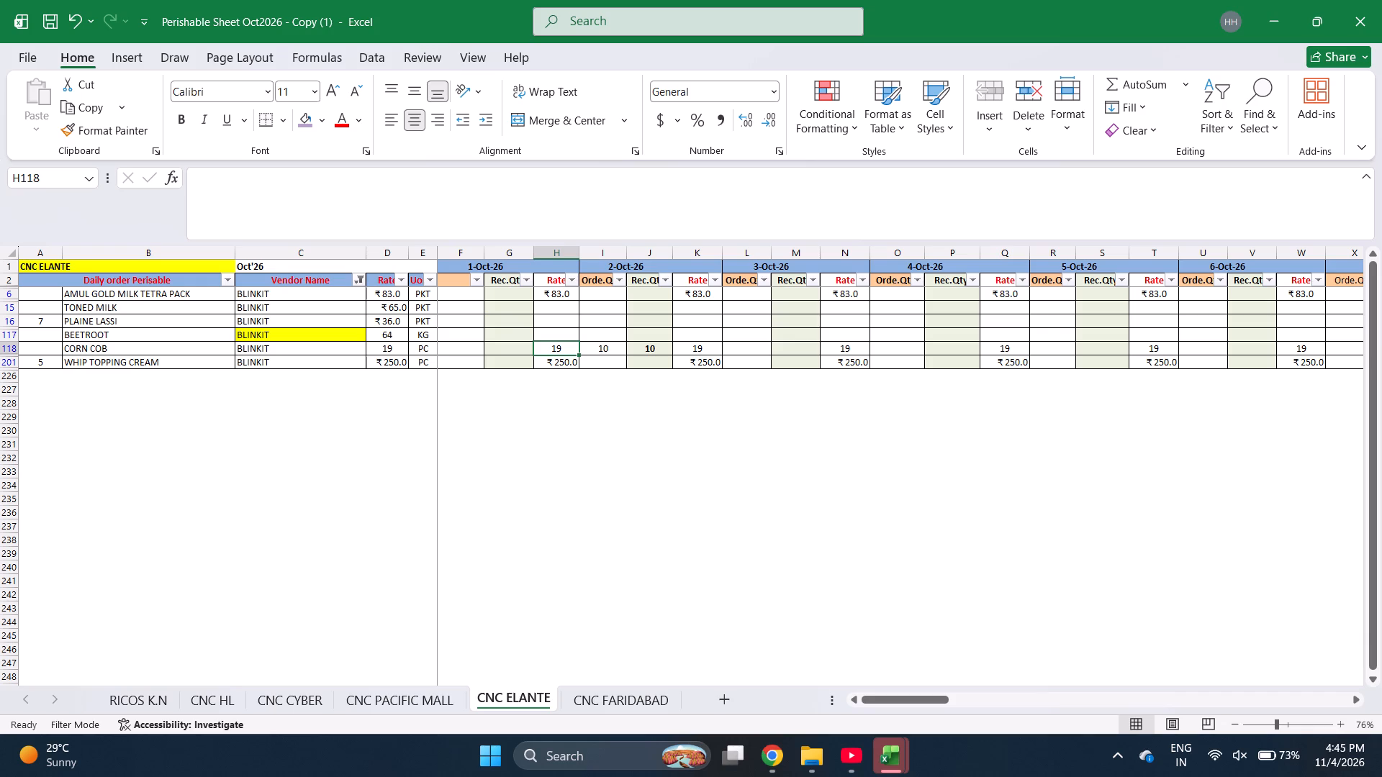
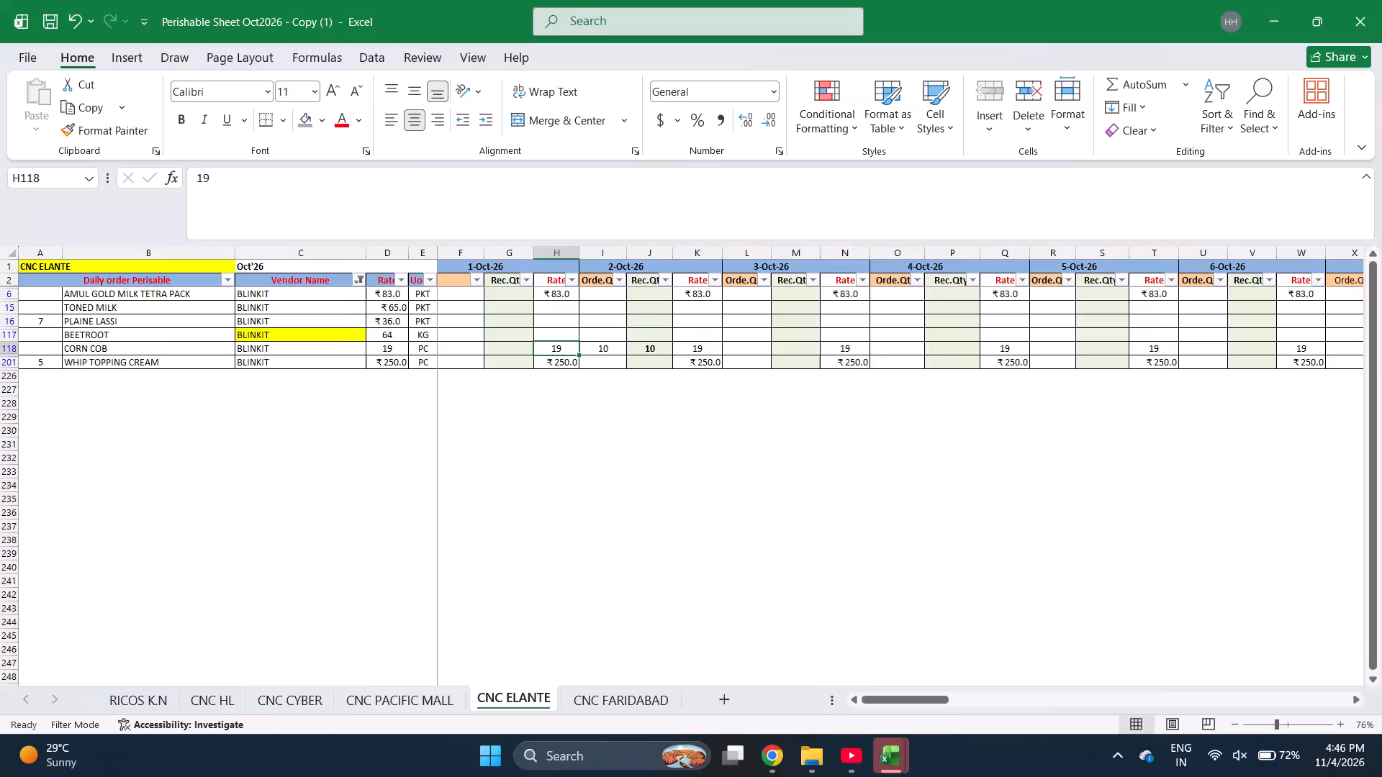
Examine the BLINKIT items' daily quantities and rates on CNC ELANTE across the October dates and the MTD totals.
scroll(1022, 327, left, 2)
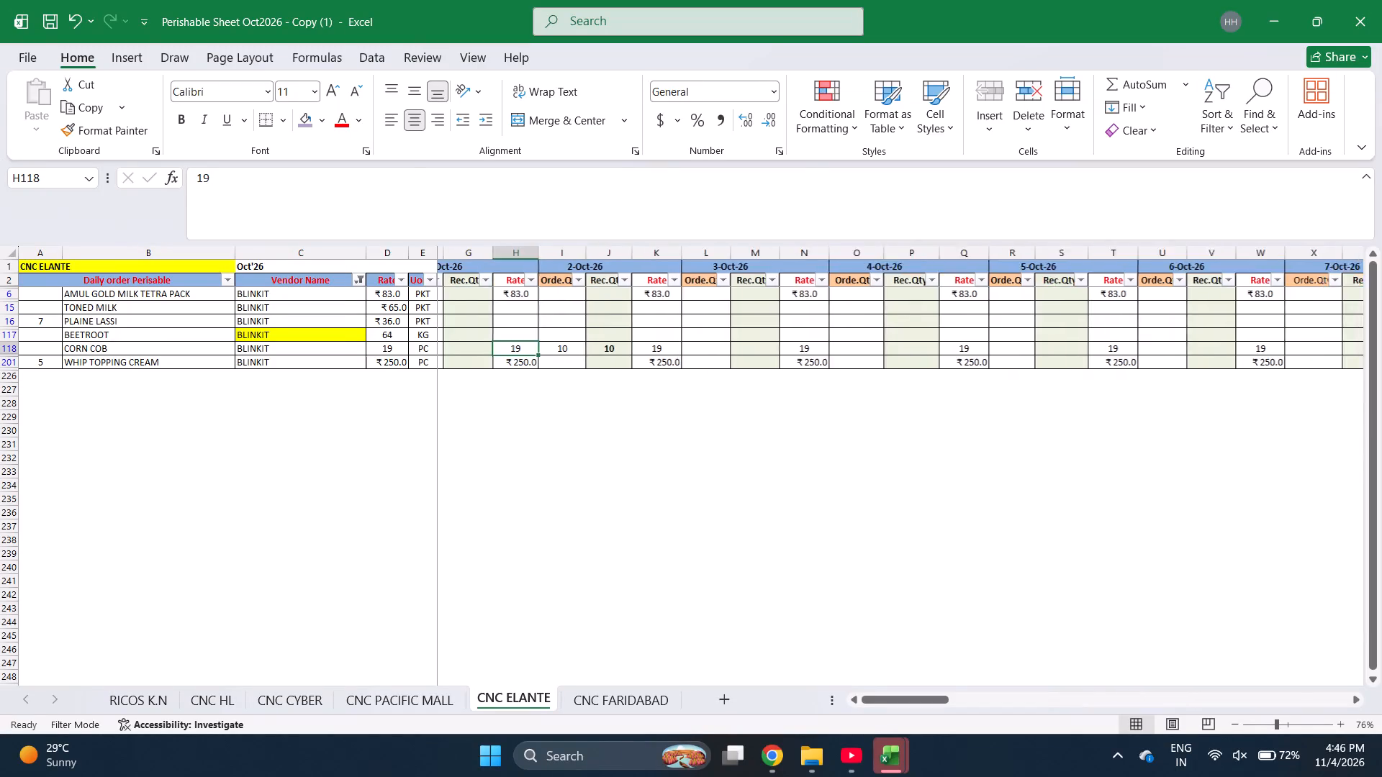
scroll(834, 381, left, 16)
scroll(834, 381, right, 3)
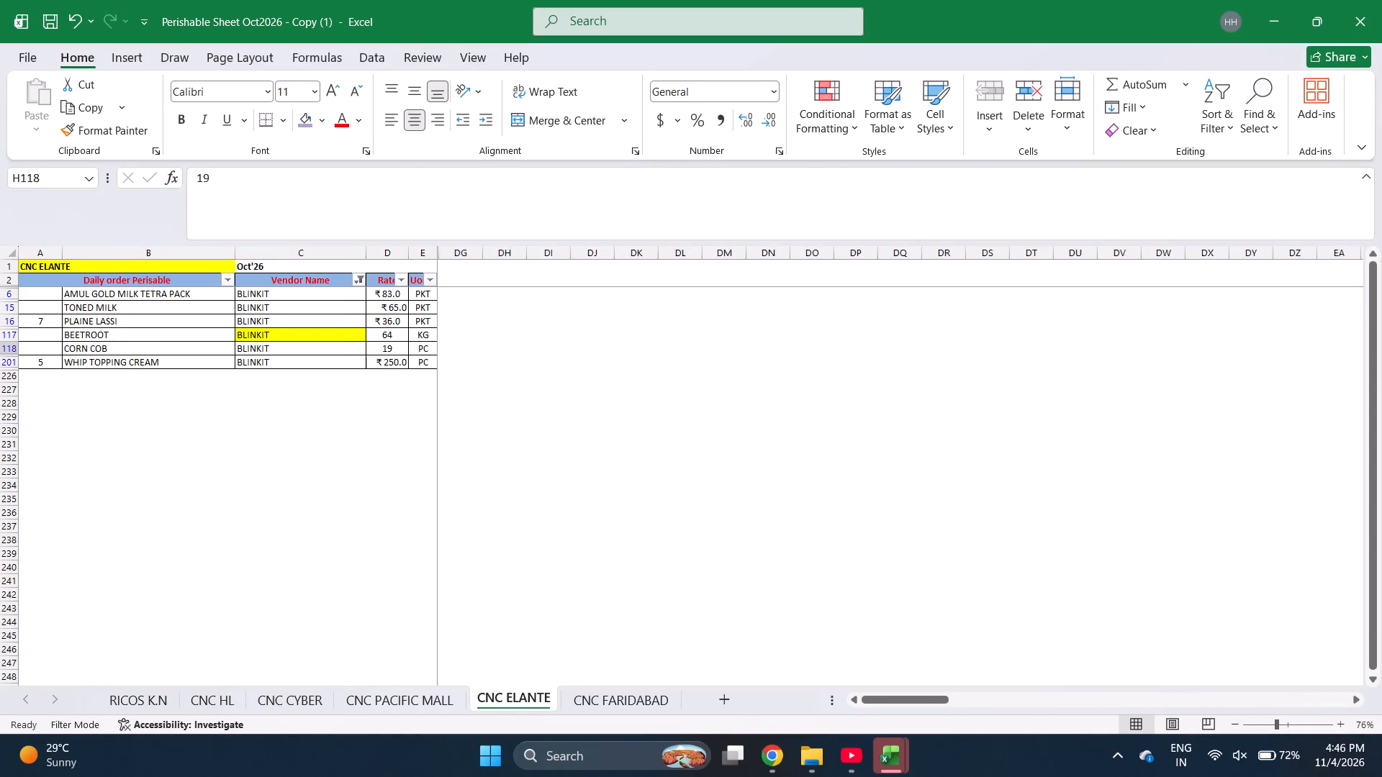
scroll(834, 381, right, 5)
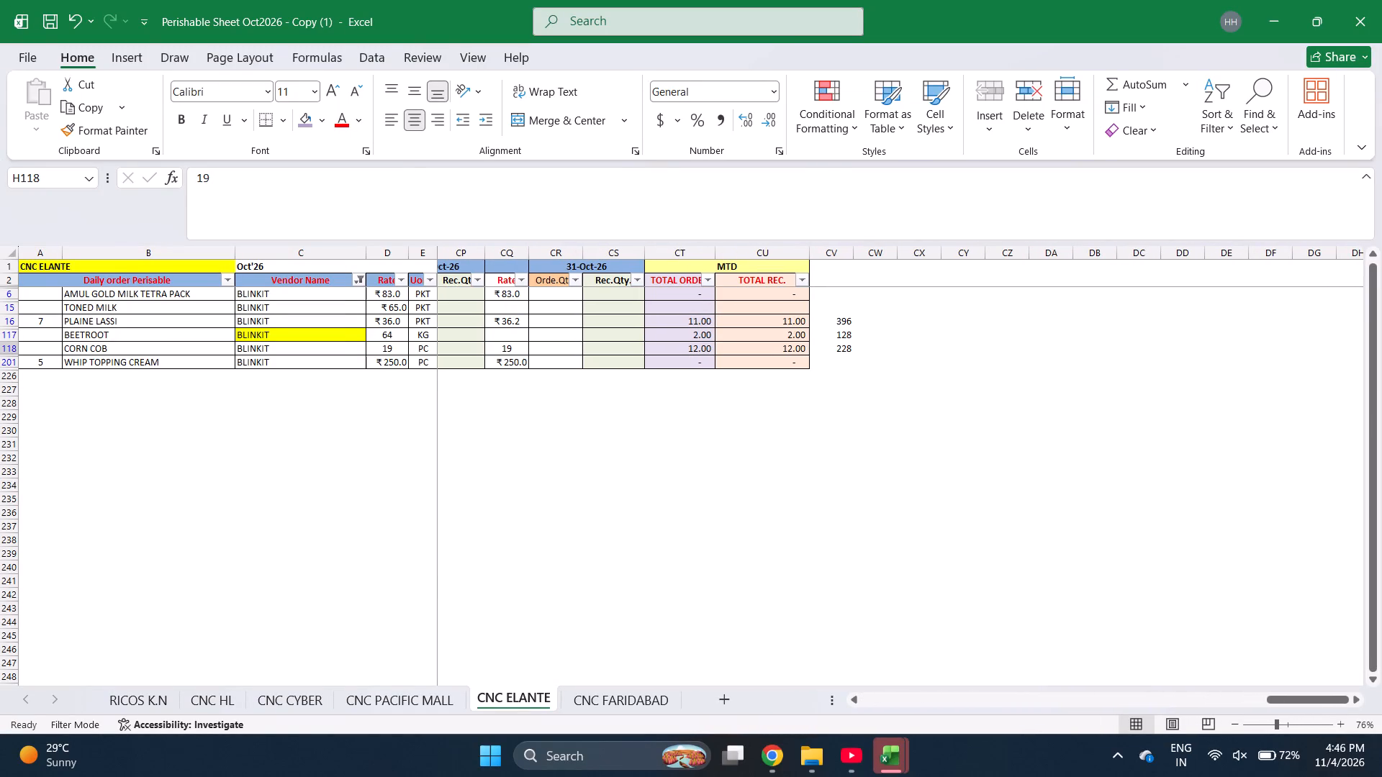
scroll(632, 339, right, 4)
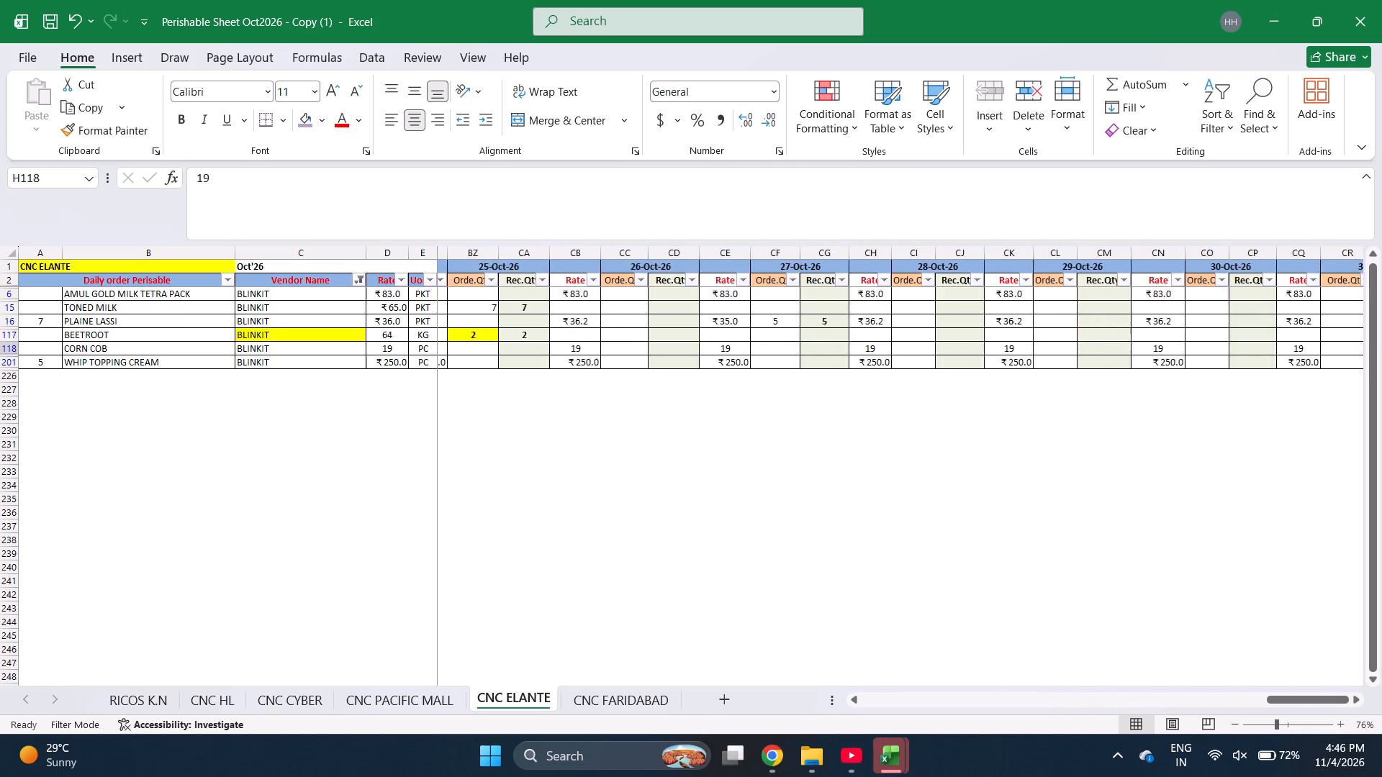
scroll(632, 339, right, 8)
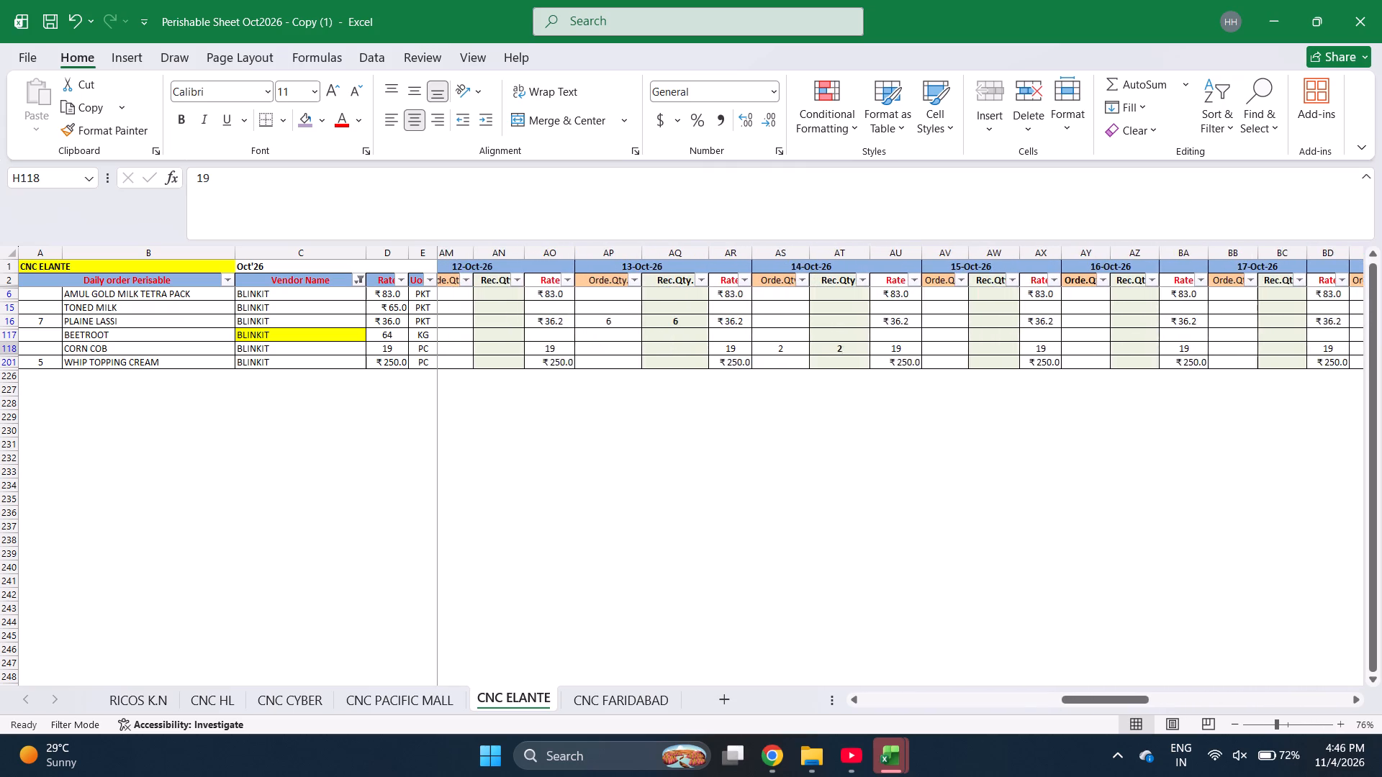
scroll(632, 339, right, 7)
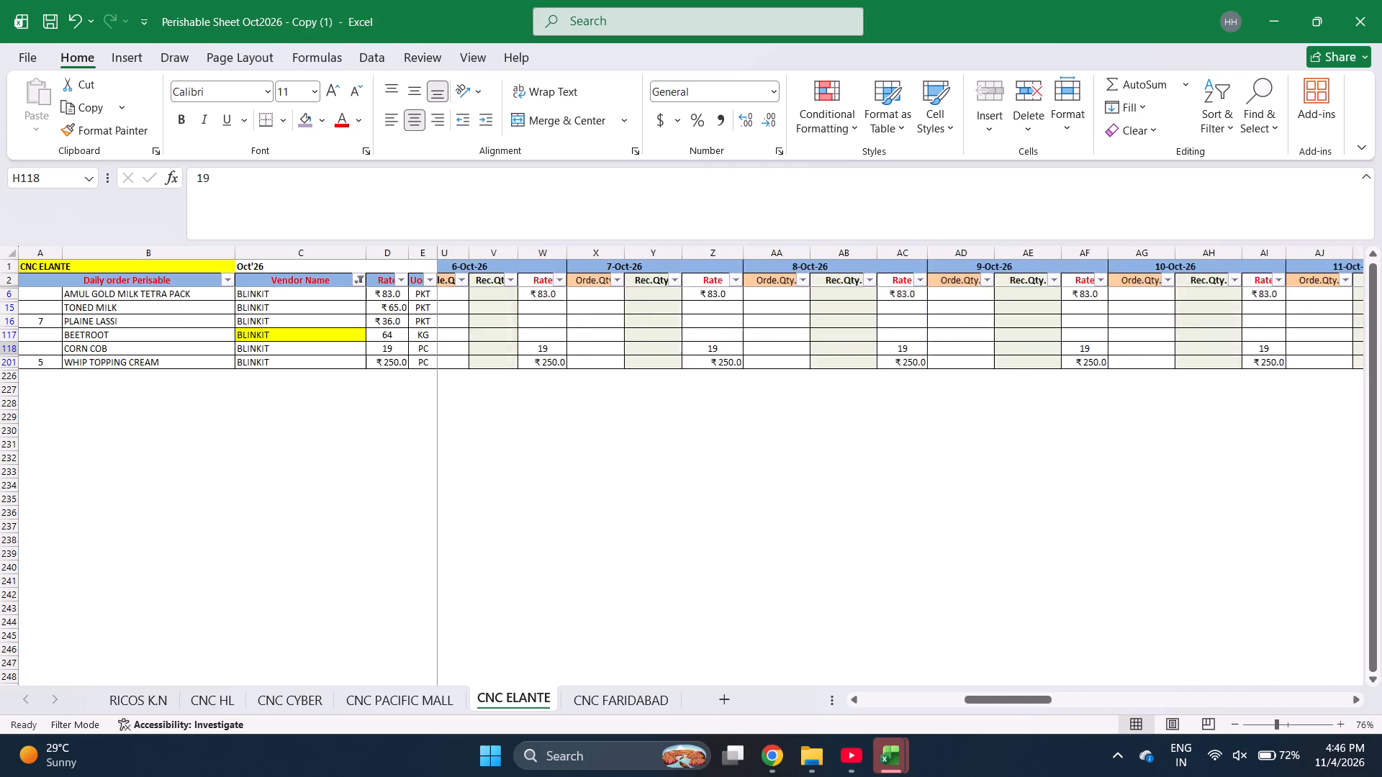
scroll(632, 339, right, 9)
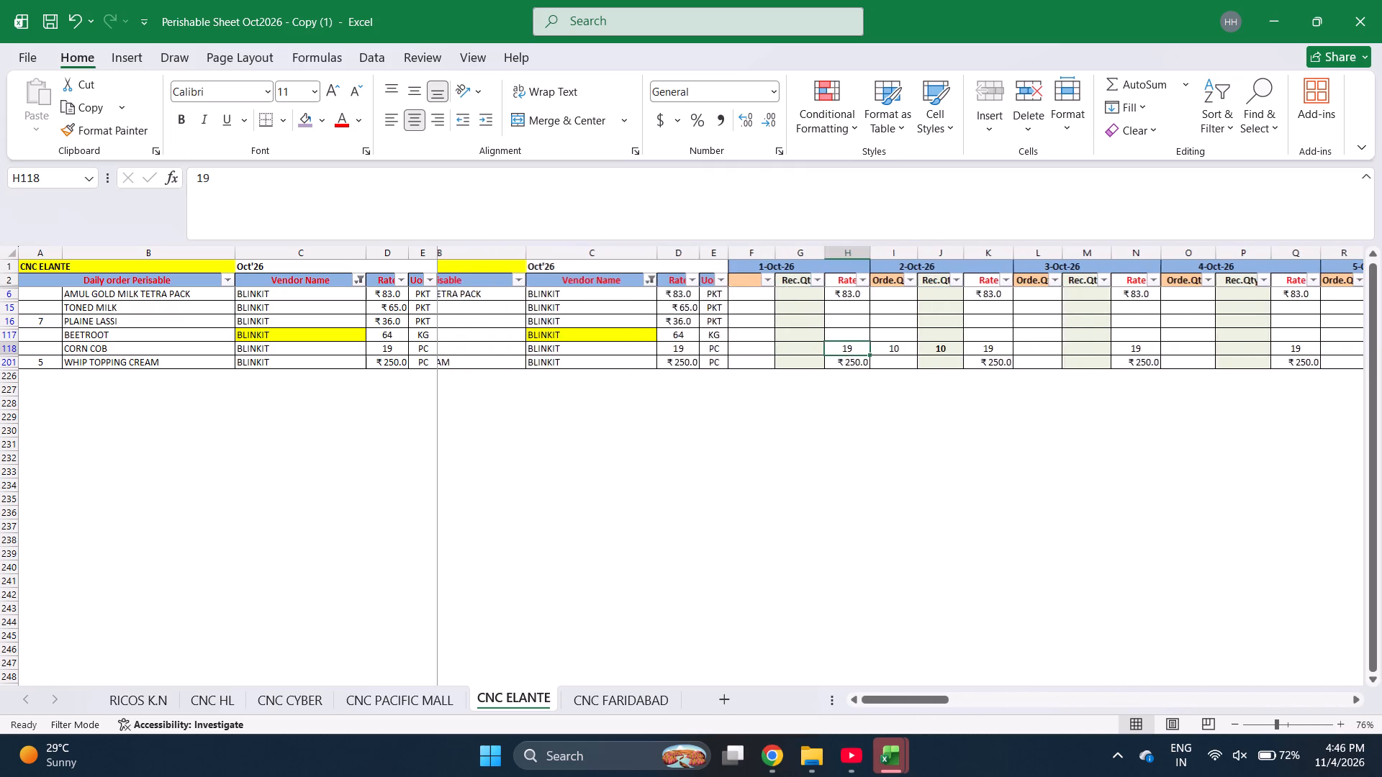
scroll(632, 339, right, 1)
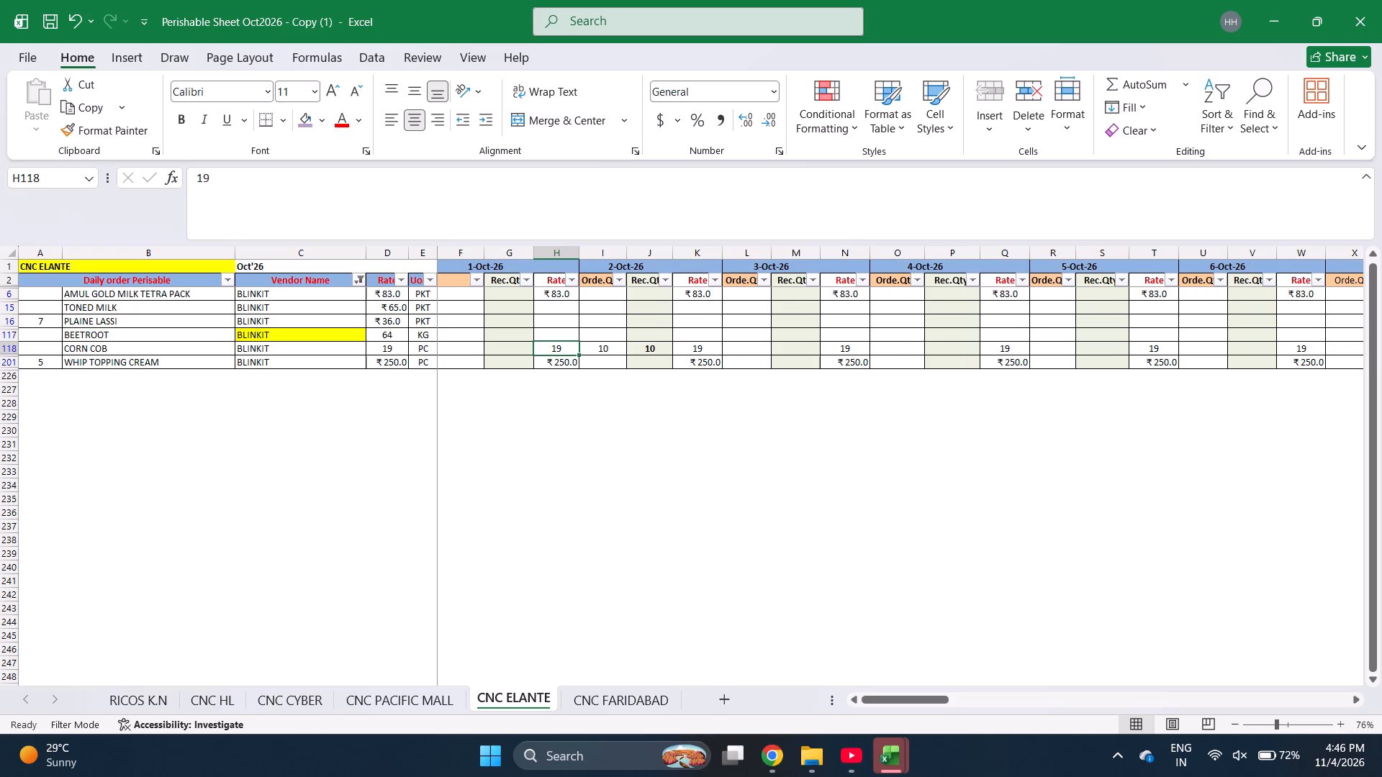
Delete the amount formulas beside TOTAL REC. for PLAINE LASSI, BEETROOT and CORN COB.
scroll(632, 339, left, 9)
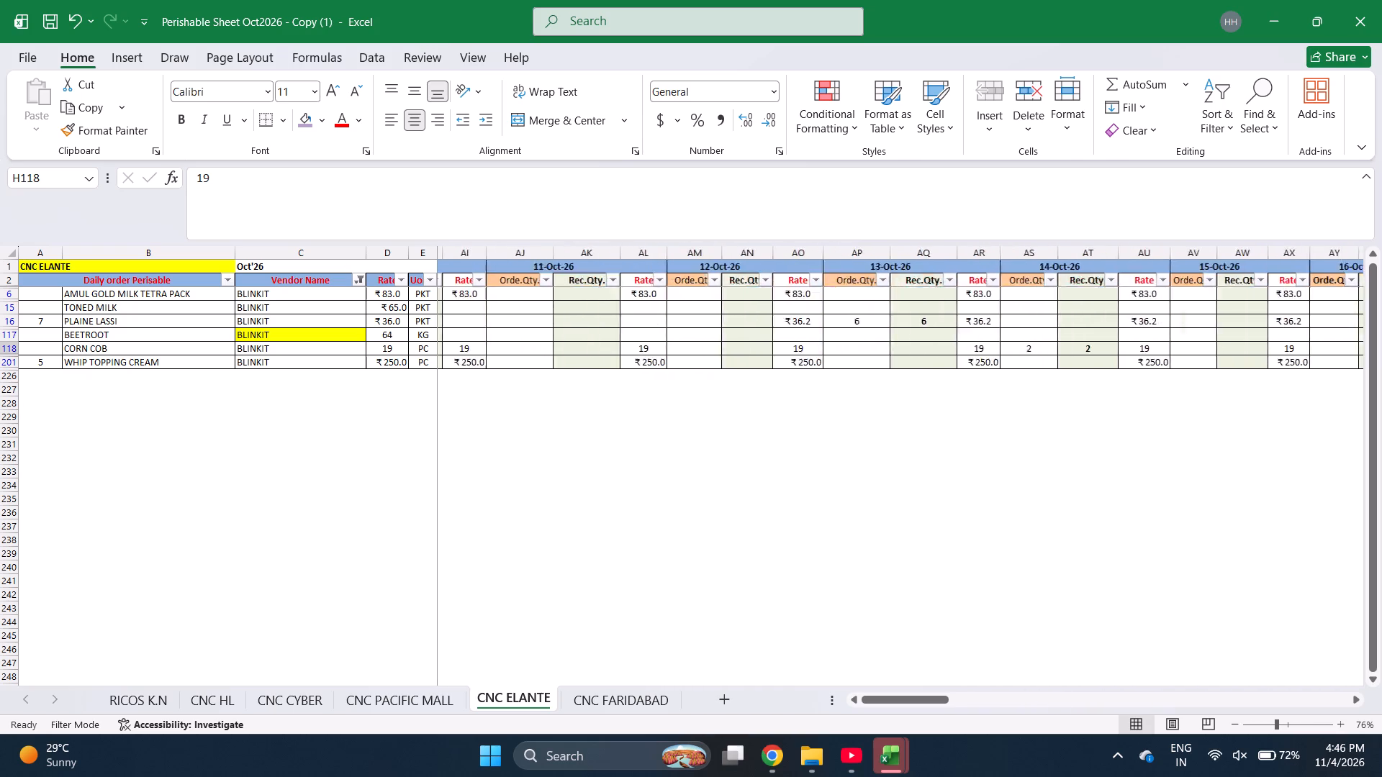
scroll(632, 339, left, 5)
scroll(632, 339, right, 3)
scroll(632, 339, left, 2)
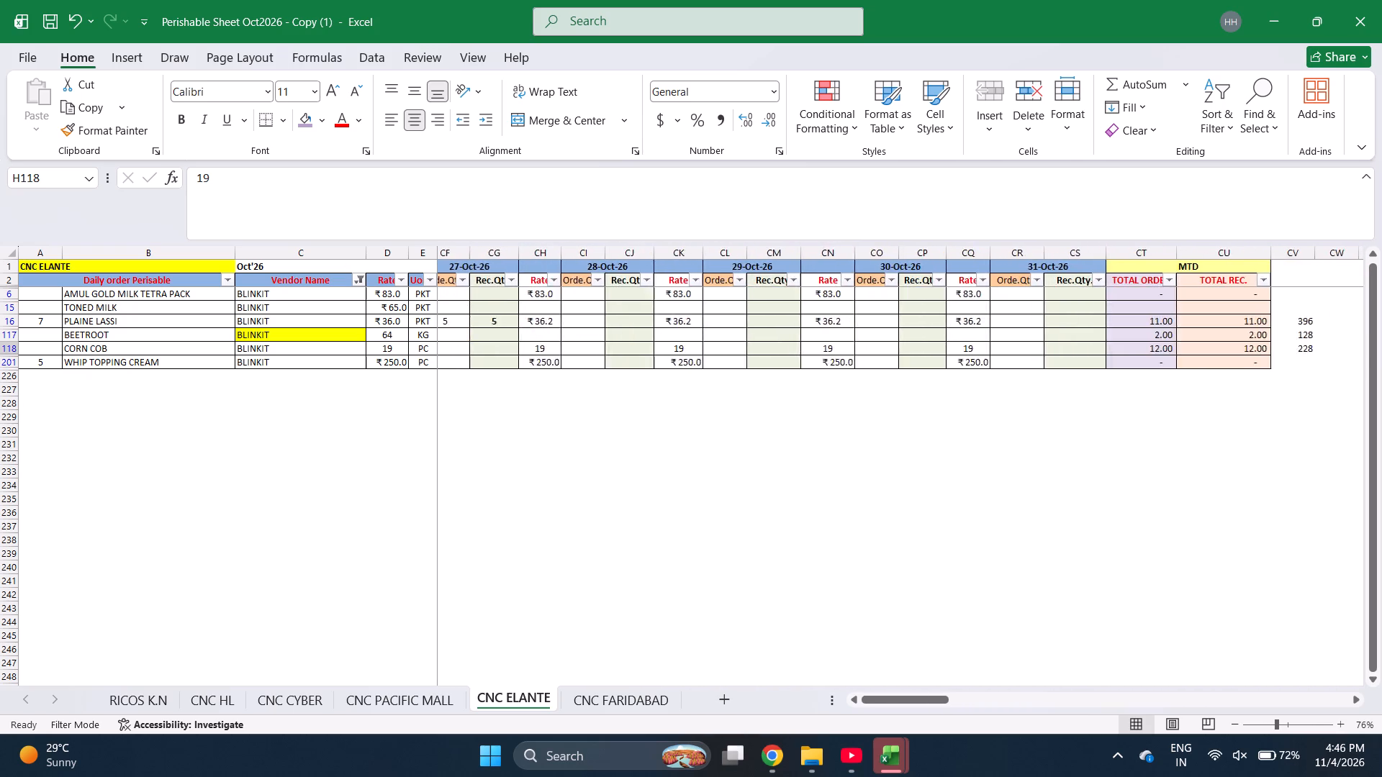
scroll(632, 339, left, 3)
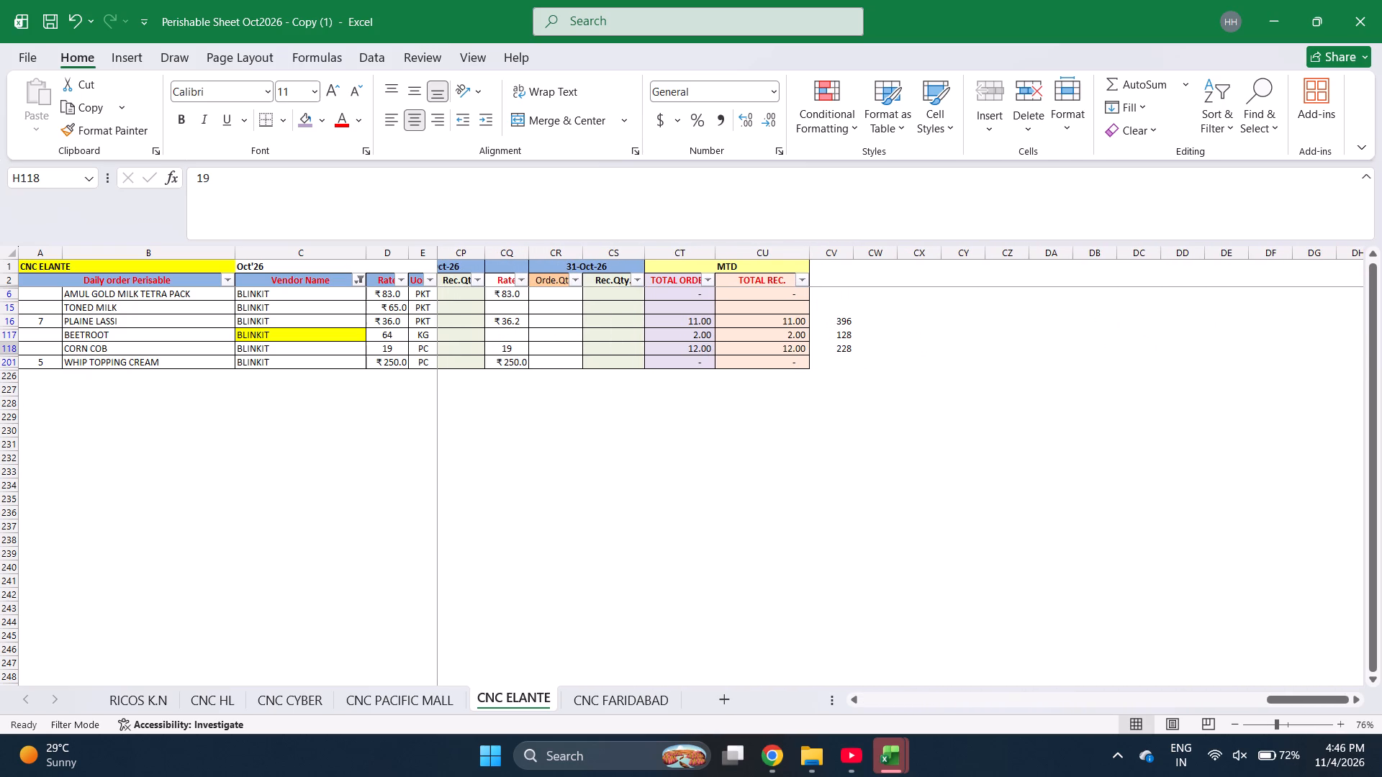
click(845, 319)
key(Up)
key(Down)
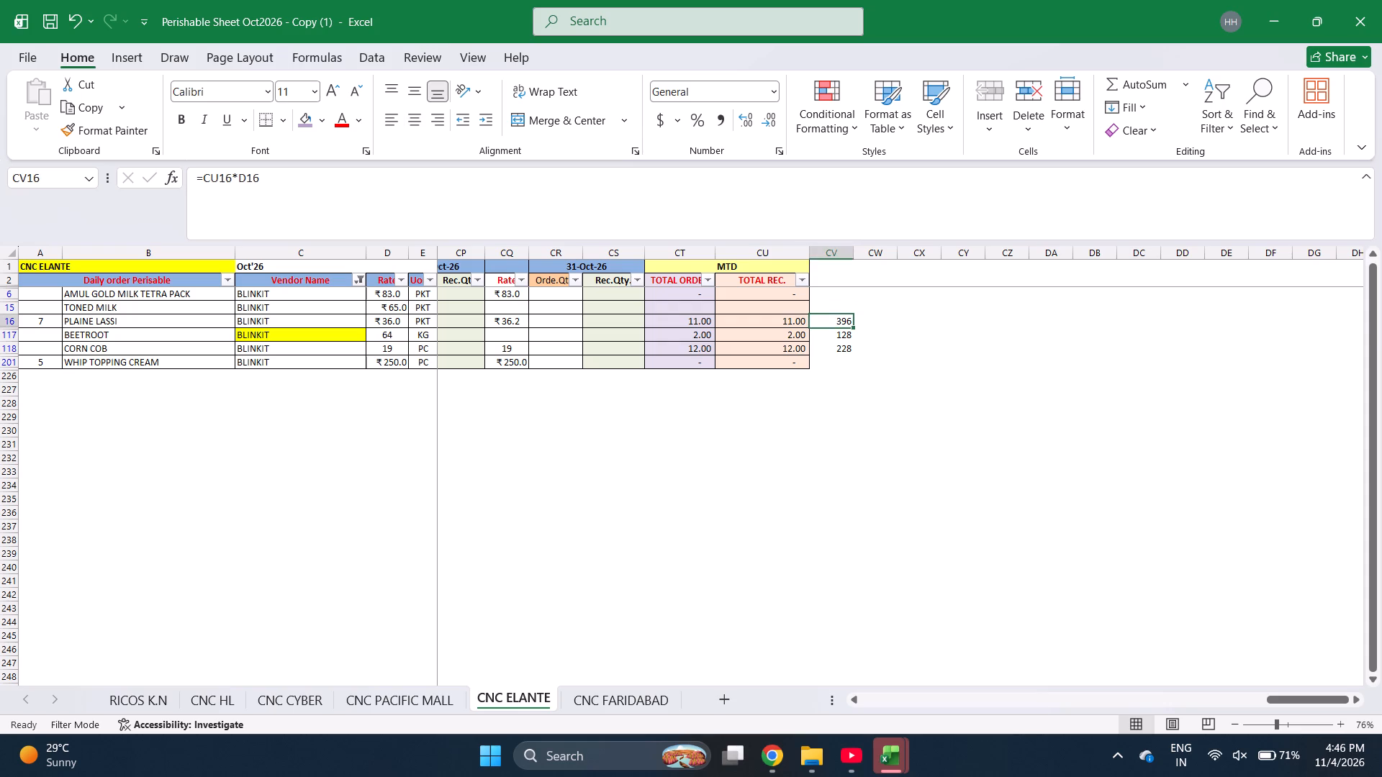
key(shift+Down)
key(shift+Down)
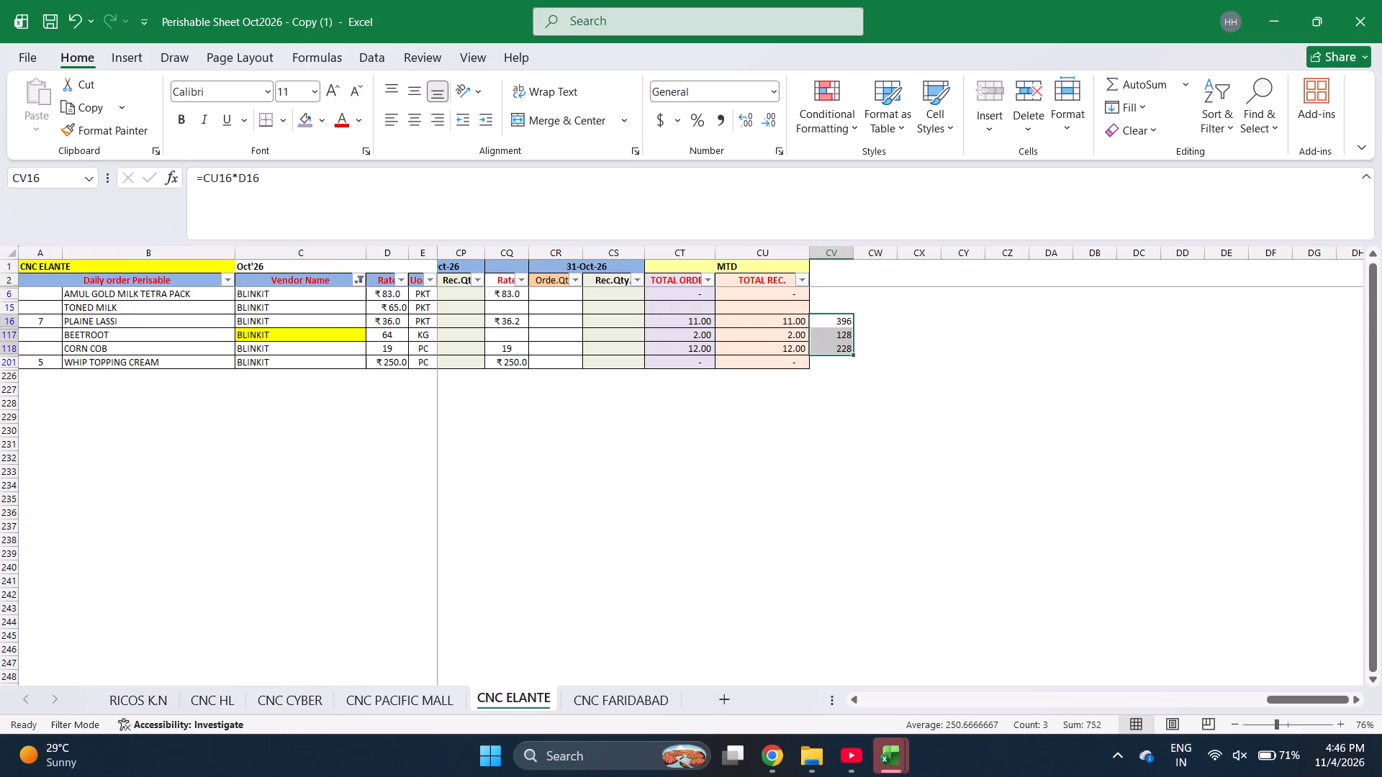
key(Delete)
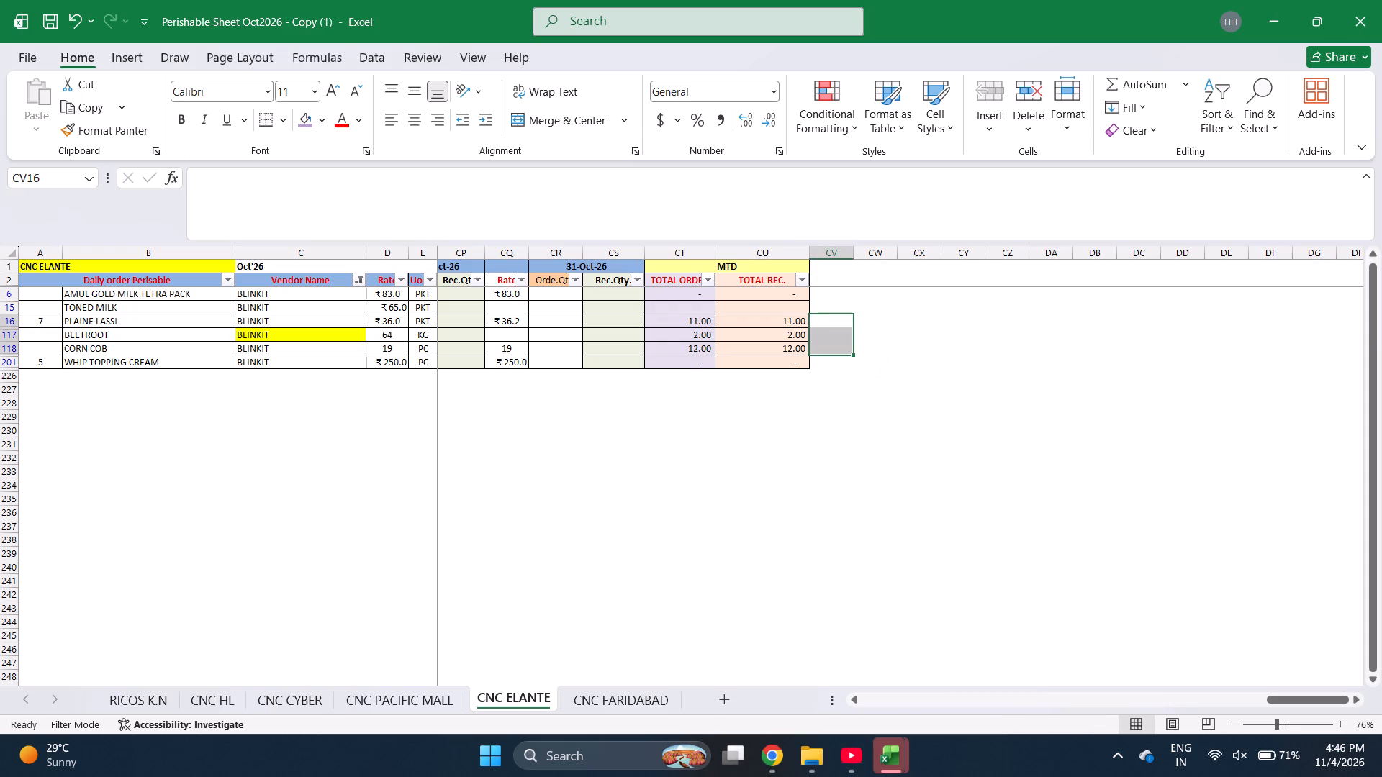
Enter the amount formula +D6*CU6 beside TOTAL REC. for AMUL GOLD MILK TETRA PACK, multiplying rate by received total.
click(840, 298)
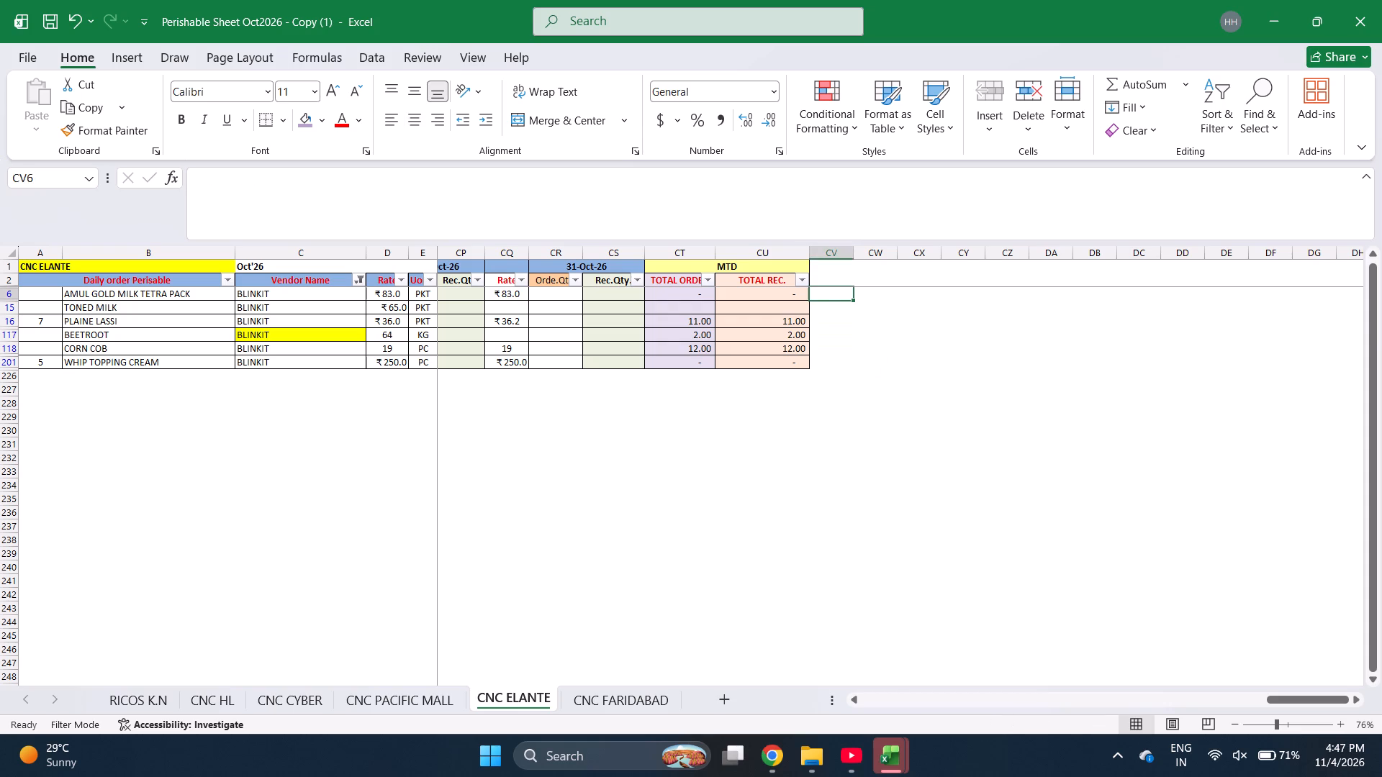
key(plus)
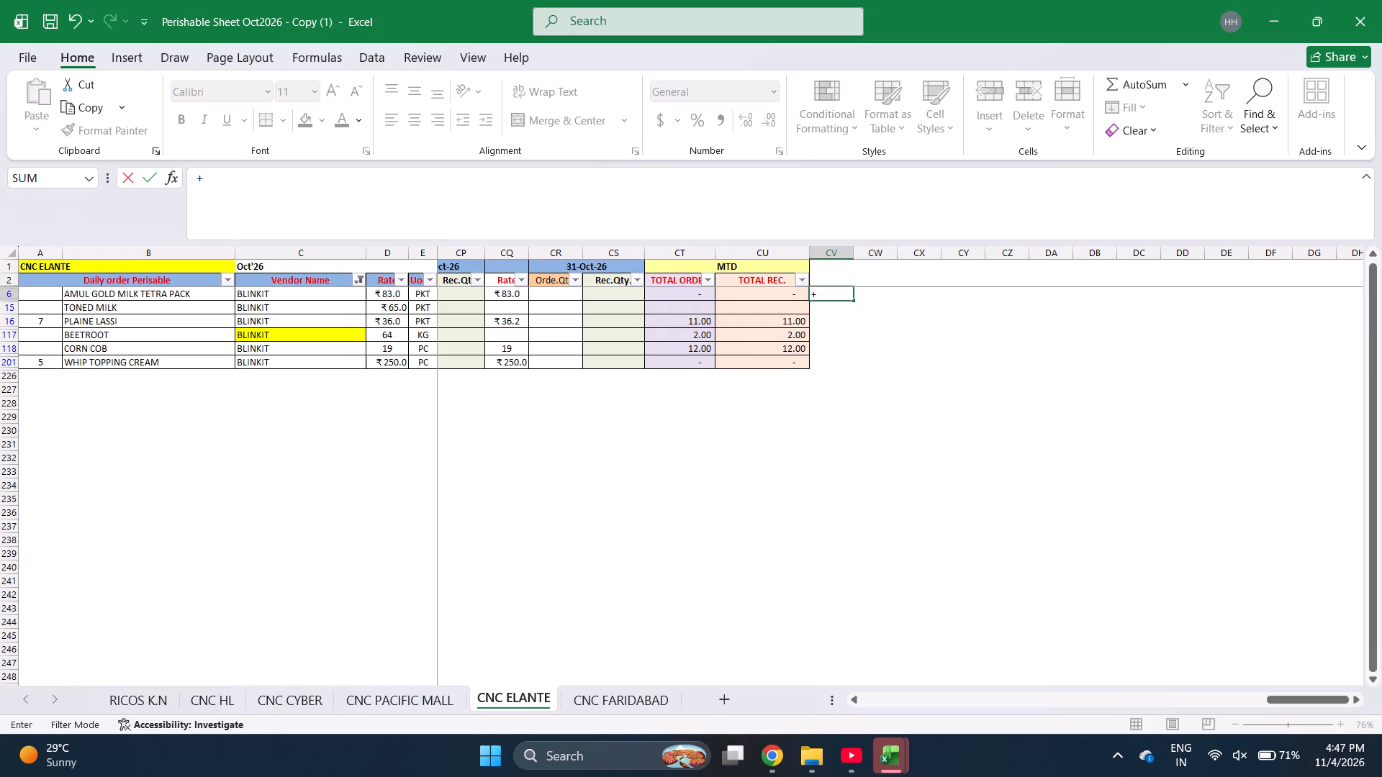
click(395, 296)
key(asterisk)
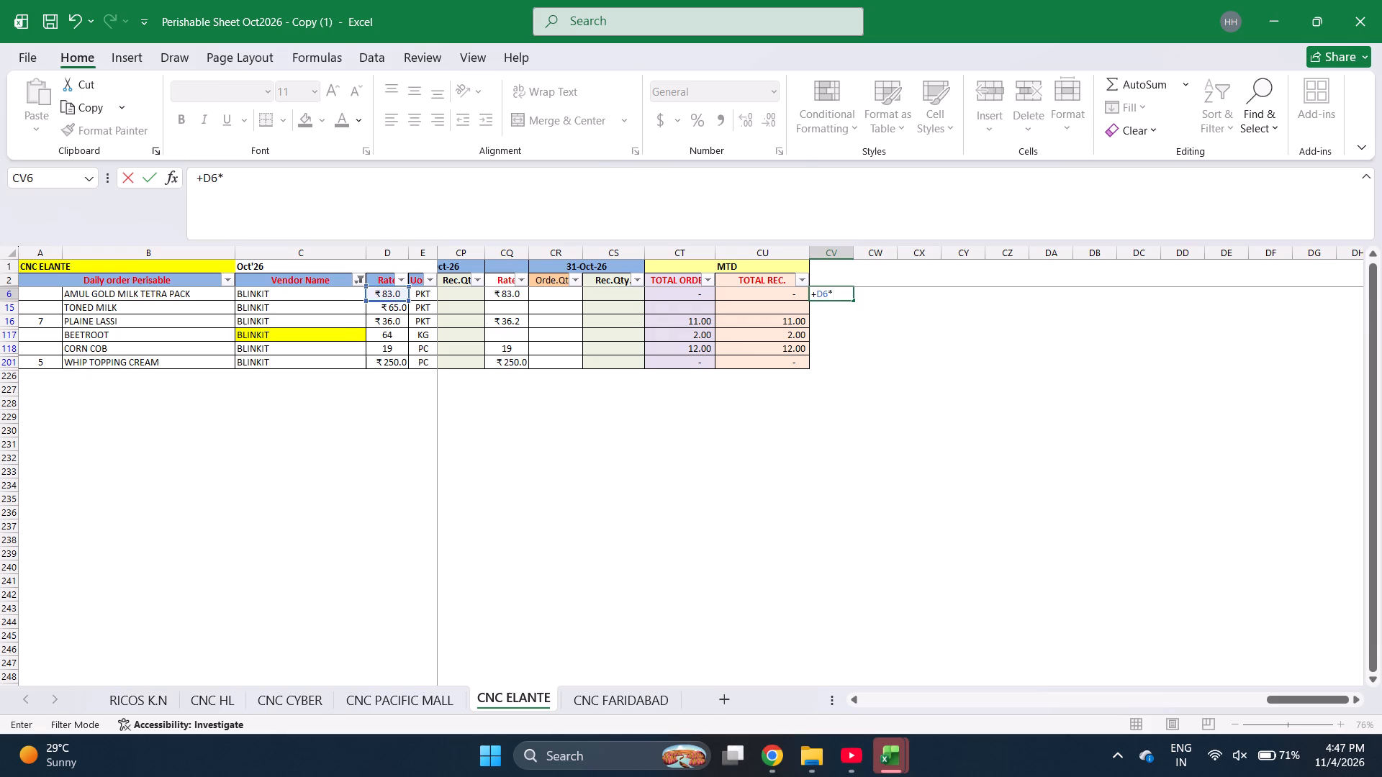
click(774, 293)
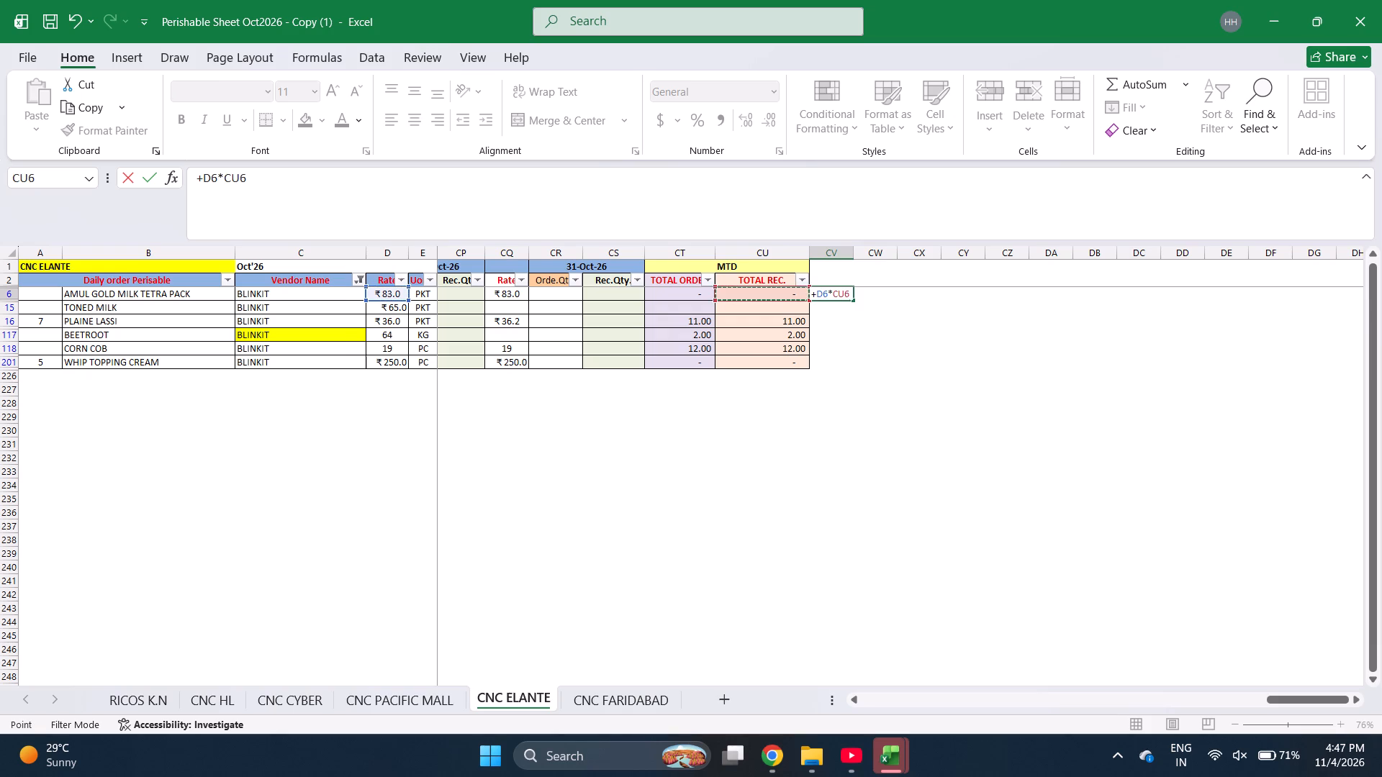
key(Return)
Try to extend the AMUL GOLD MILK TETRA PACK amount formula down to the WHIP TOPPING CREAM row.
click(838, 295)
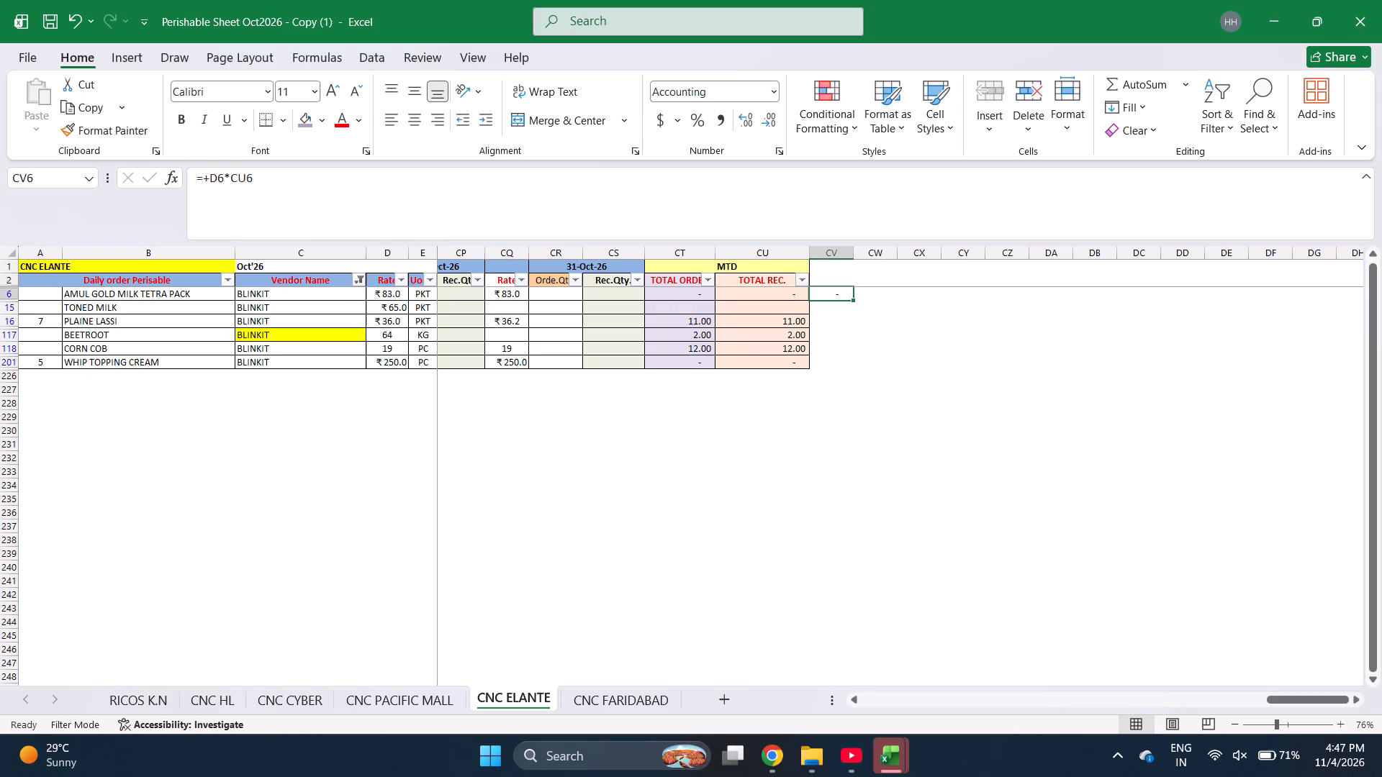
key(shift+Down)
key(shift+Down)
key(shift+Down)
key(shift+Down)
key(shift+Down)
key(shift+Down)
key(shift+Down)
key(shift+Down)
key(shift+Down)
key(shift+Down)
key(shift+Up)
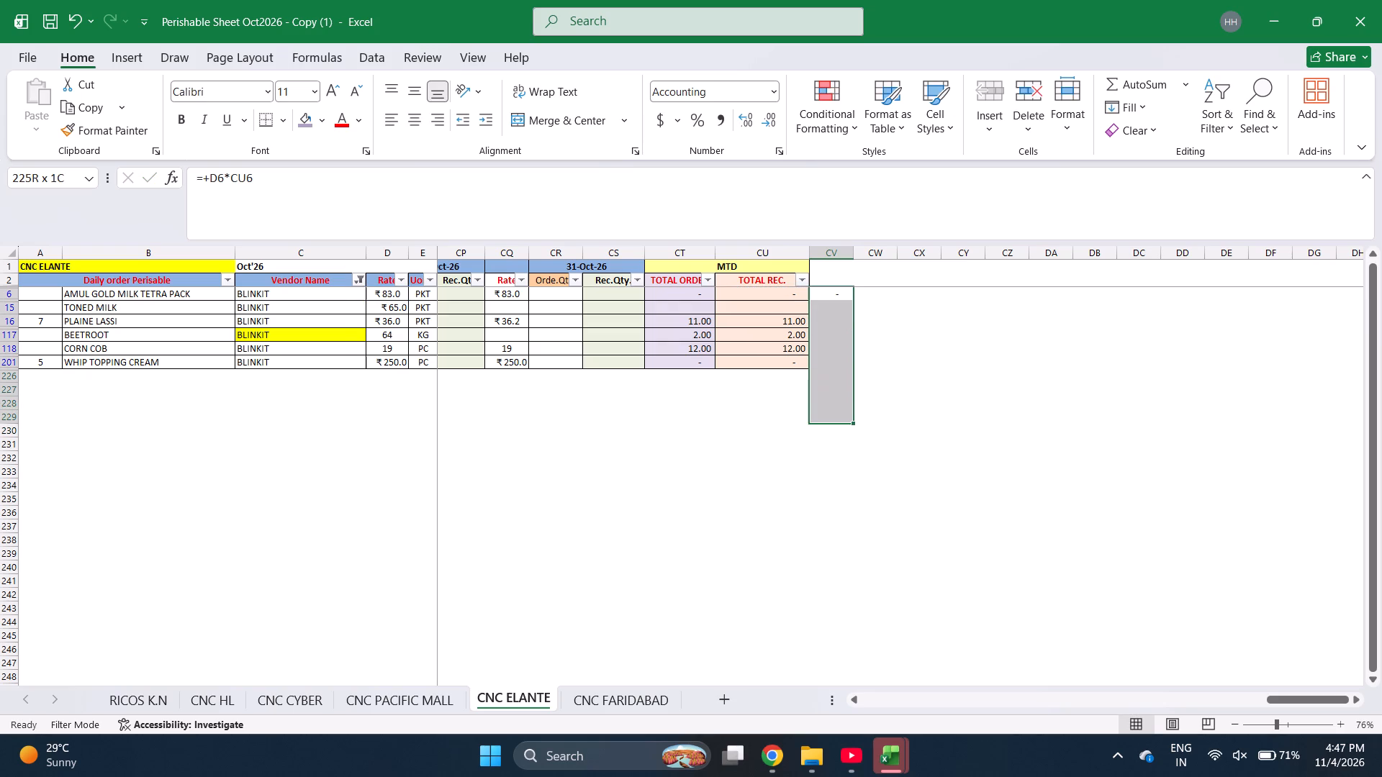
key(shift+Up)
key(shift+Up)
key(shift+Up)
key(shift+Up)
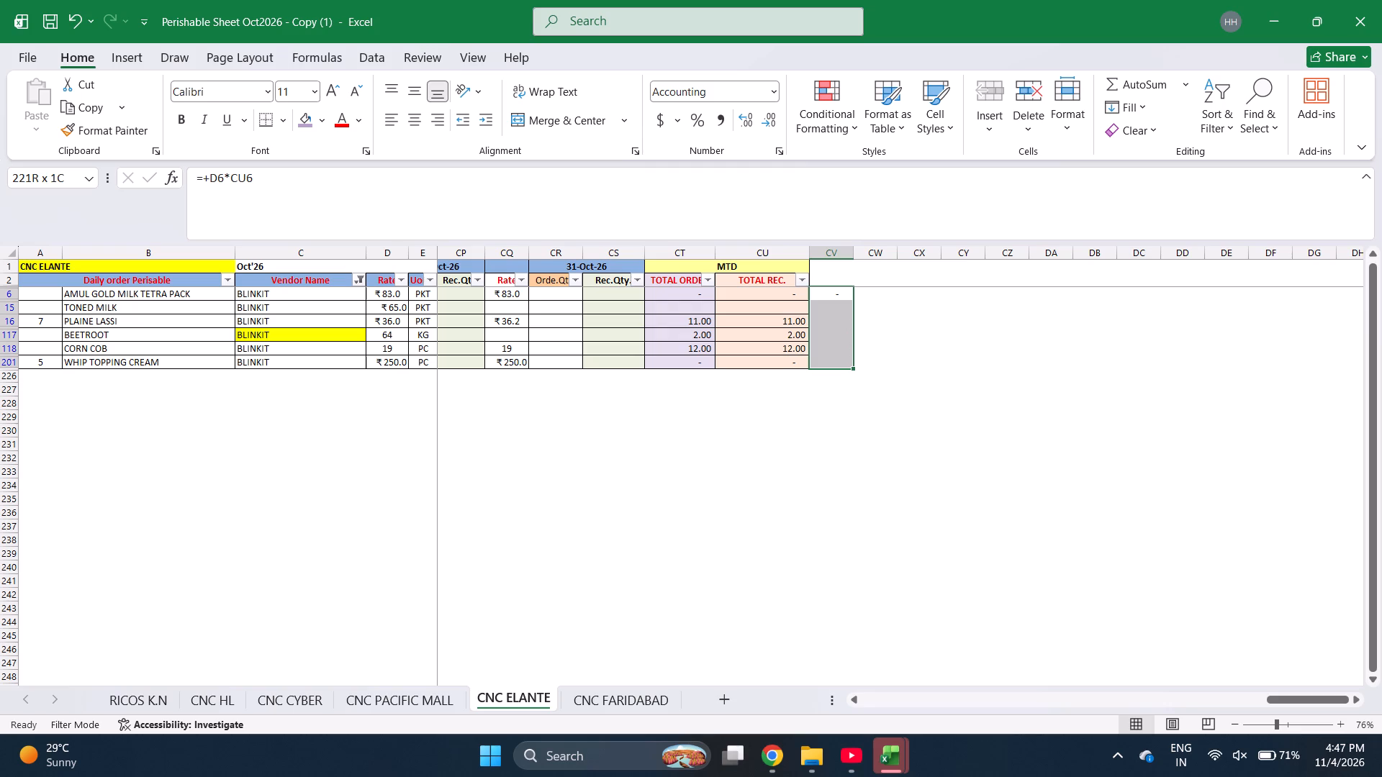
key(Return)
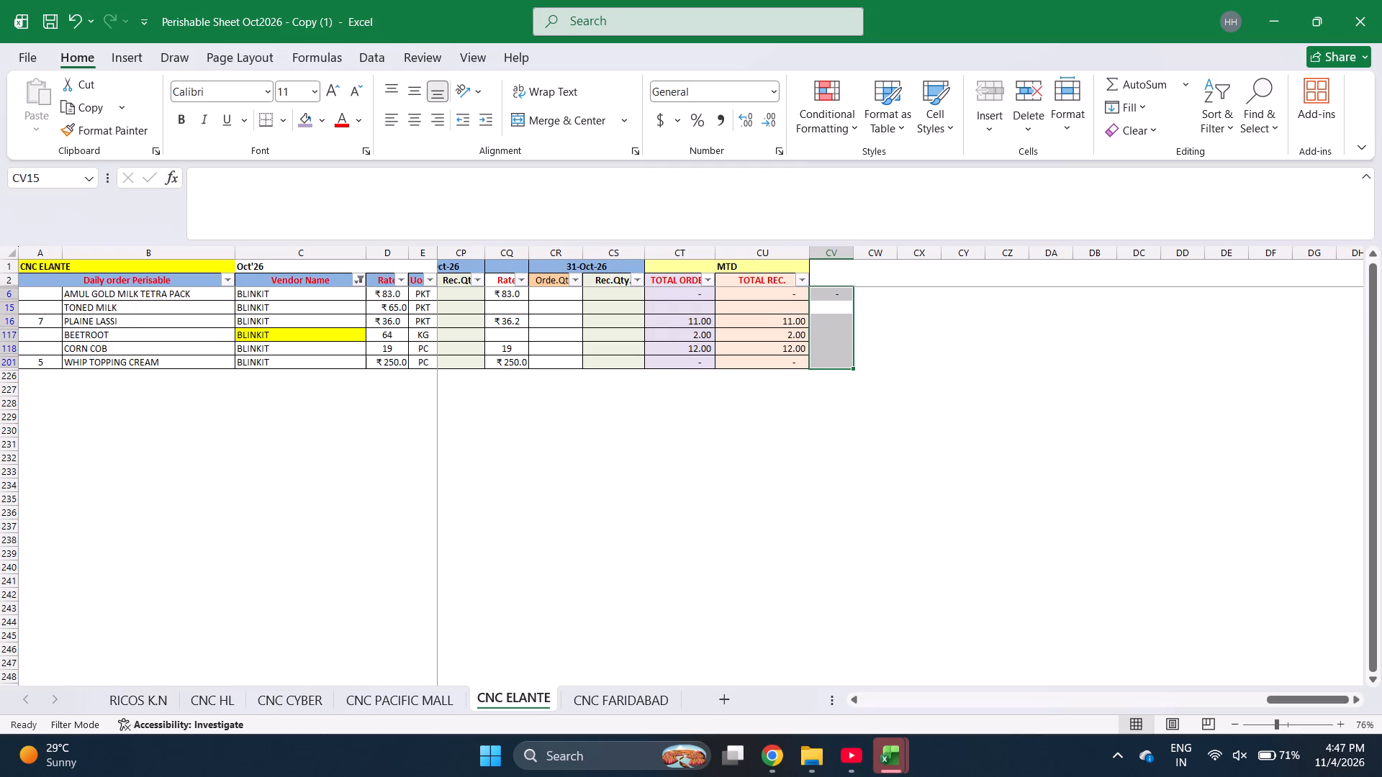
Enter the amount formula +D16*CU16 beside TOTAL REC. for PLAINE LASSI.
click(808, 323)
drag(797, 321, 828, 322)
click(828, 322)
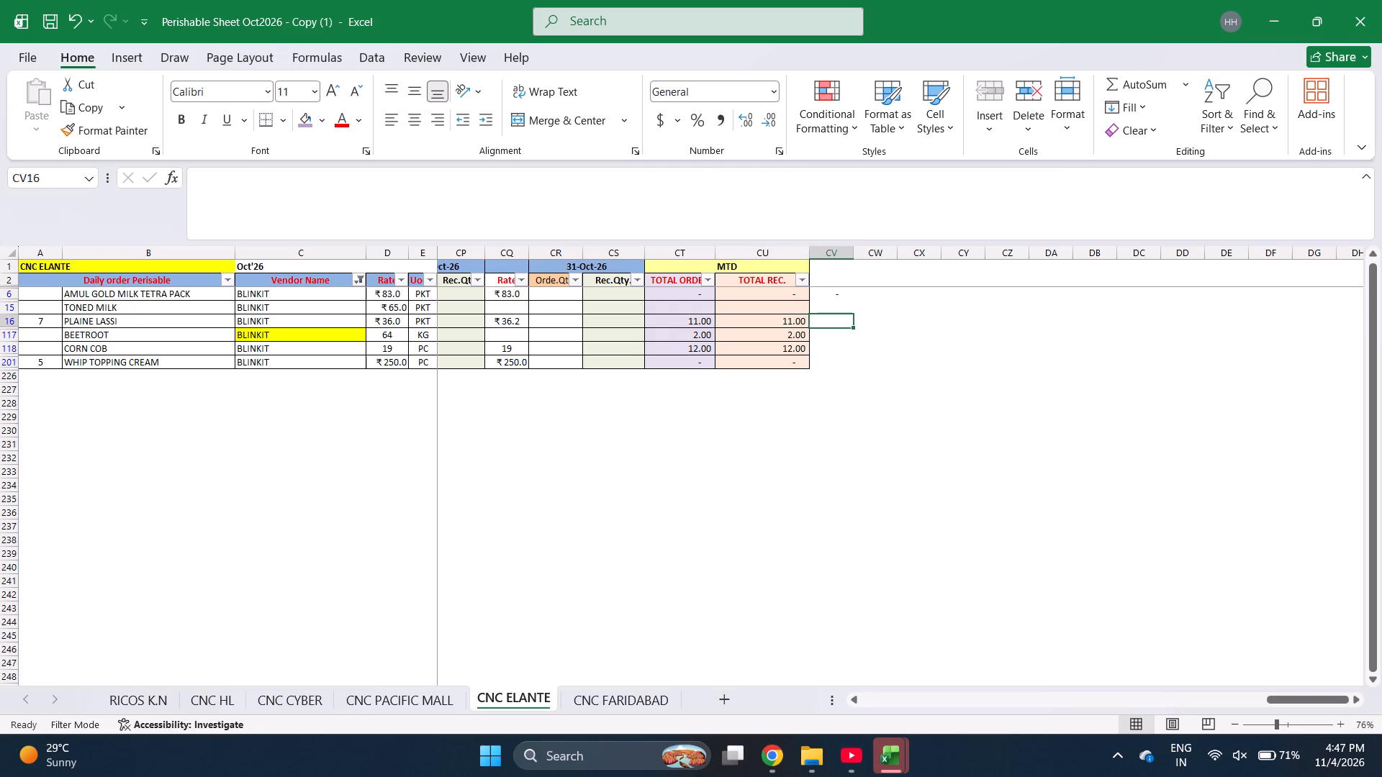
key(plus)
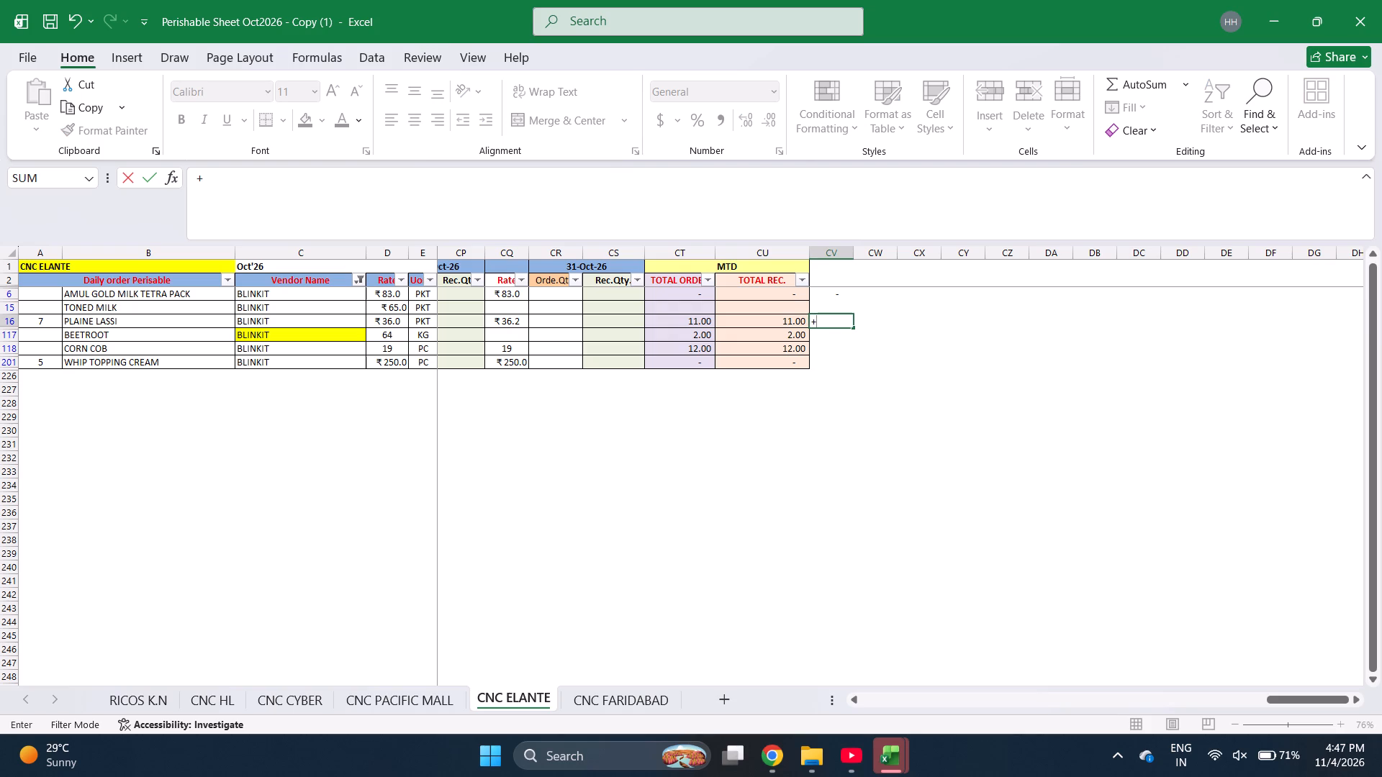
click(391, 324)
key(asterisk)
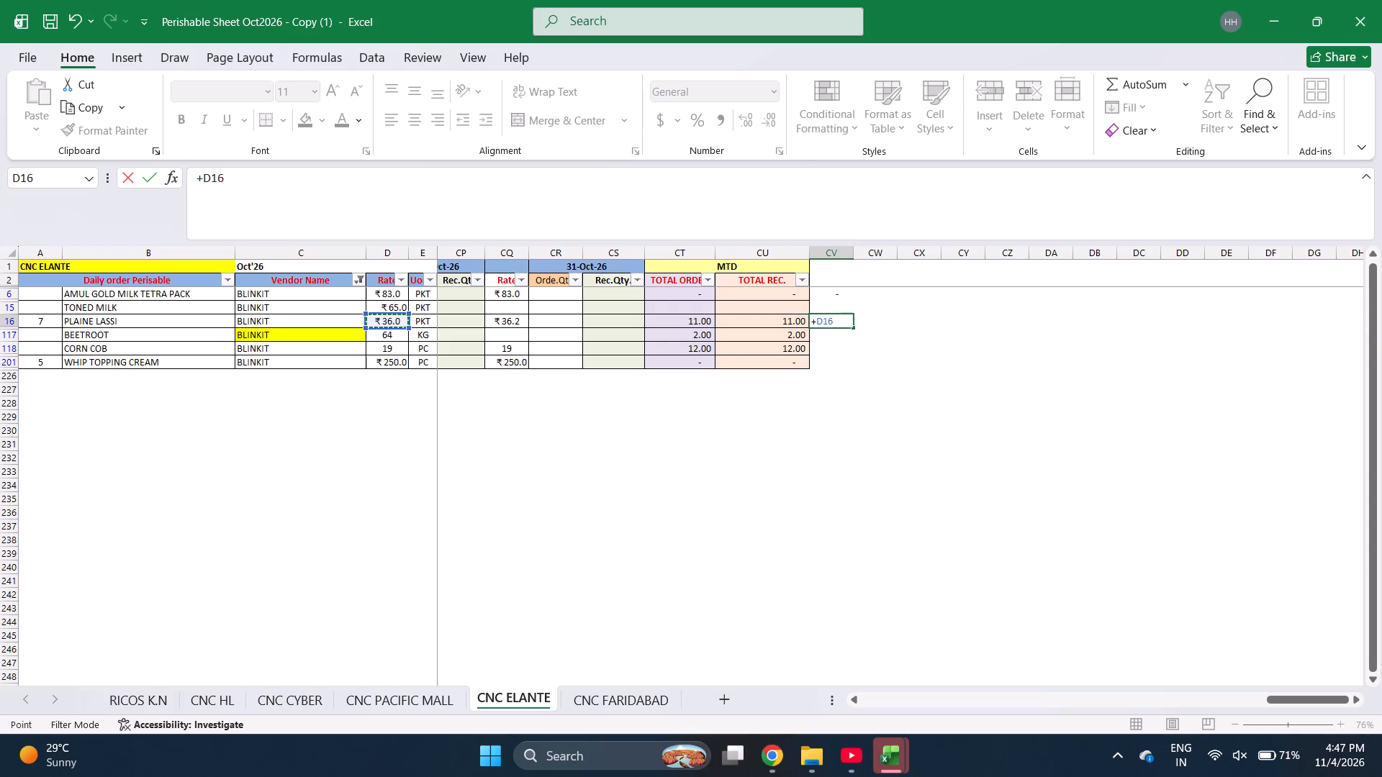
click(787, 322)
key(Return)
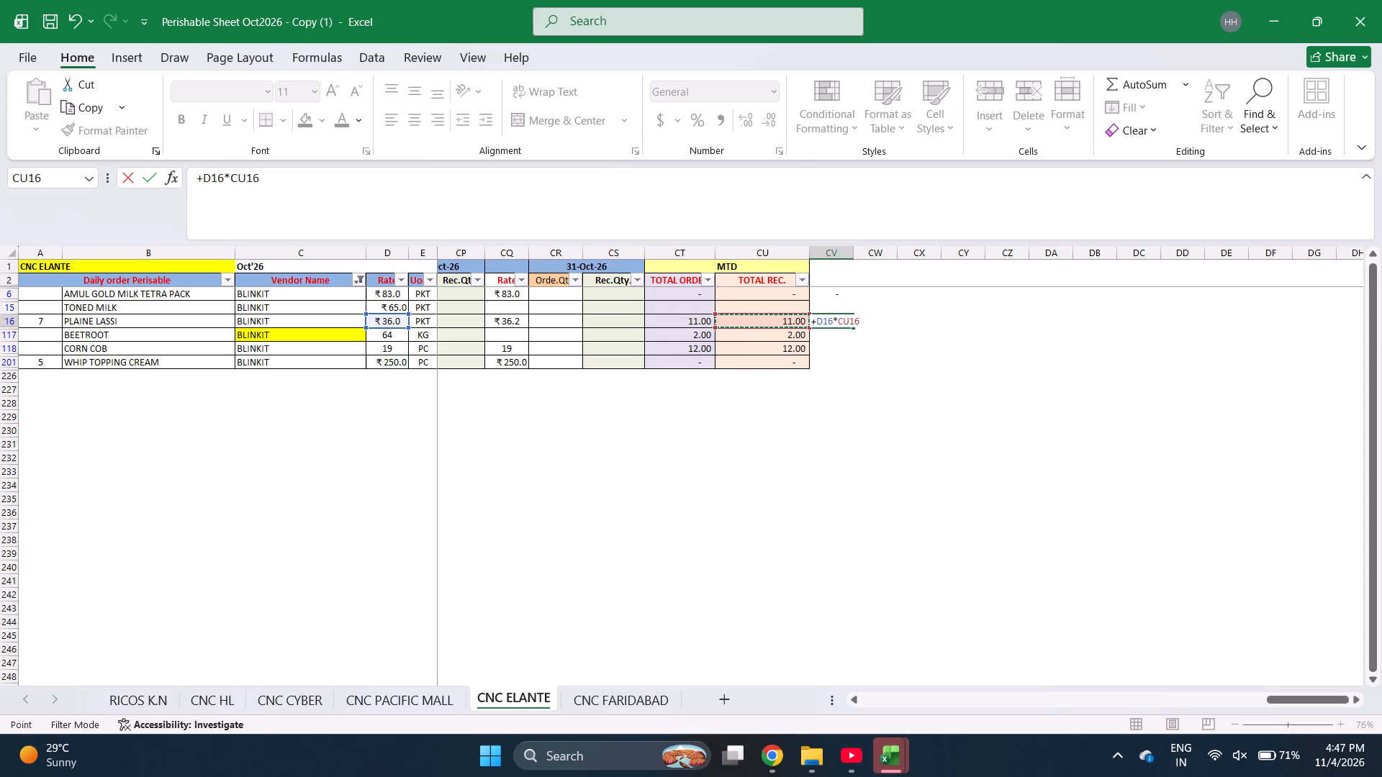
Fill the PLAINE LASSI amount formula down through BEETROOT, CORN COB and WHIP TOPPING CREAM.
click(845, 323)
key(Page_Up)
key(Page_Up)
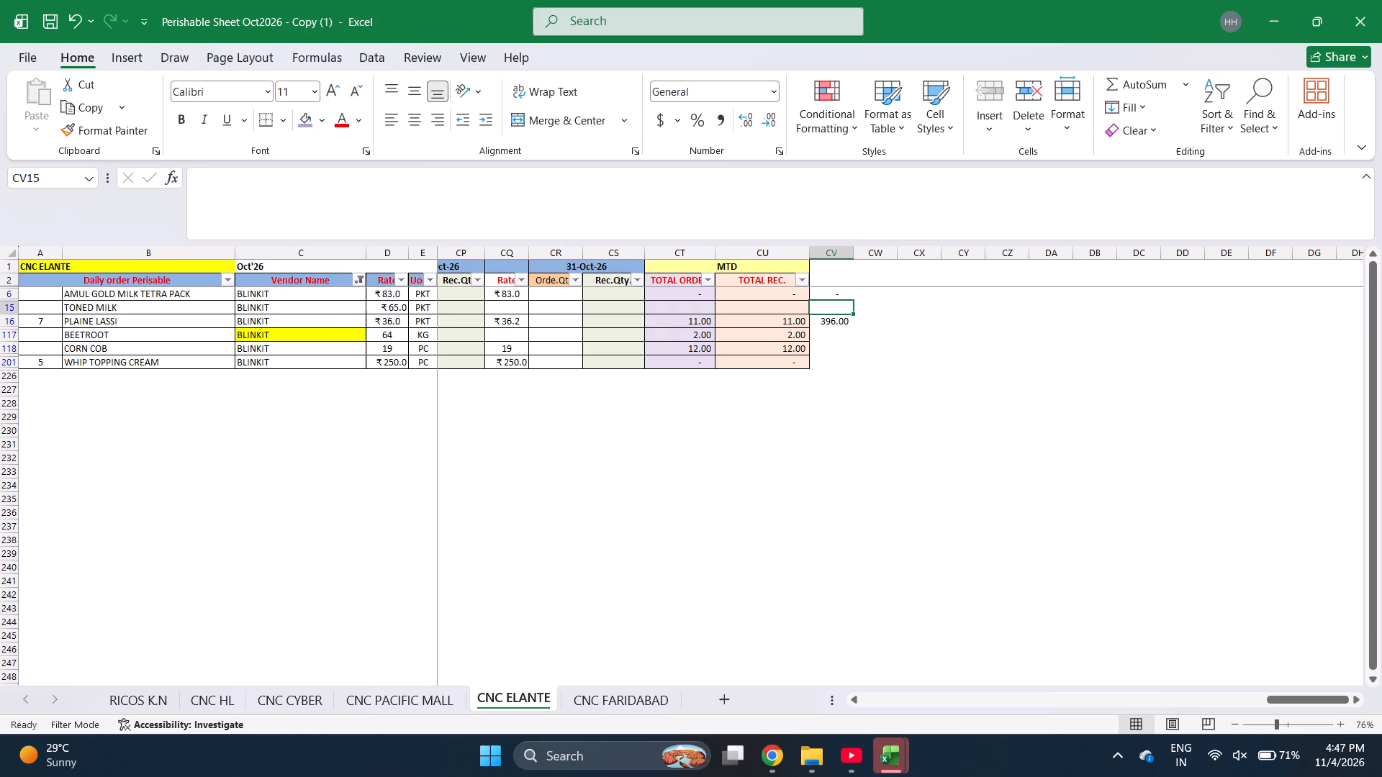
key(Down)
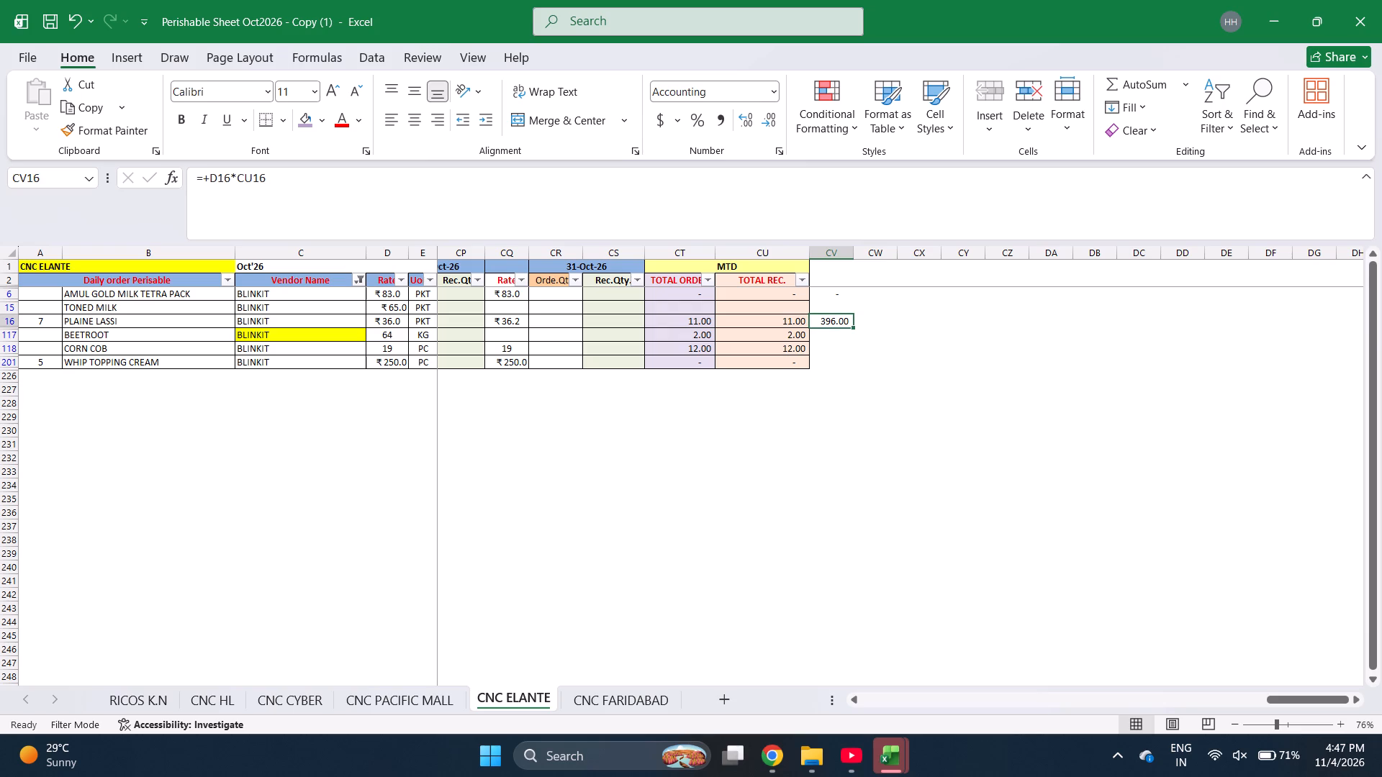
key(shift+Down)
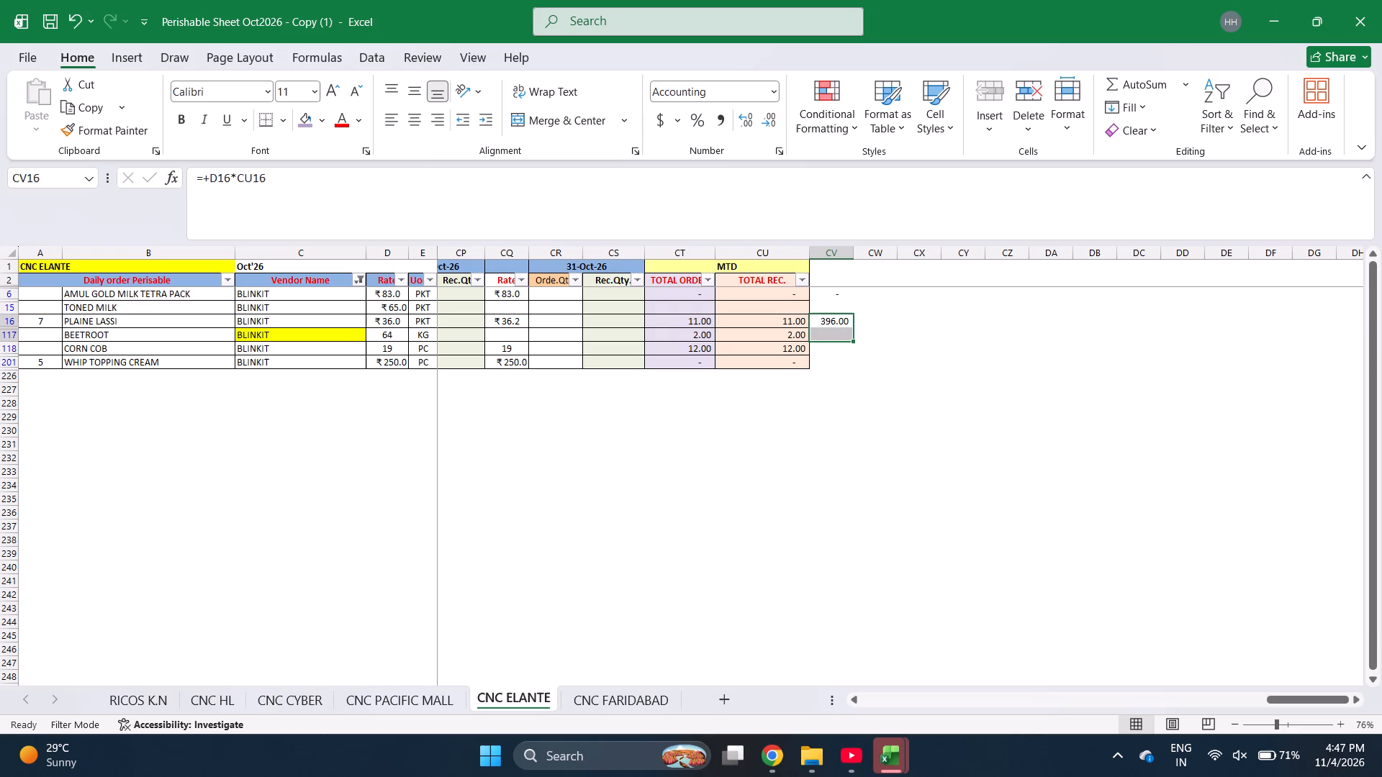
key(shift+Down)
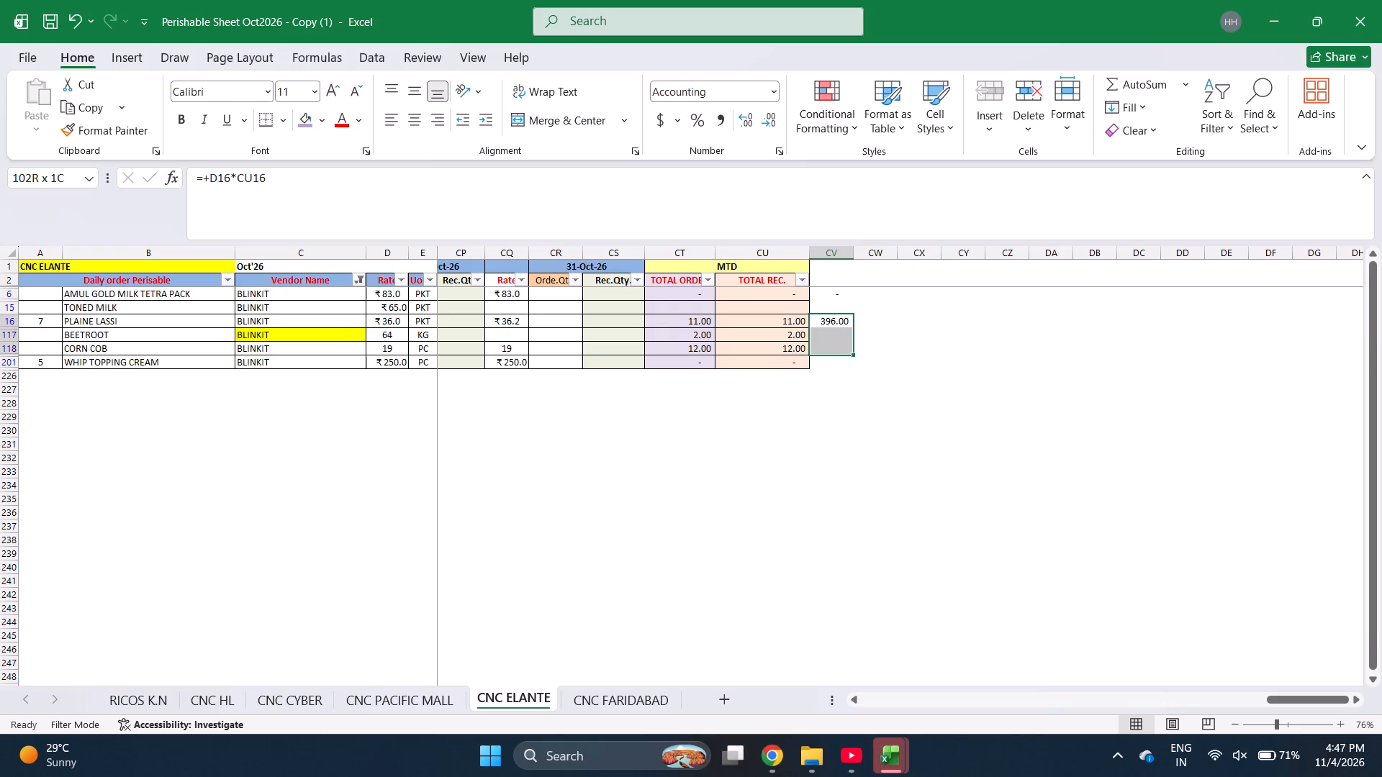
key(shift+Down)
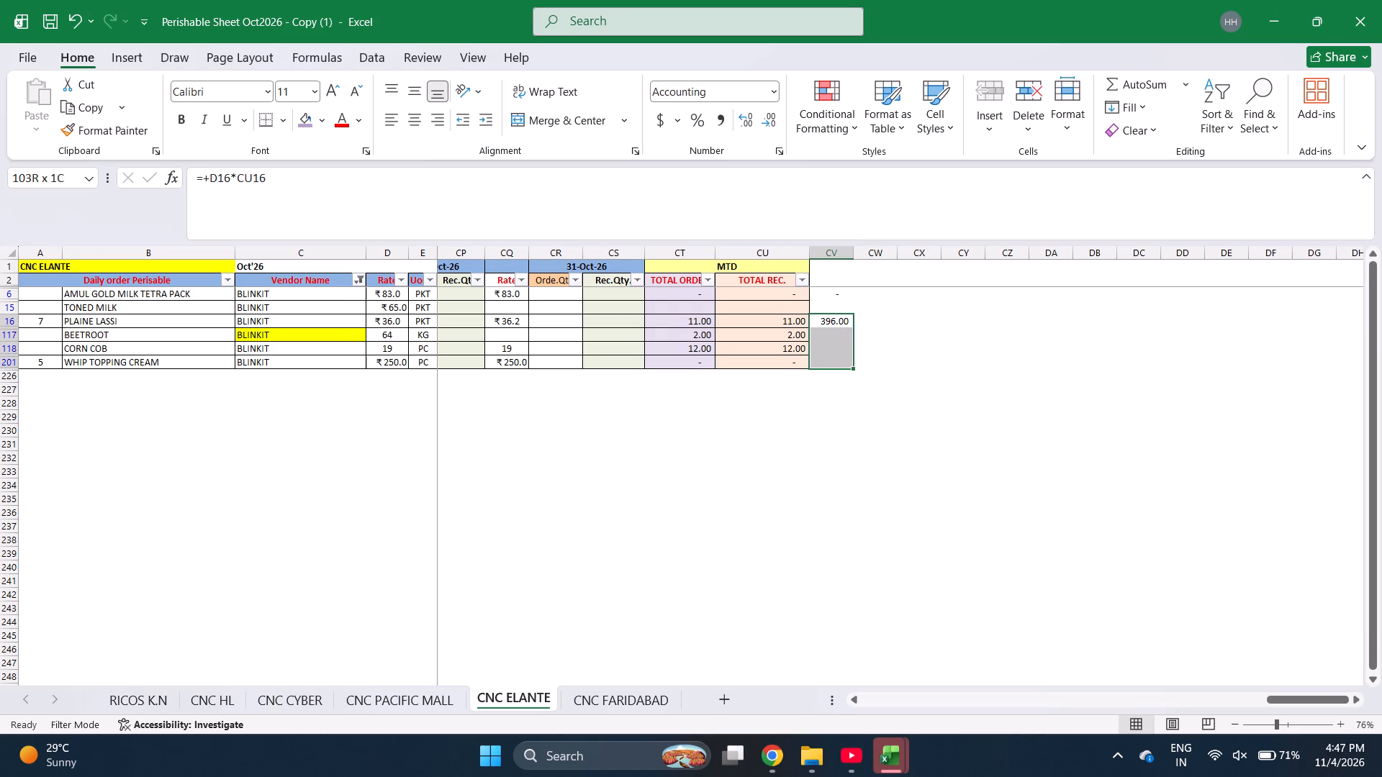
key(Return)
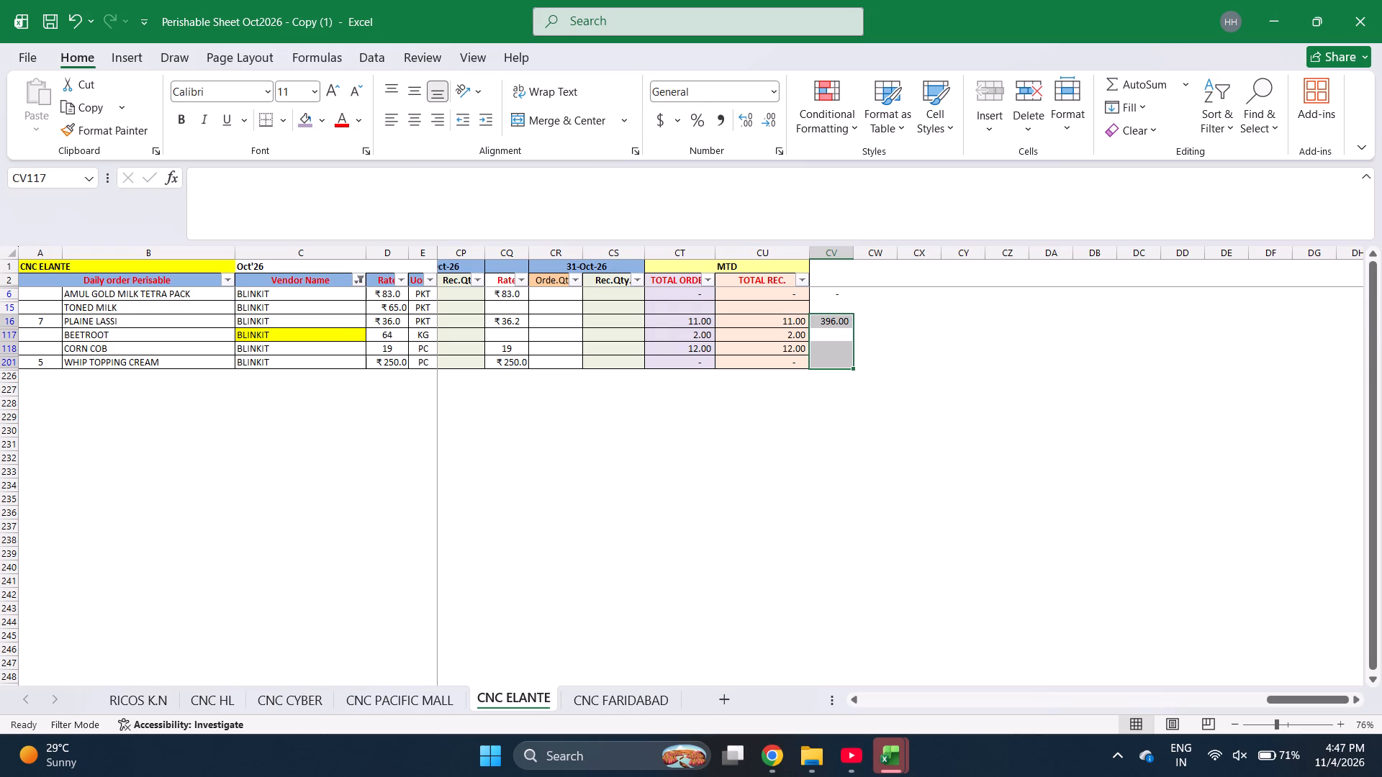
key(ctrl+d)
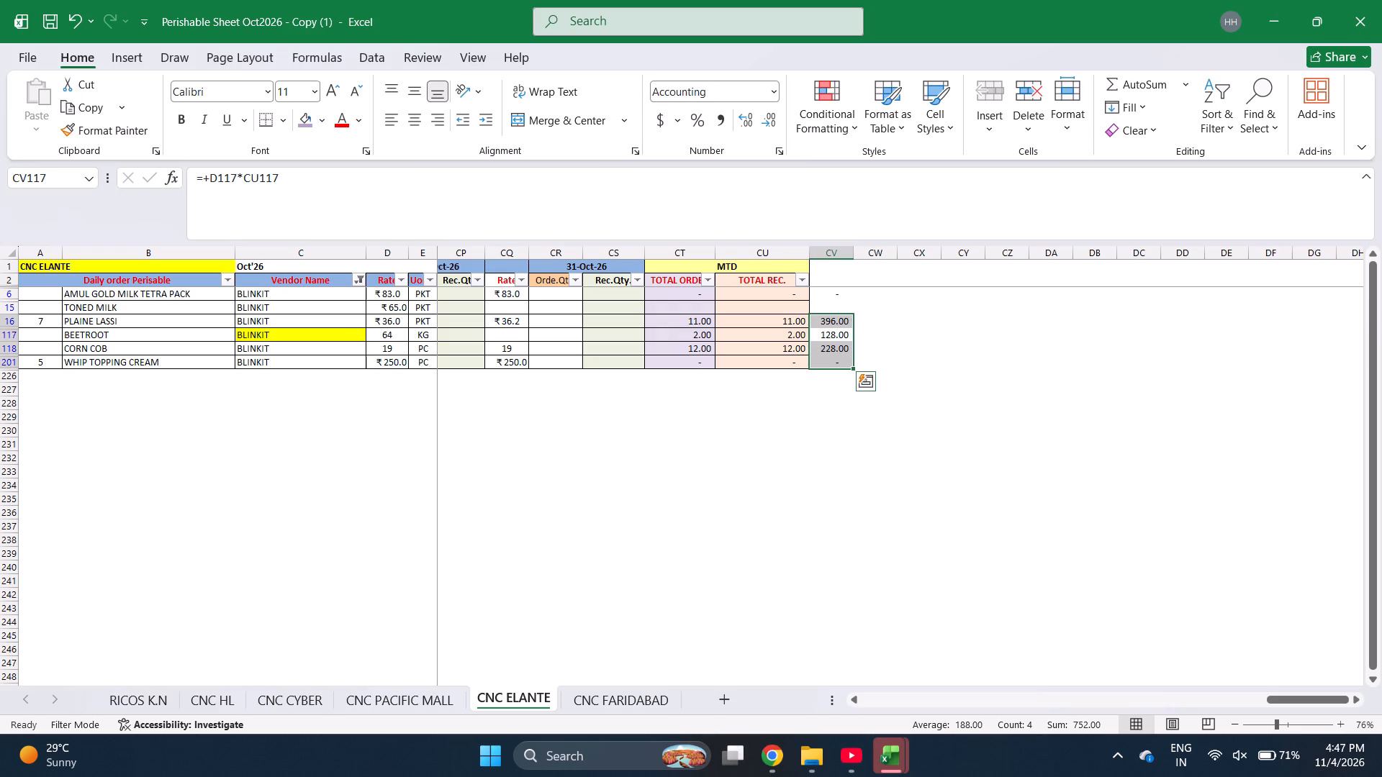
click(948, 380)
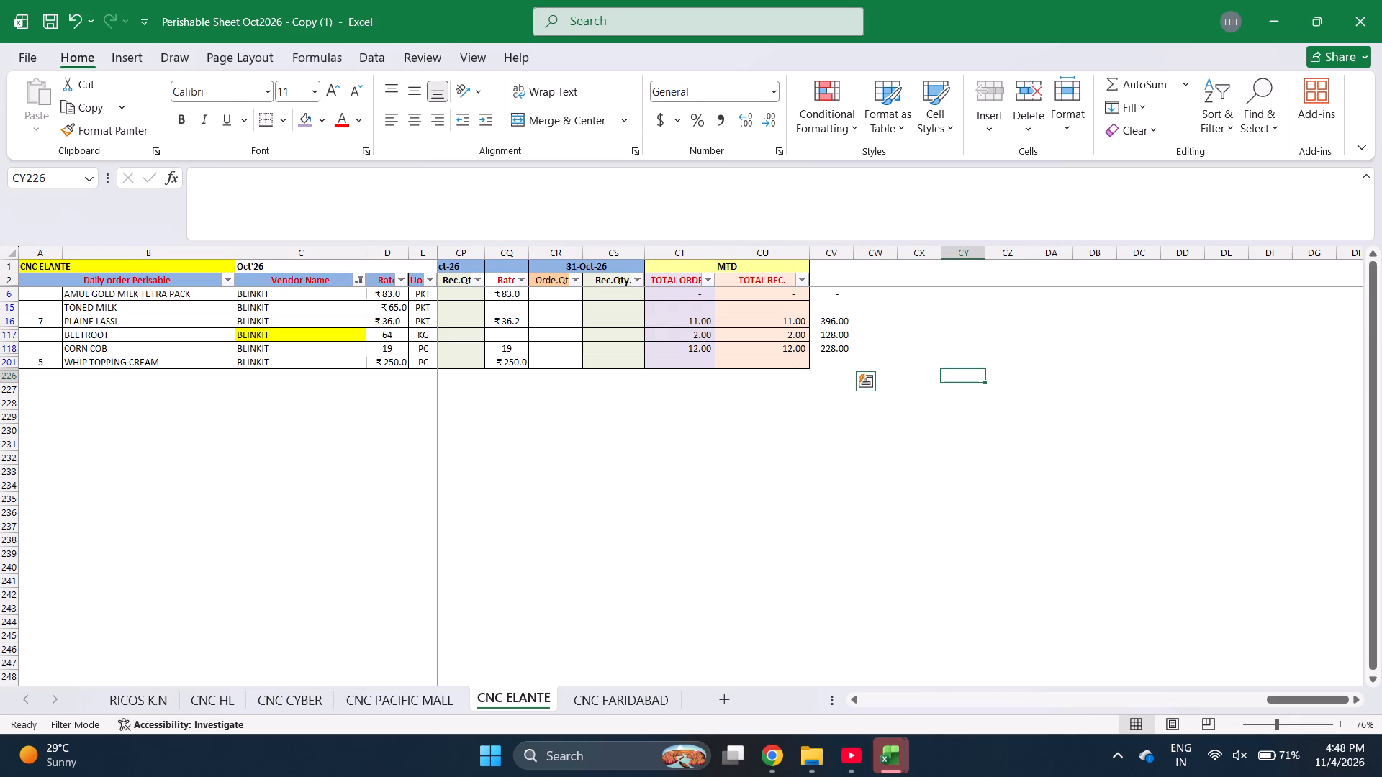
Filter the vendor column of the CNC CYBER sheet to show only BLINKIT rows.
click(299, 696)
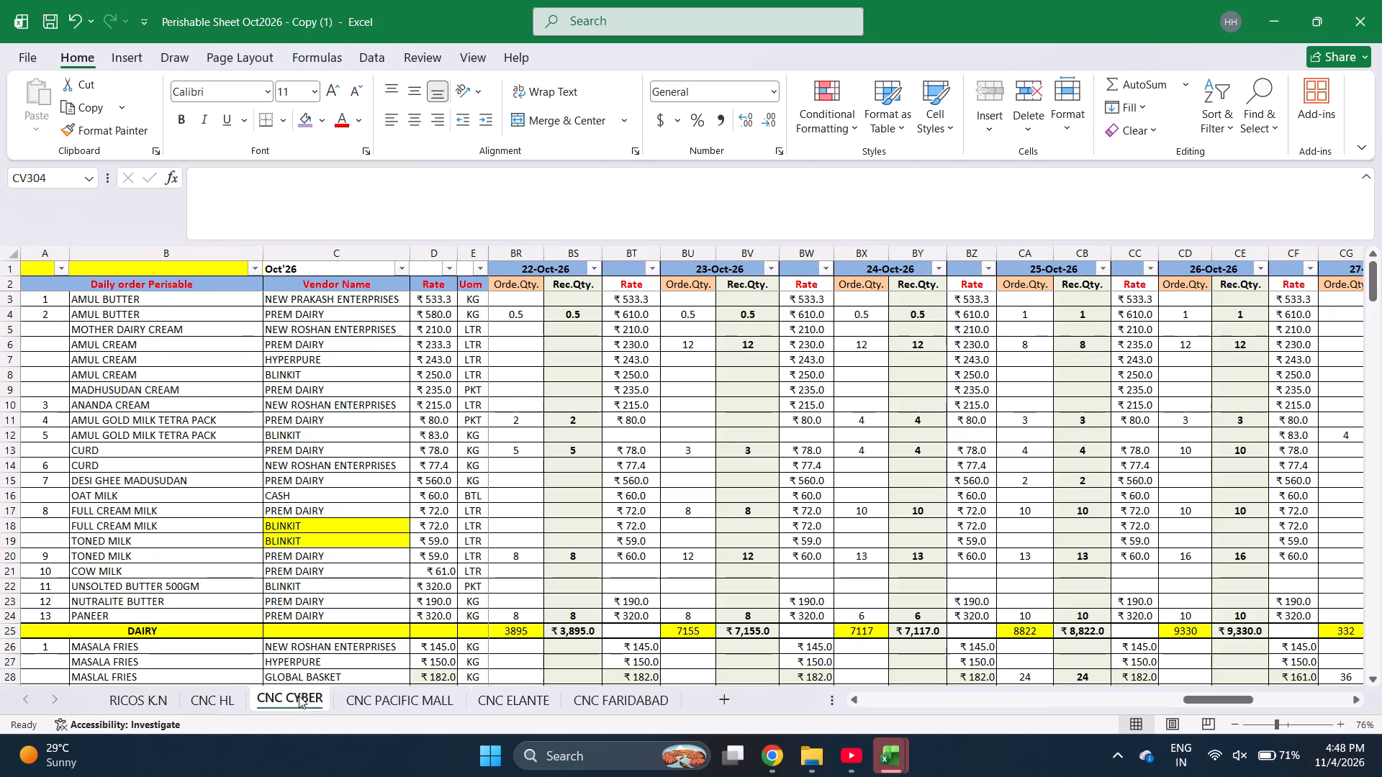
click(399, 271)
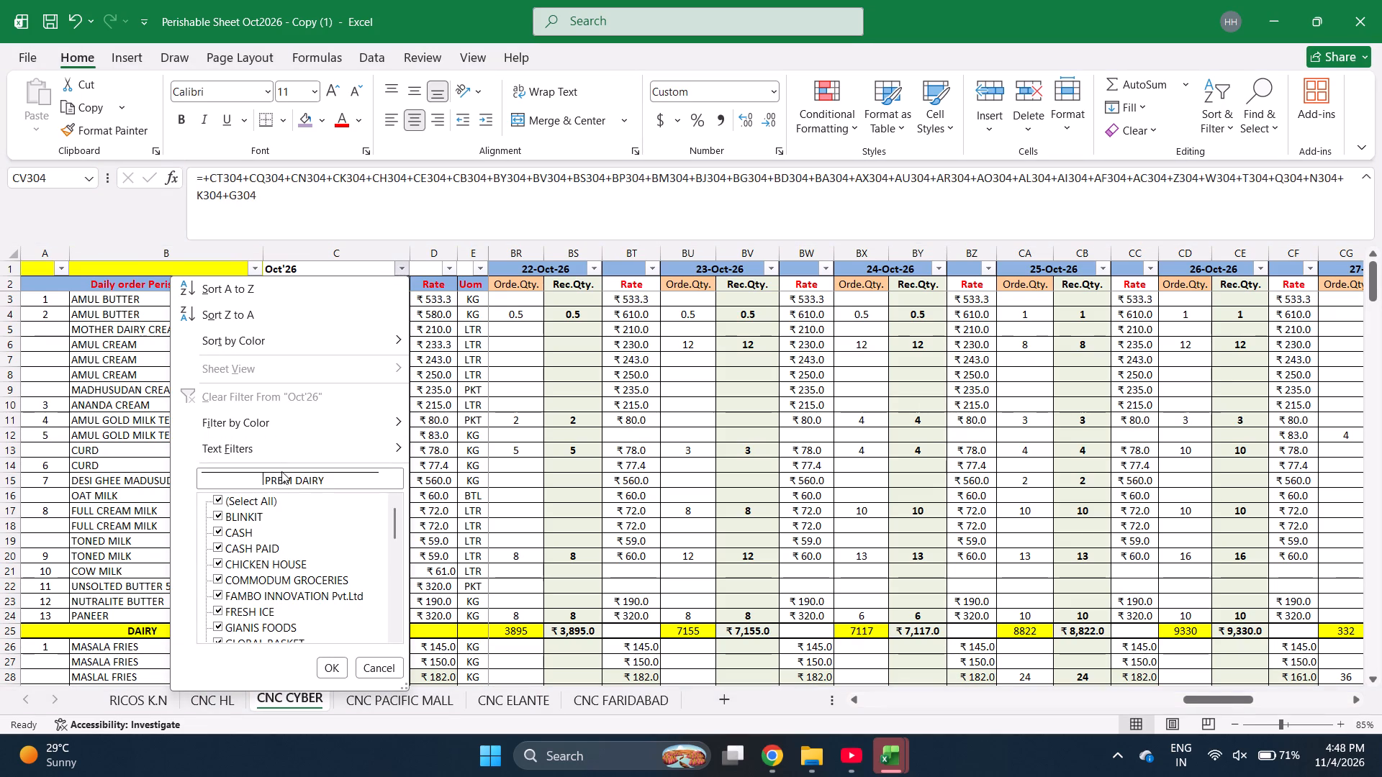
click(284, 474)
text(BLI)
key(Return)
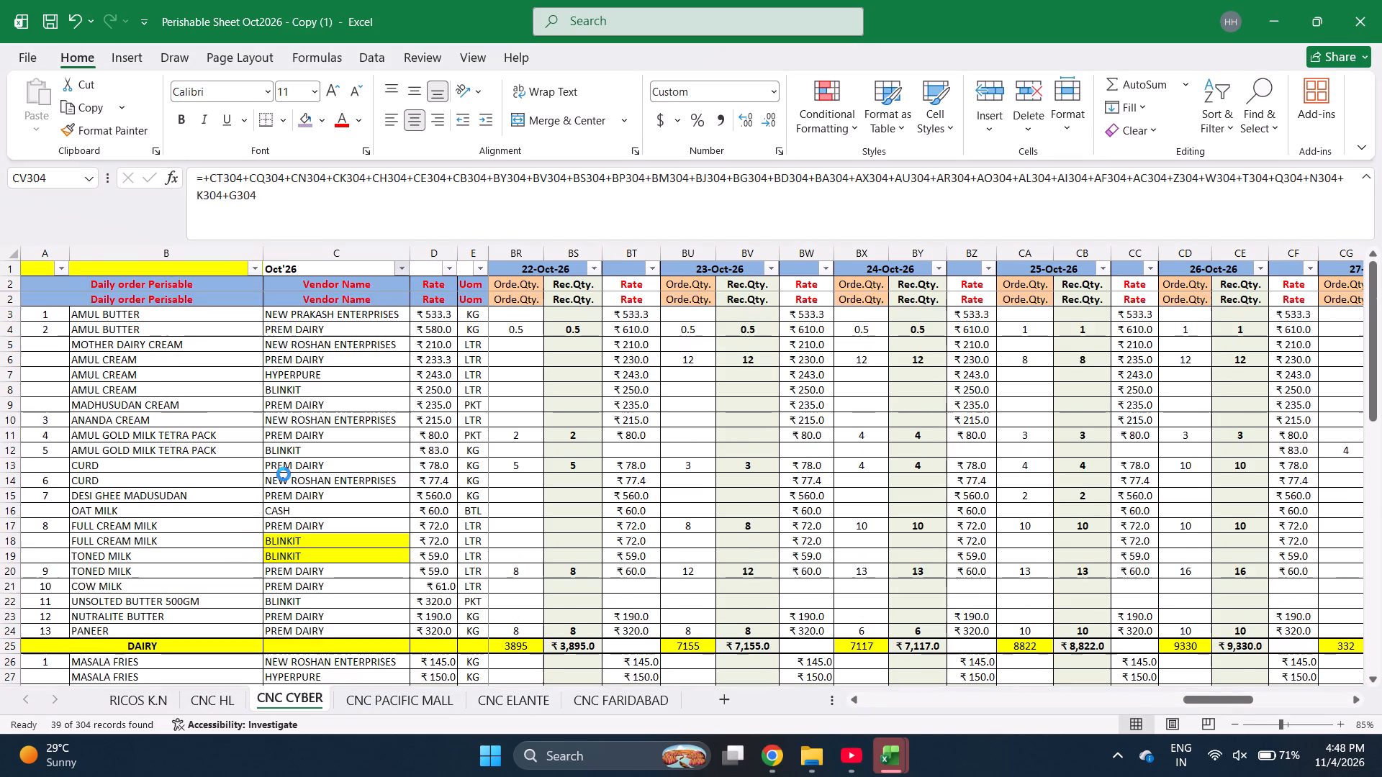
Enter the amount formula +D8*CV8 beside the MTD columns for AMUL CREAM, multiplying rate by received total.
scroll(523, 499, down, 4)
scroll(523, 499, up, 2)
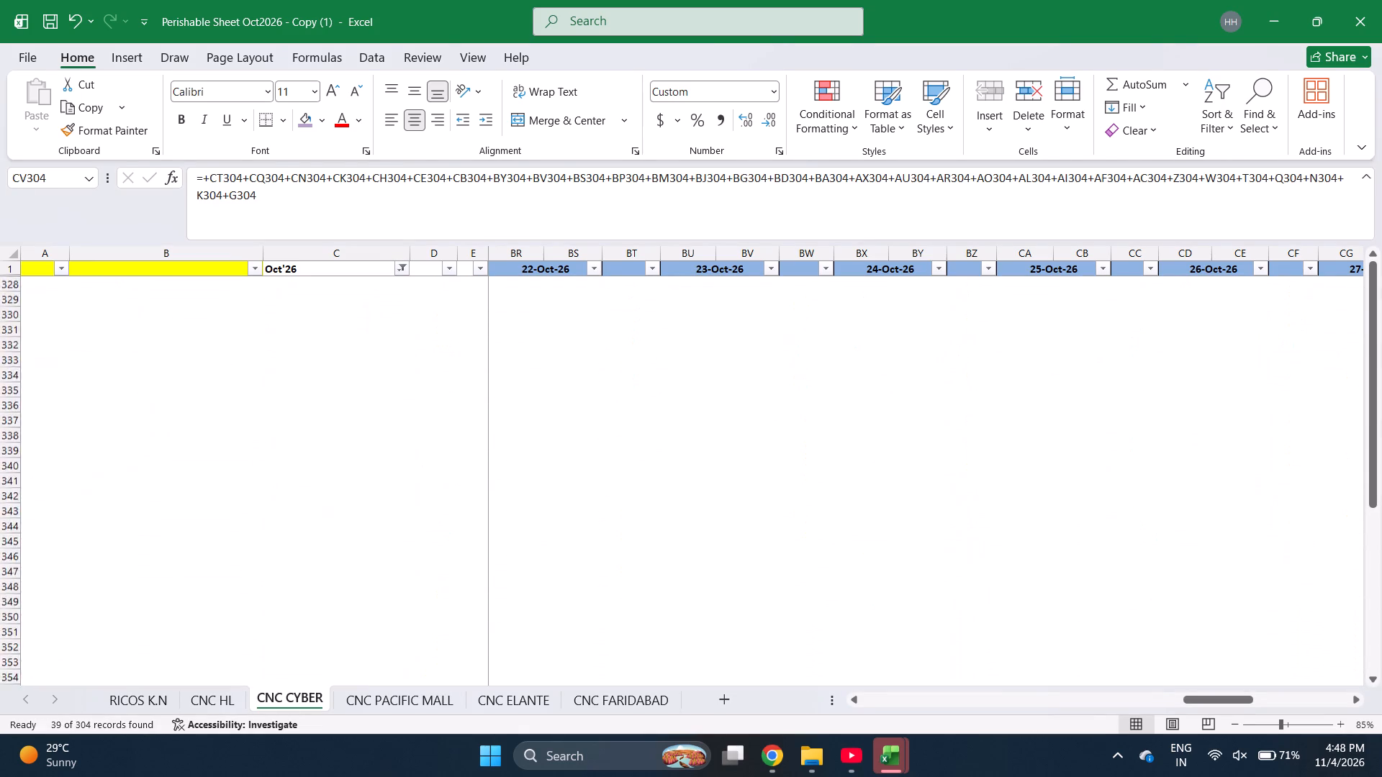
scroll(523, 499, up, 3)
scroll(523, 499, down, 1)
scroll(762, 545, left, 7)
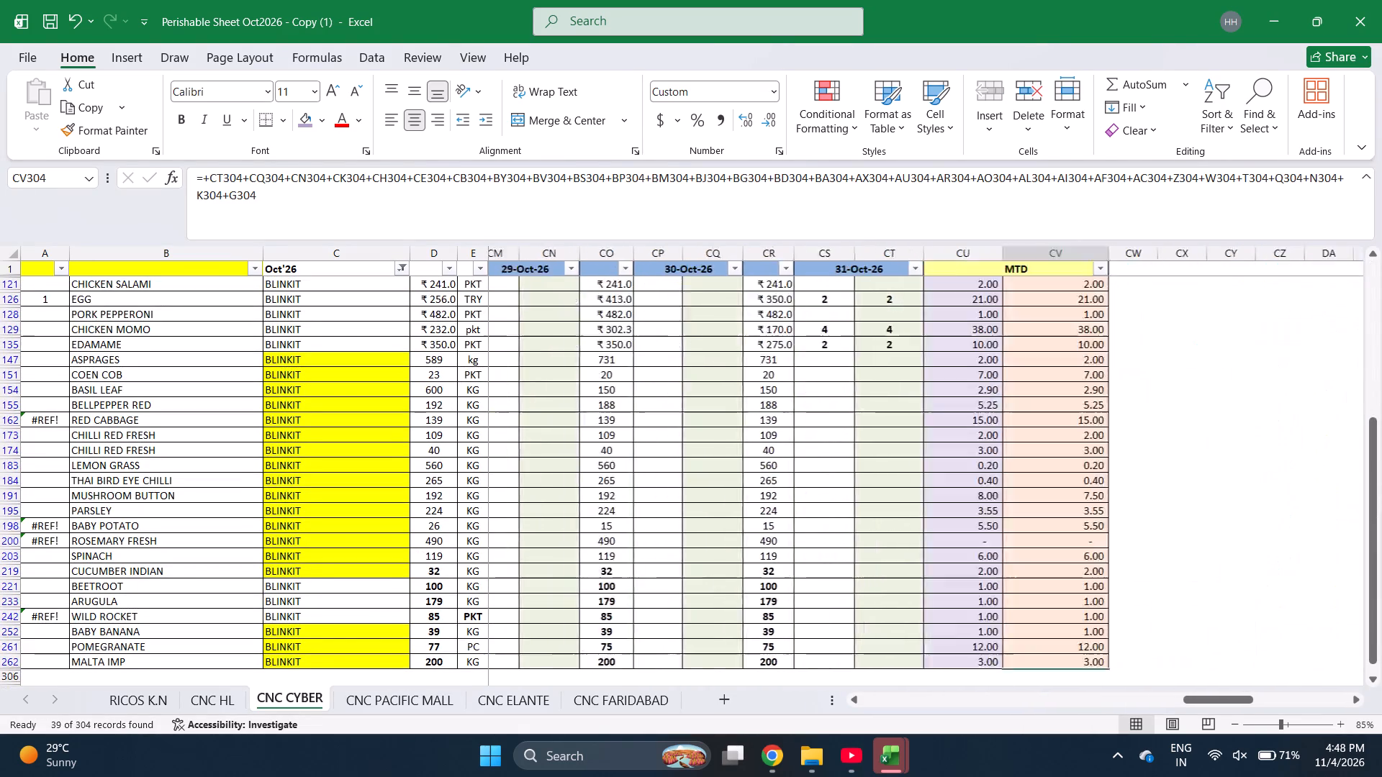
scroll(762, 545, left, 4)
scroll(762, 545, right, 6)
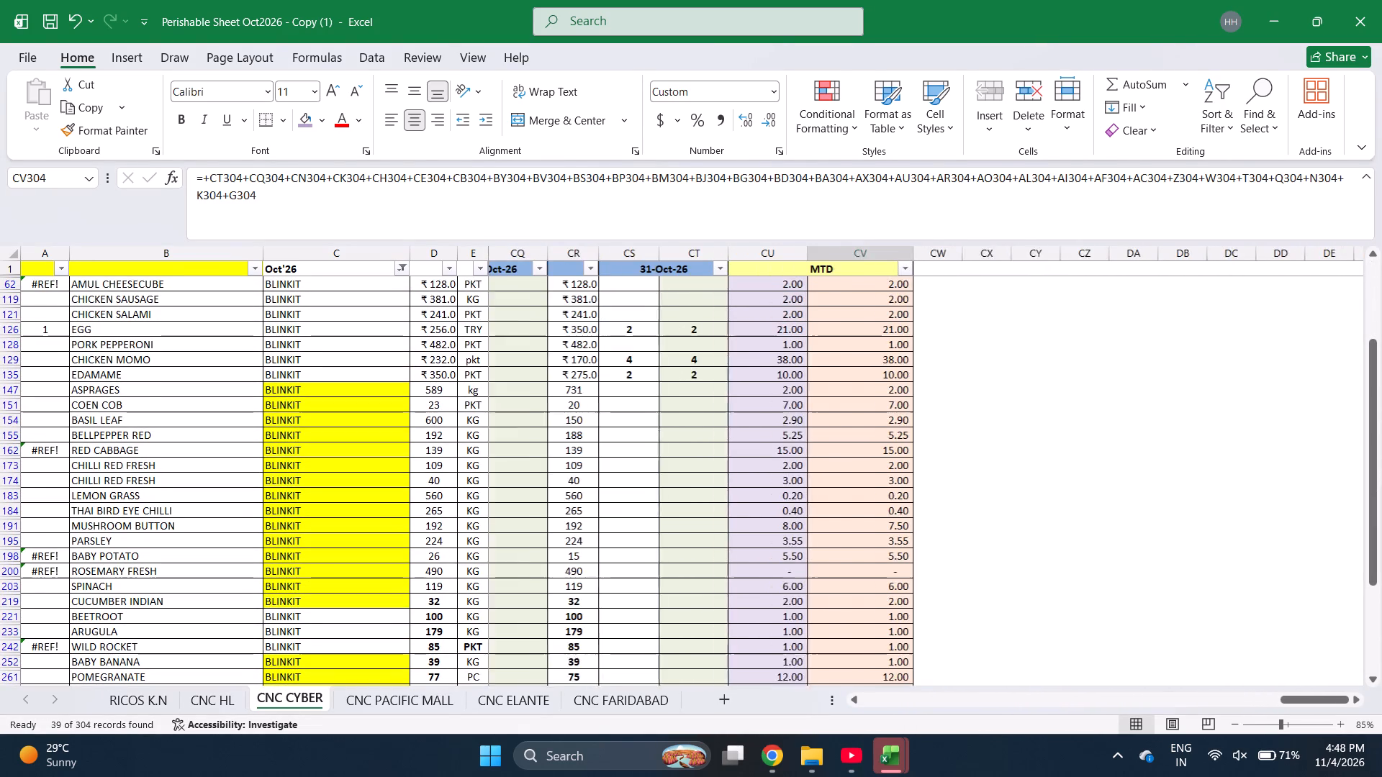
scroll(762, 545, right, 3)
scroll(762, 545, up, 10)
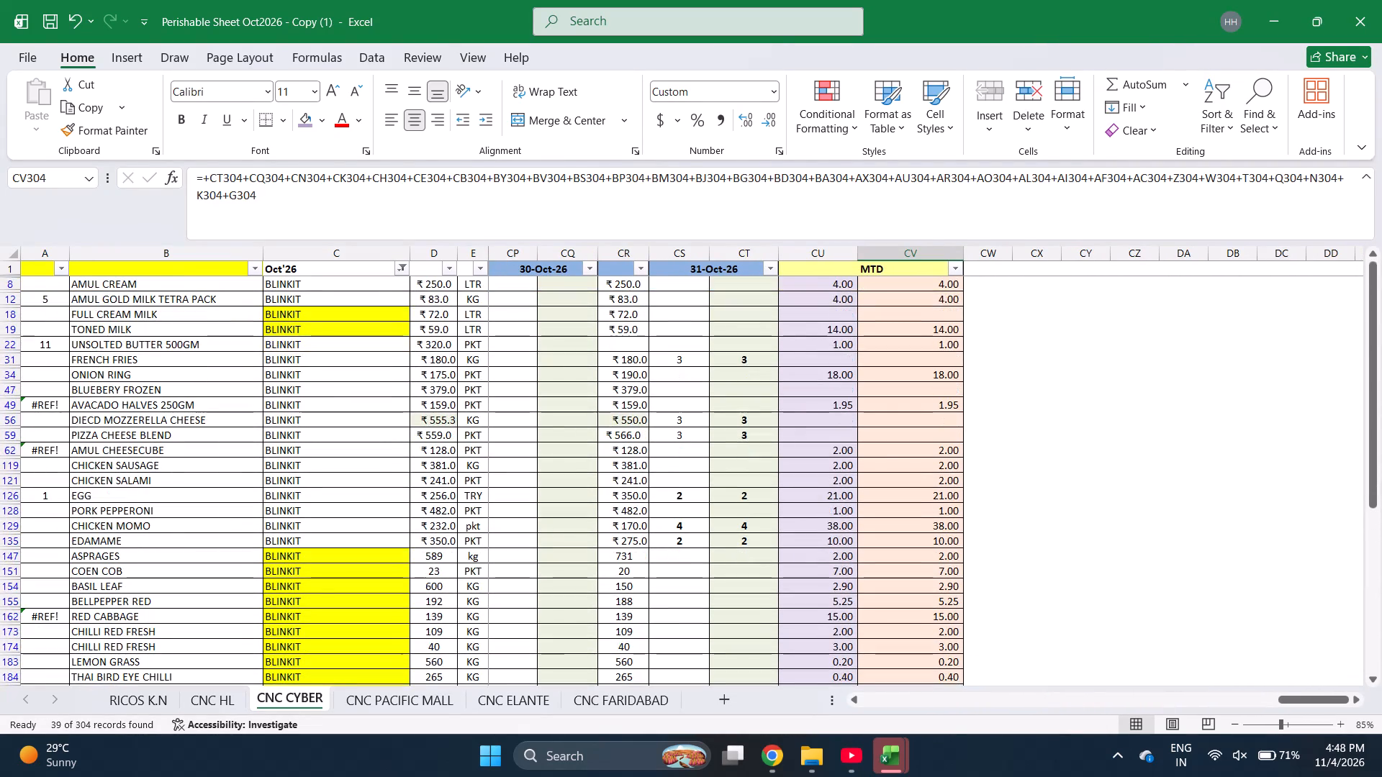
click(986, 290)
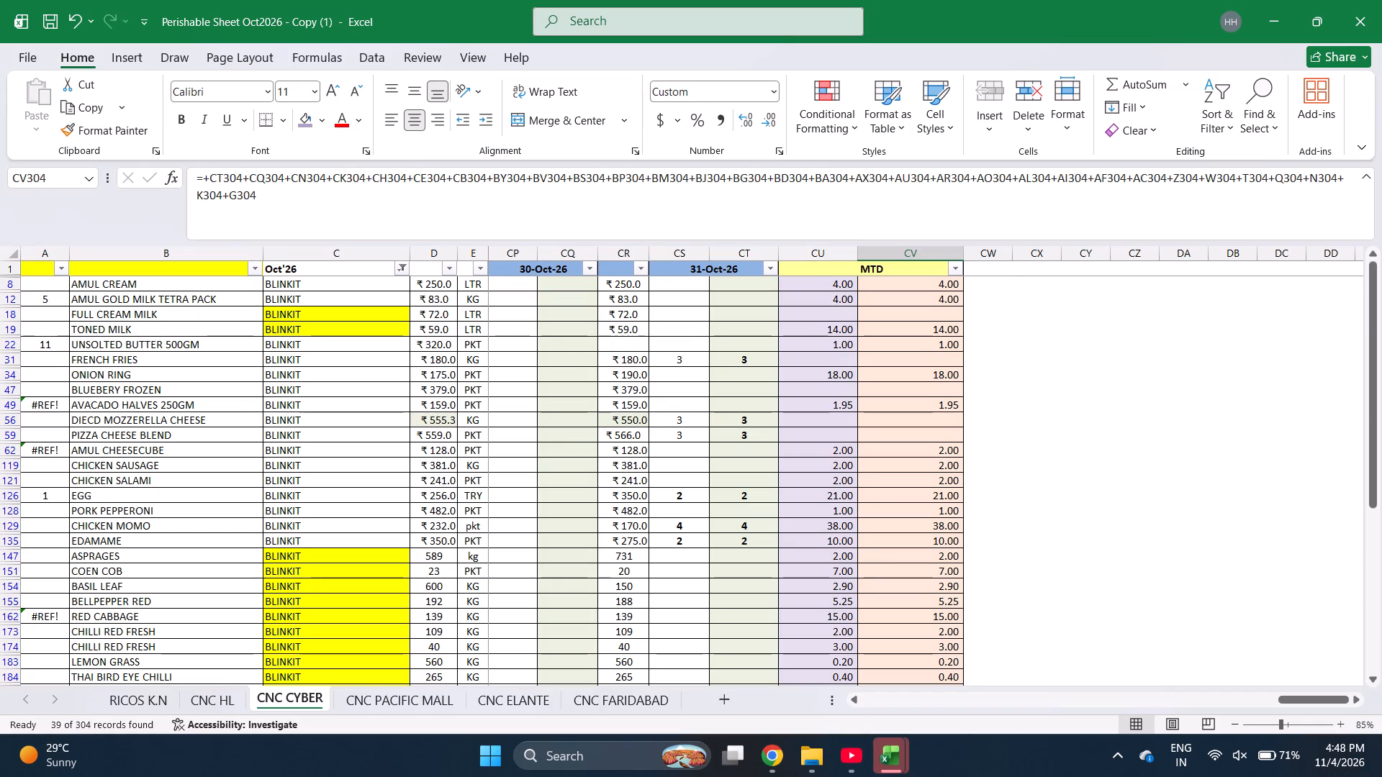
key(plus)
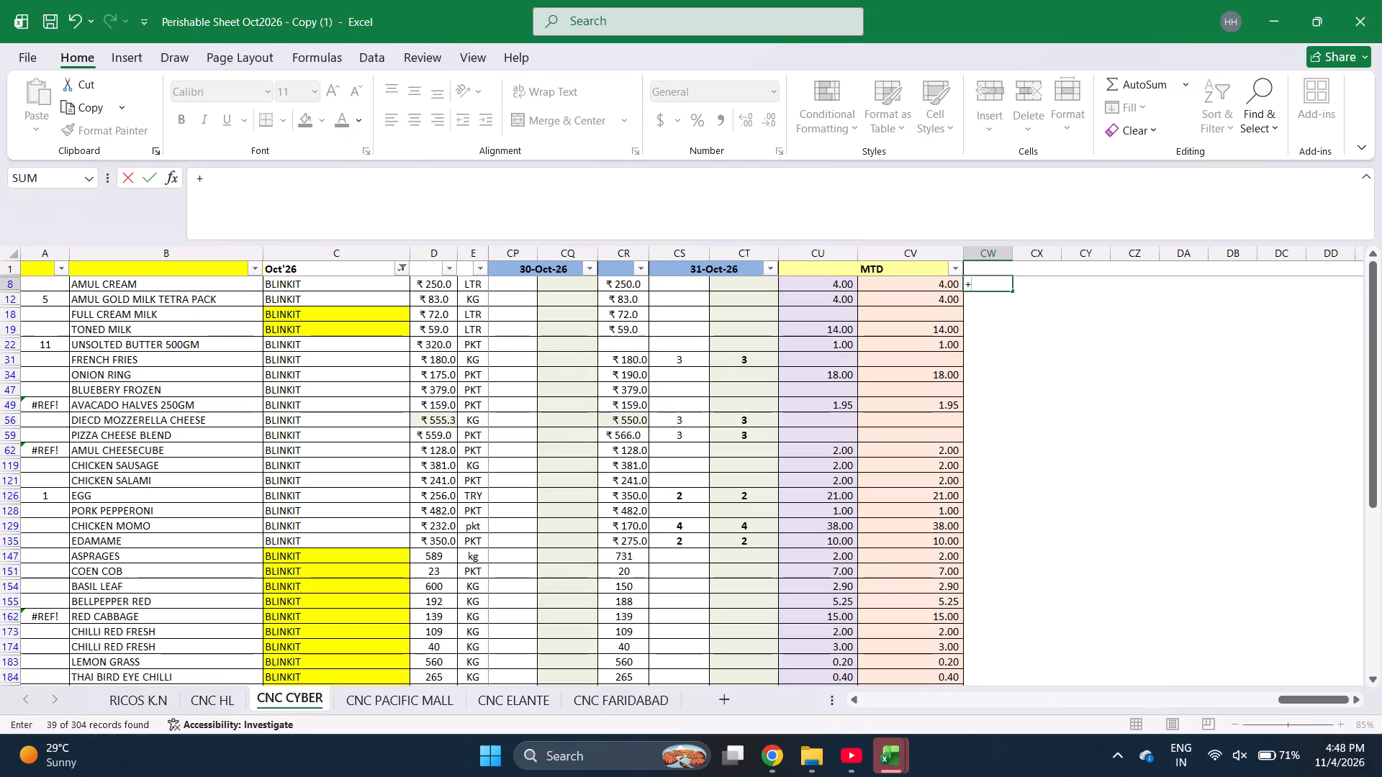
click(438, 287)
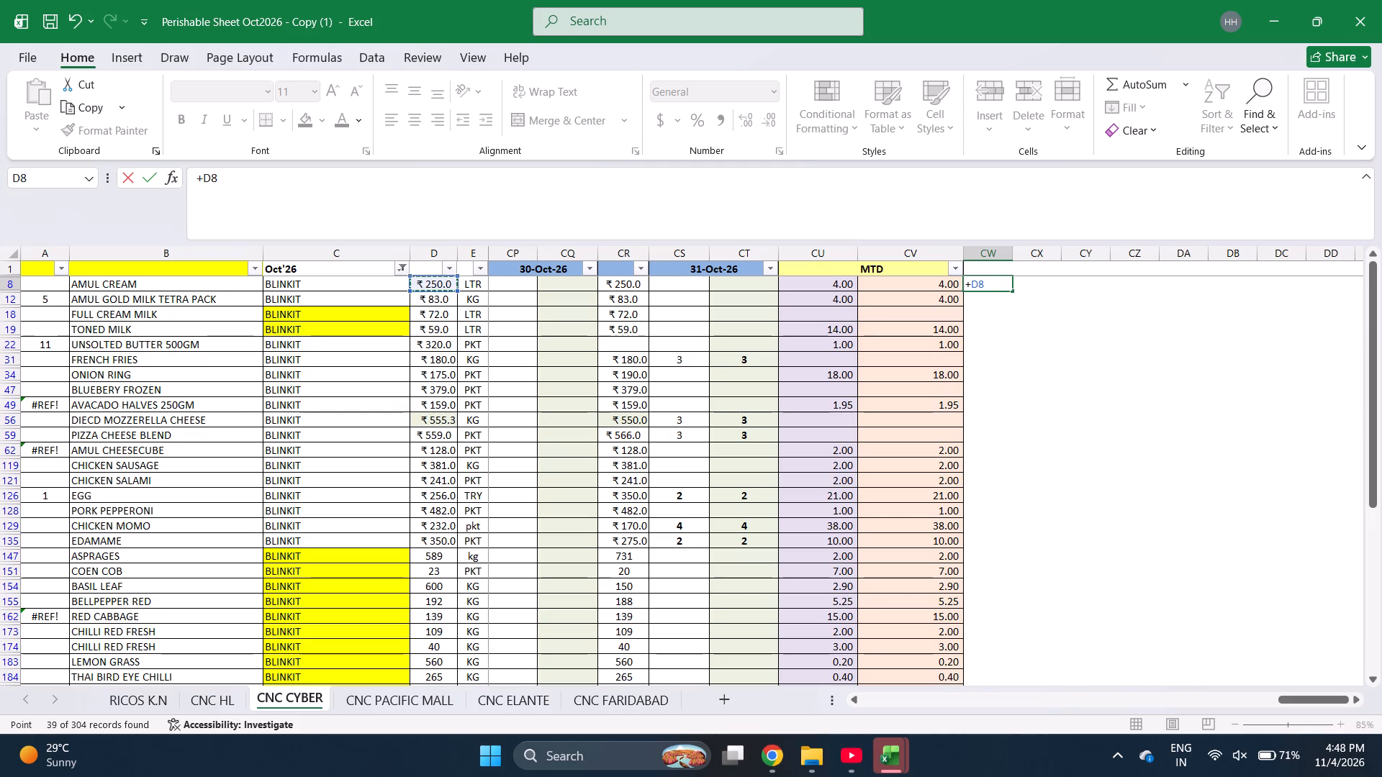
key(asterisk)
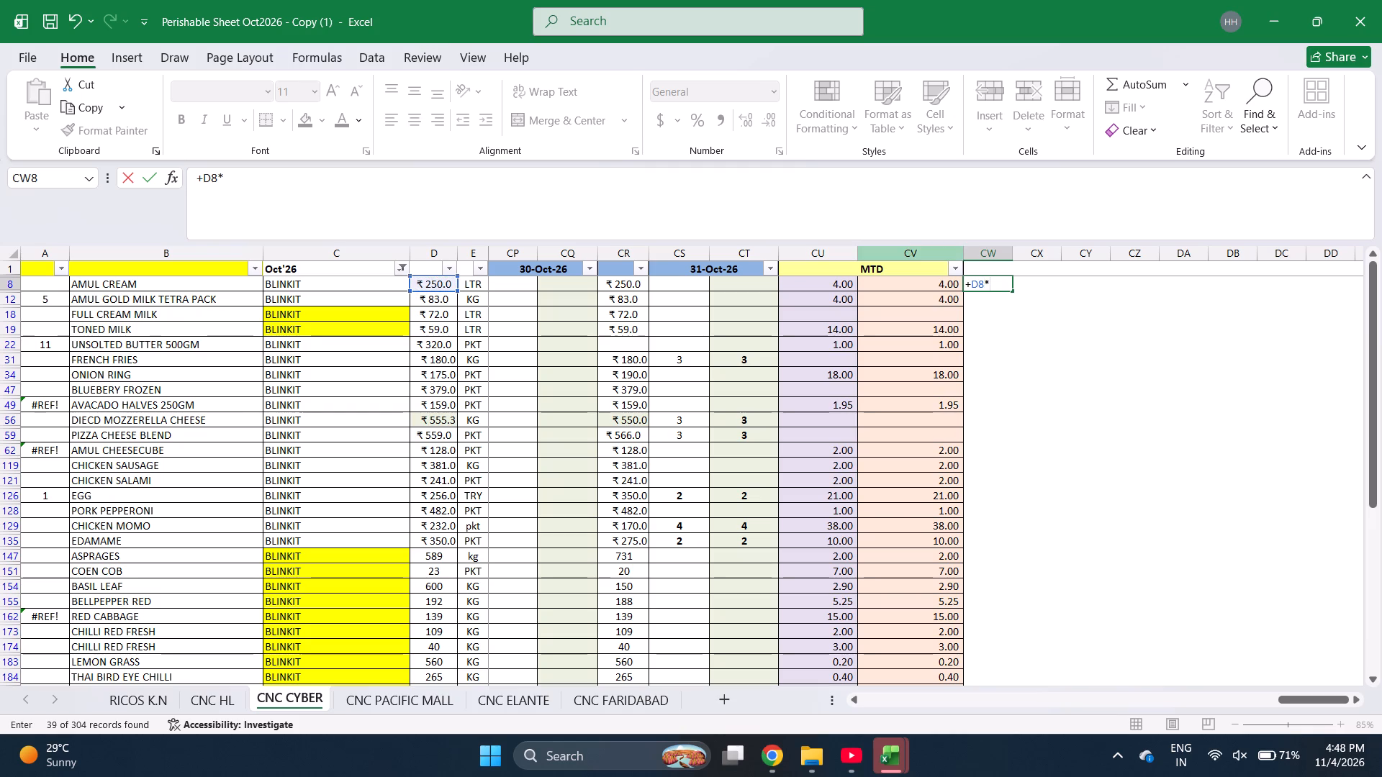
click(919, 286)
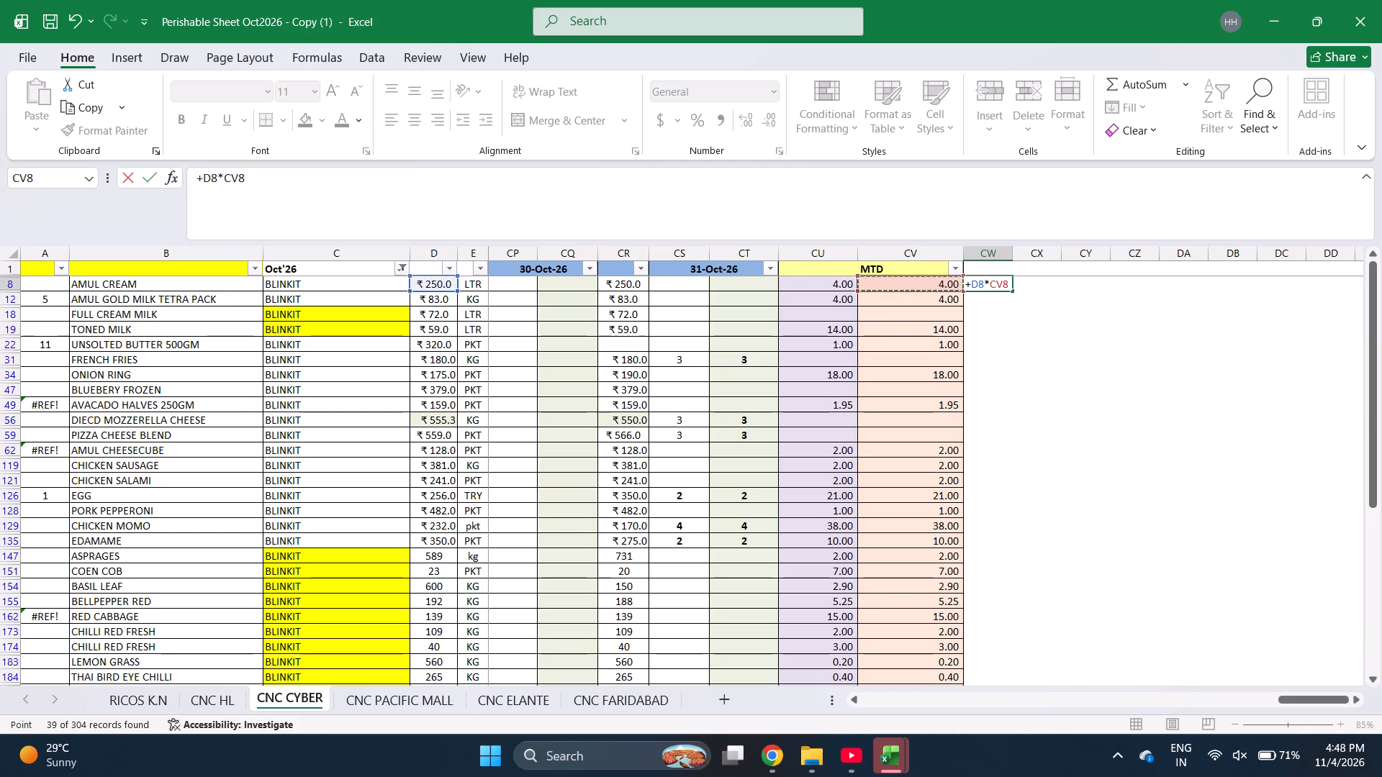
key(Return)
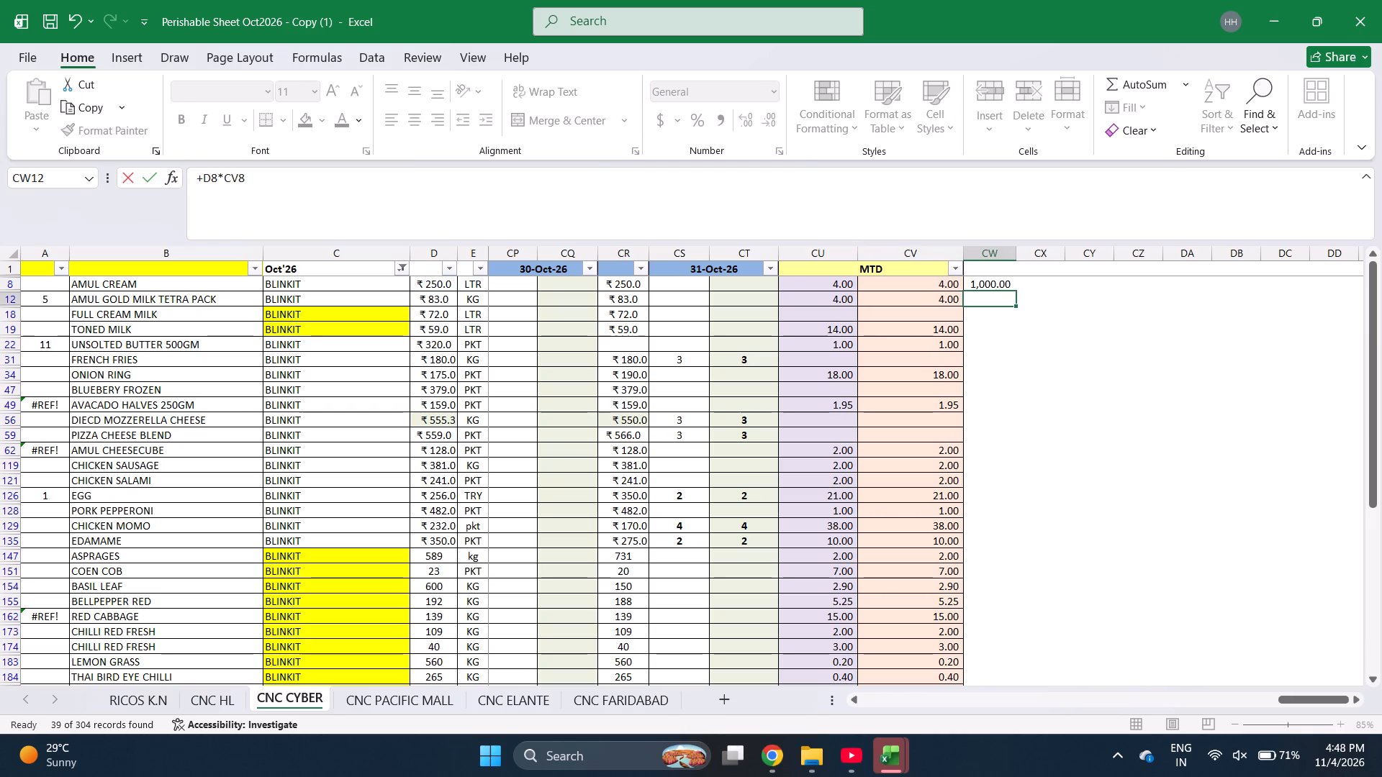
Fill the AMUL CREAM amount formula down column CW through the MALTA IMP row.
click(998, 282)
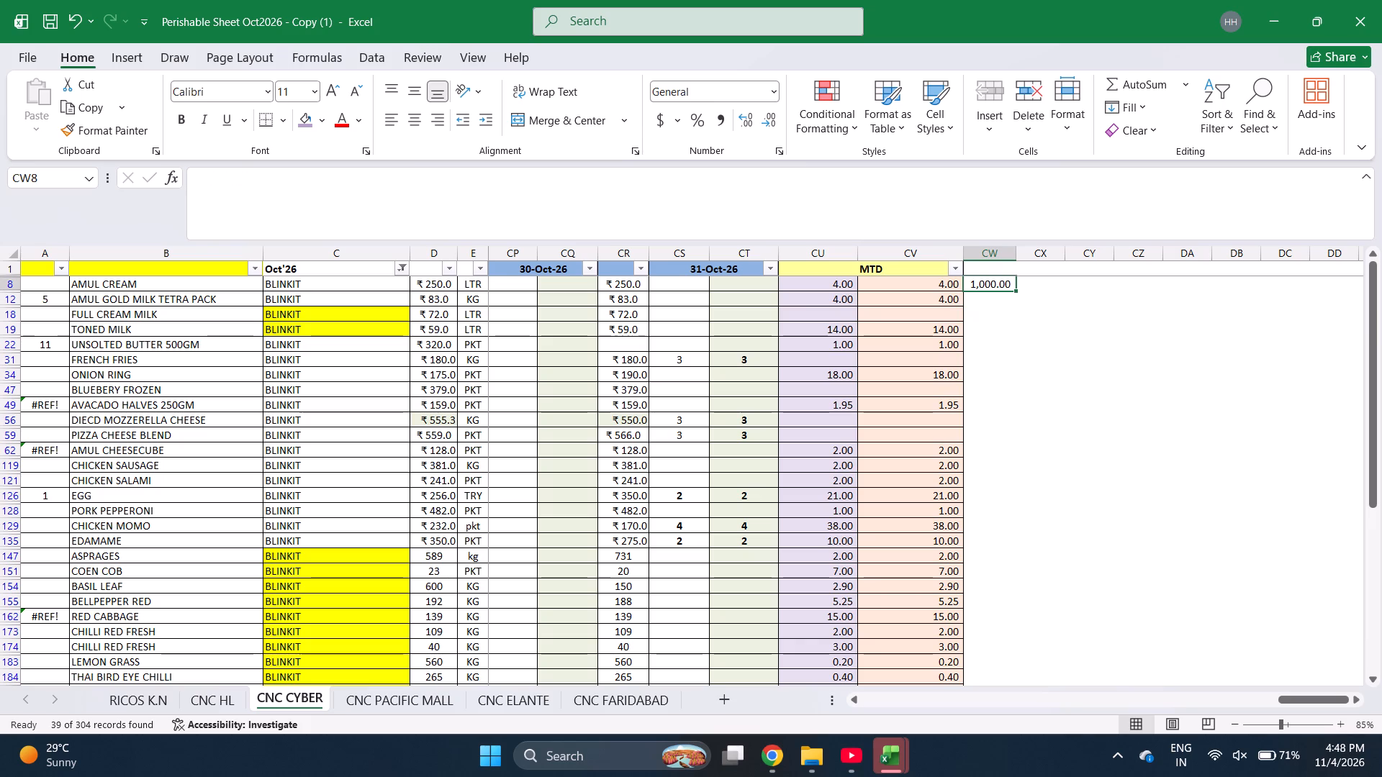
key(shift+Down)
key(shift+Down)
key(shift+Down)
key(shift+Down)
key(shift+Down)
key(shift+Down)
key(shift+Down)
key(shift+Down)
key(shift+Down)
key(shift+Down)
key(shift+Down)
key(shift+Down)
key(shift+Down)
key(shift+Down)
key(shift+Down)
key(shift+Down)
key(shift+Down)
key(shift+Down)
key(shift+Down)
key(shift+Down)
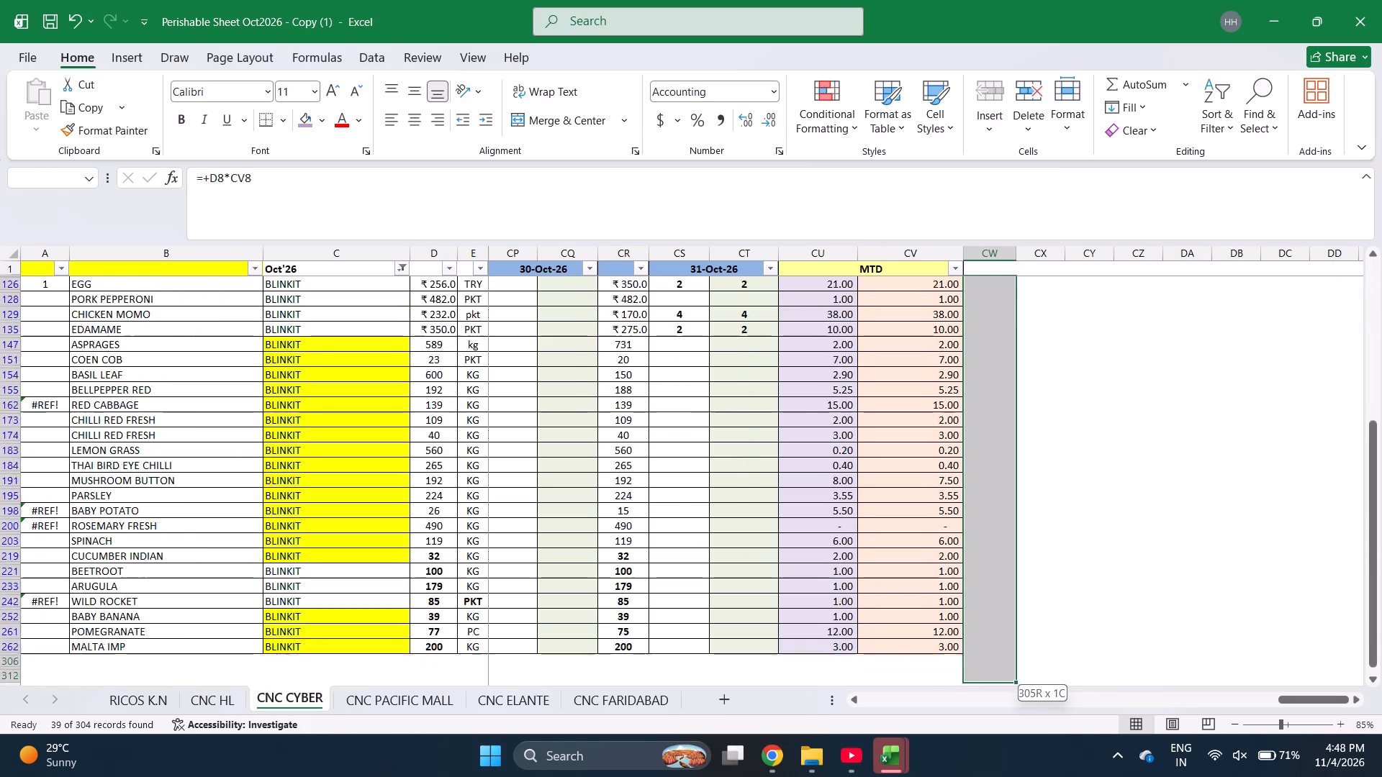
key(shift+Up)
key(shift+Up)
key(shift+Up)
key(shift+Up)
key(shift+Up)
key(shift+Up)
key(shift+Up)
key(shift+Up)
key(shift+Up)
key(shift+Up)
key(shift+Down)
key(shift+Down)
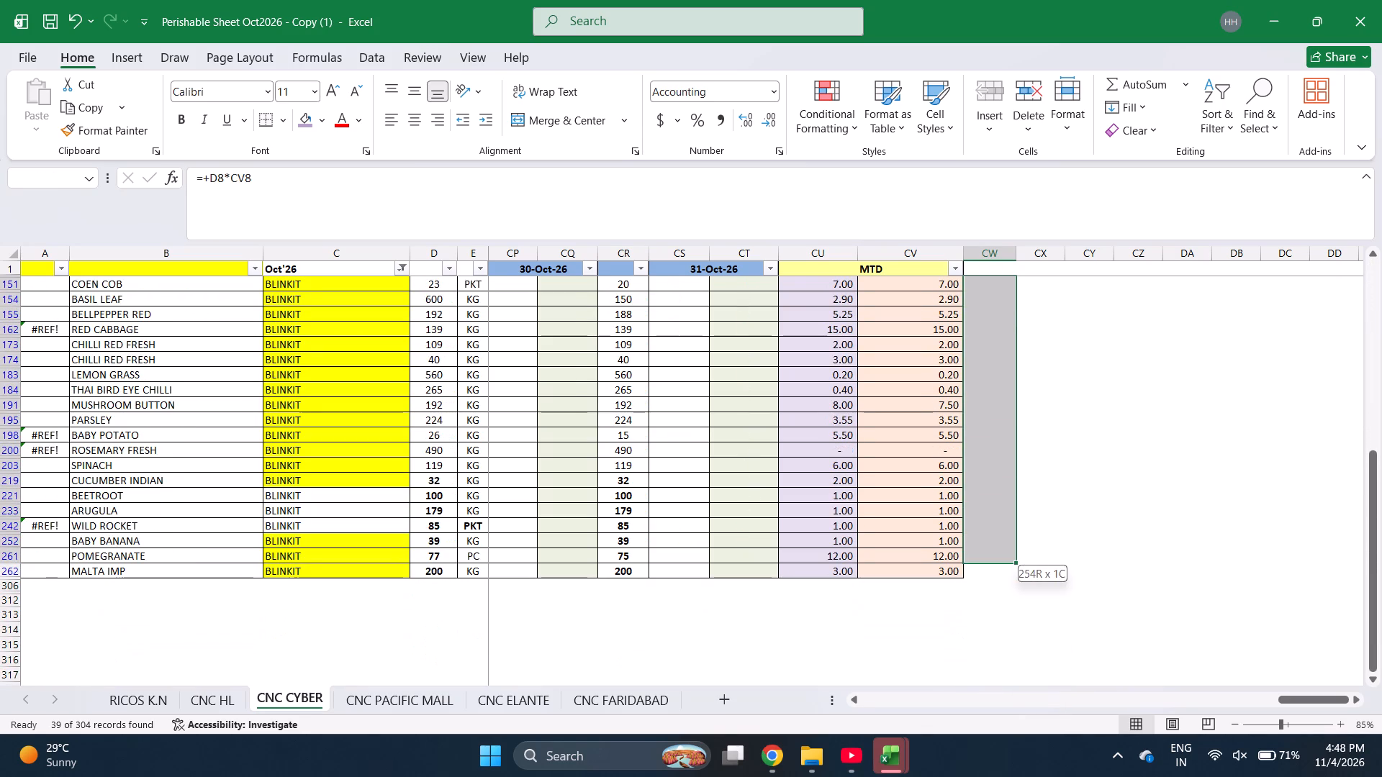
key(shift+Down)
key(ctrl+d)
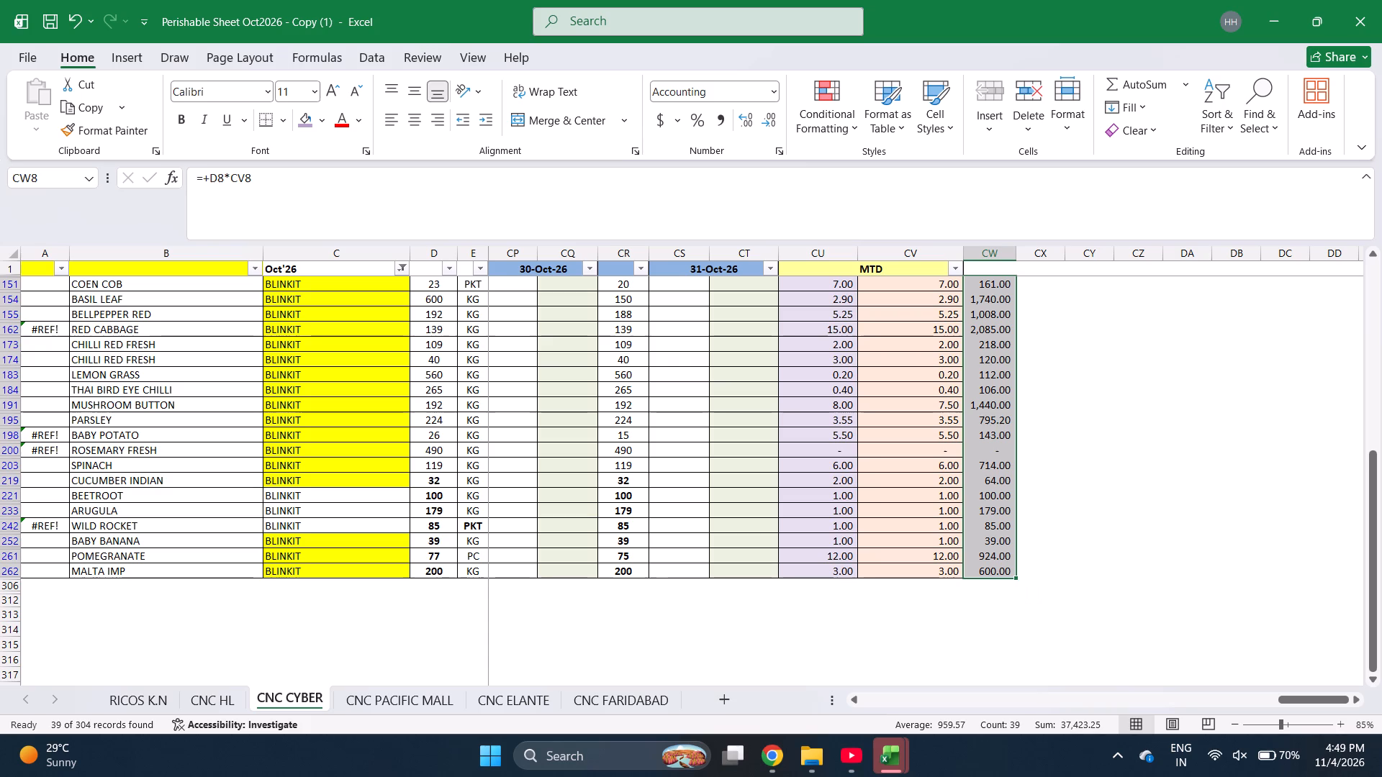
Review the BLINKIT rows on CNC CYBER, checking daily quantities and rates against the MTD totals and calculated amounts.
scroll(744, 507, right, 9)
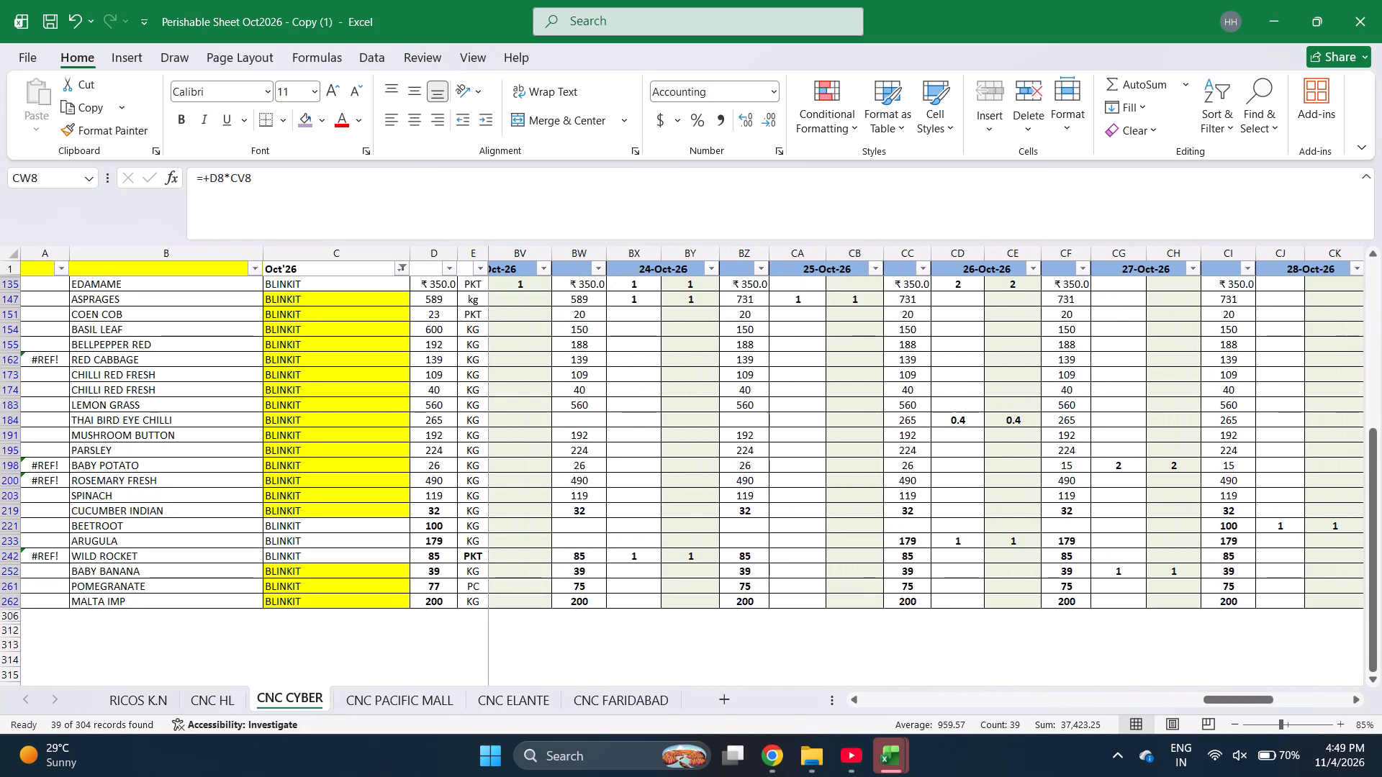
scroll(744, 507, right, 3)
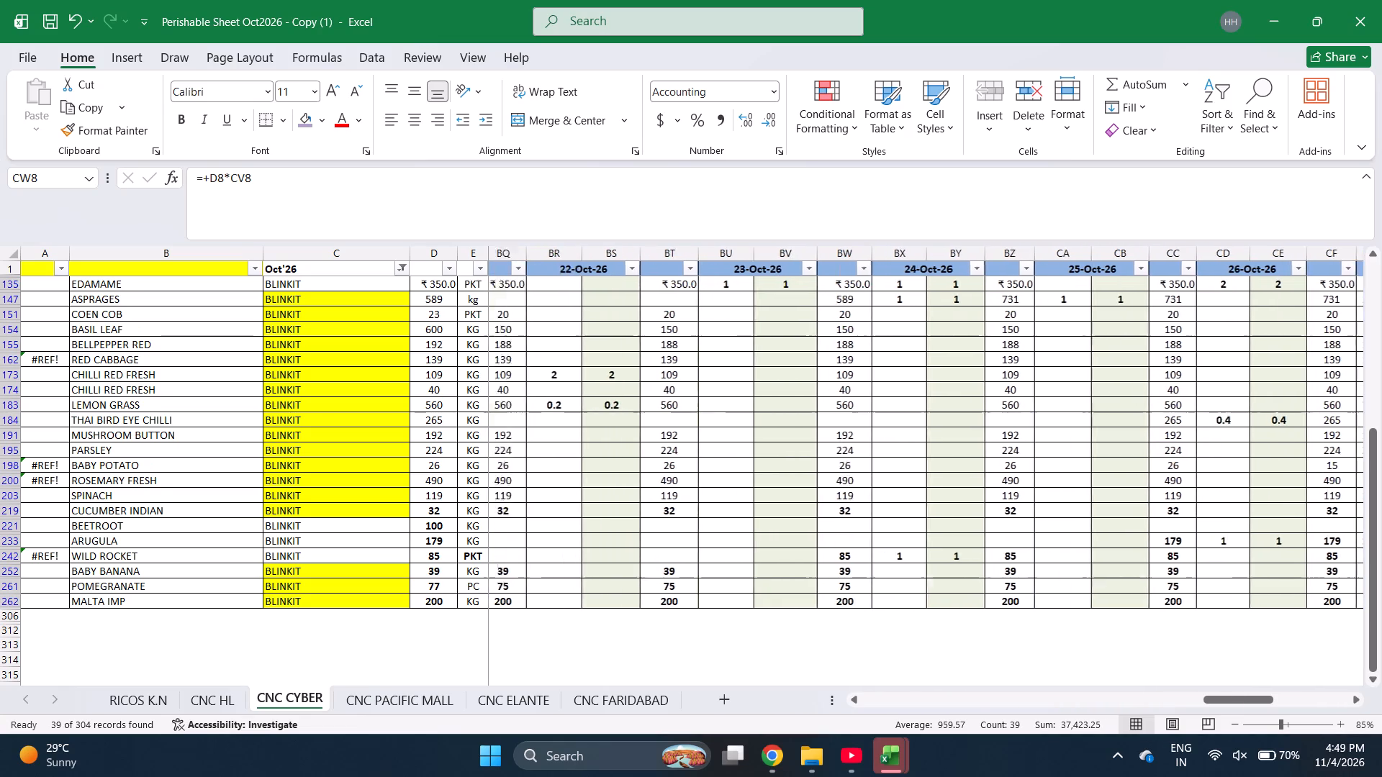
scroll(744, 507, right, 12)
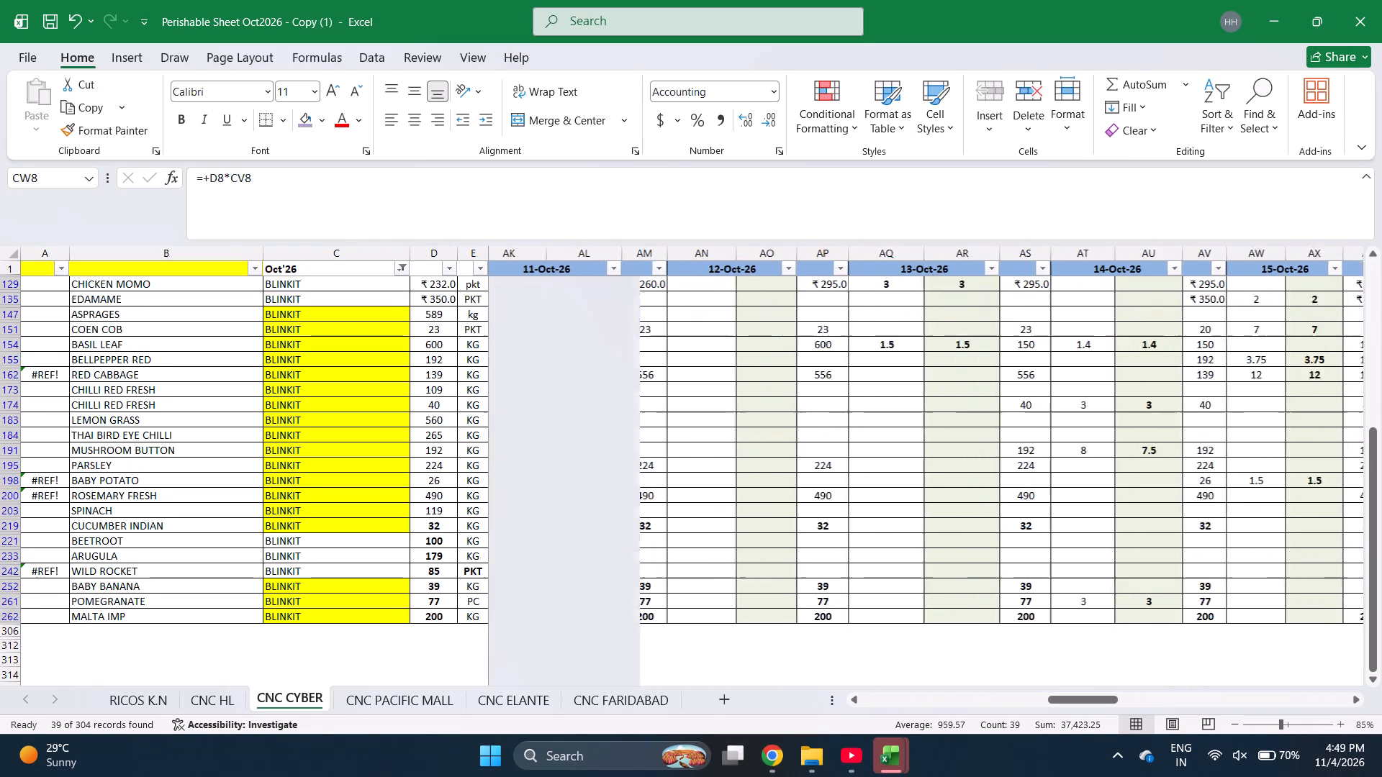
scroll(744, 507, right, 17)
scroll(744, 507, left, 5)
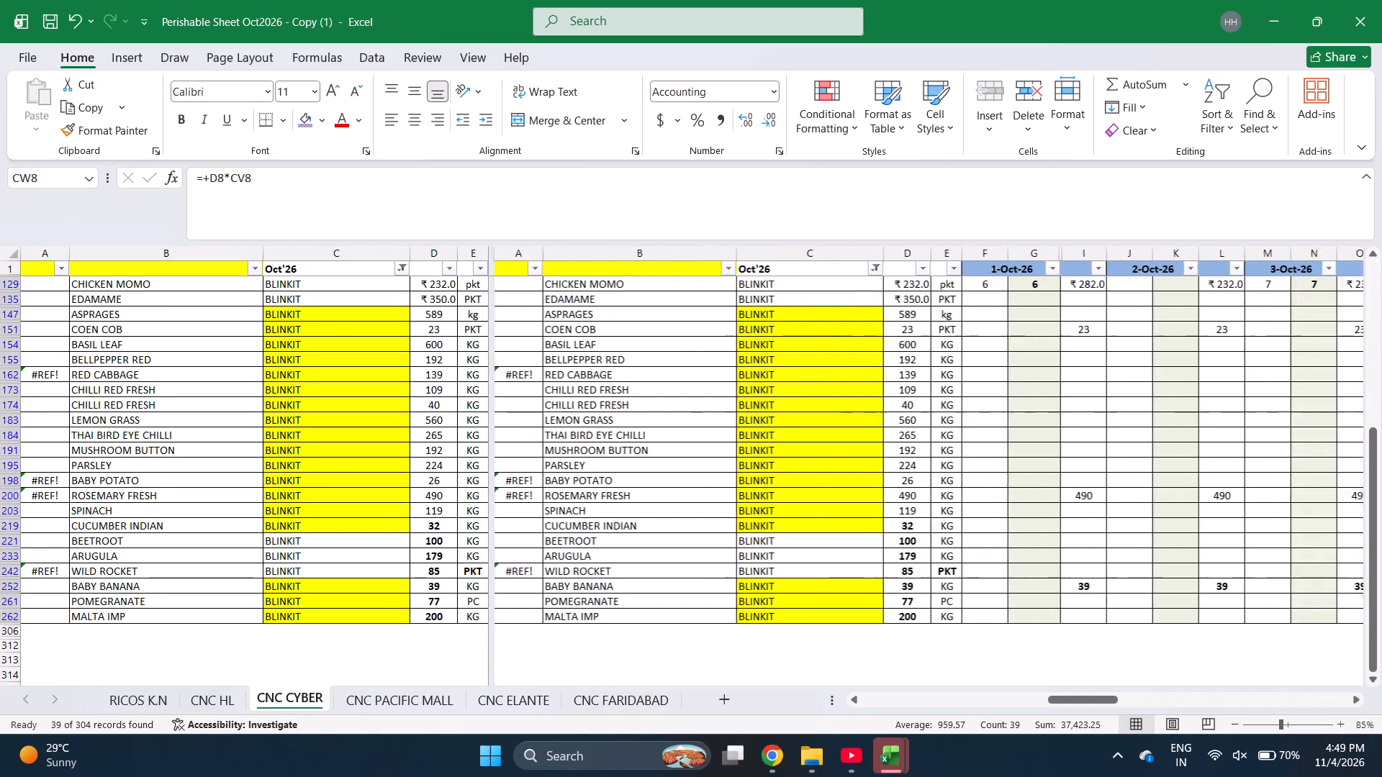
scroll(744, 507, left, 10)
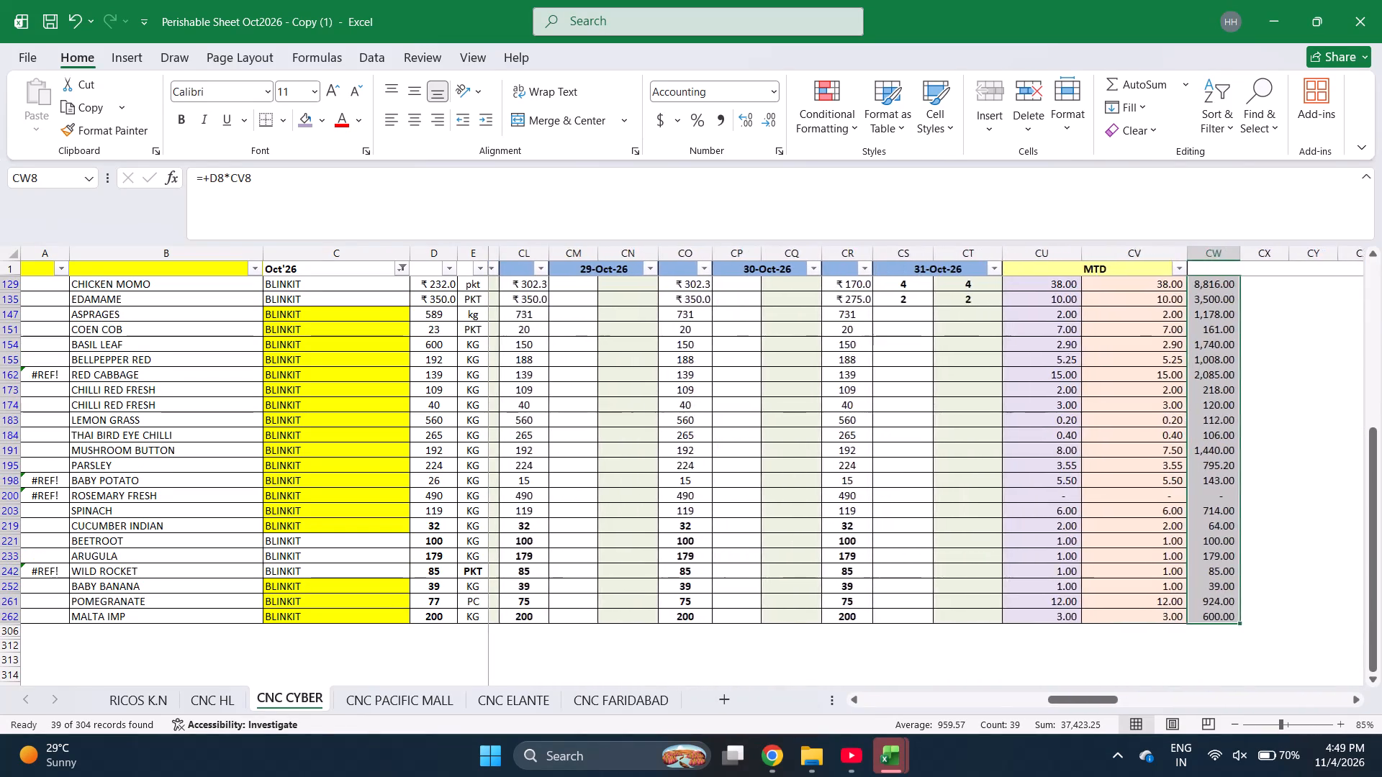
scroll(744, 507, left, 3)
scroll(744, 507, up, 4)
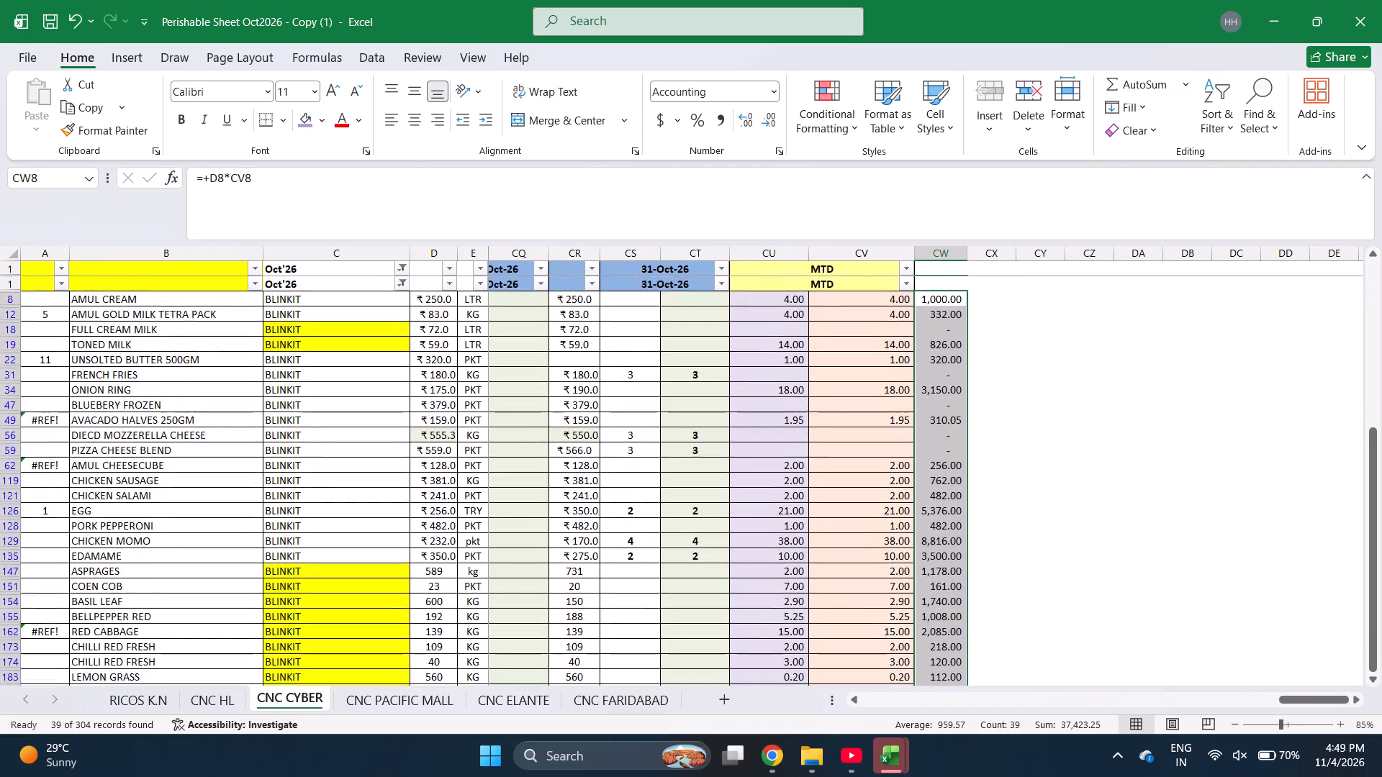
scroll(744, 507, down, 2)
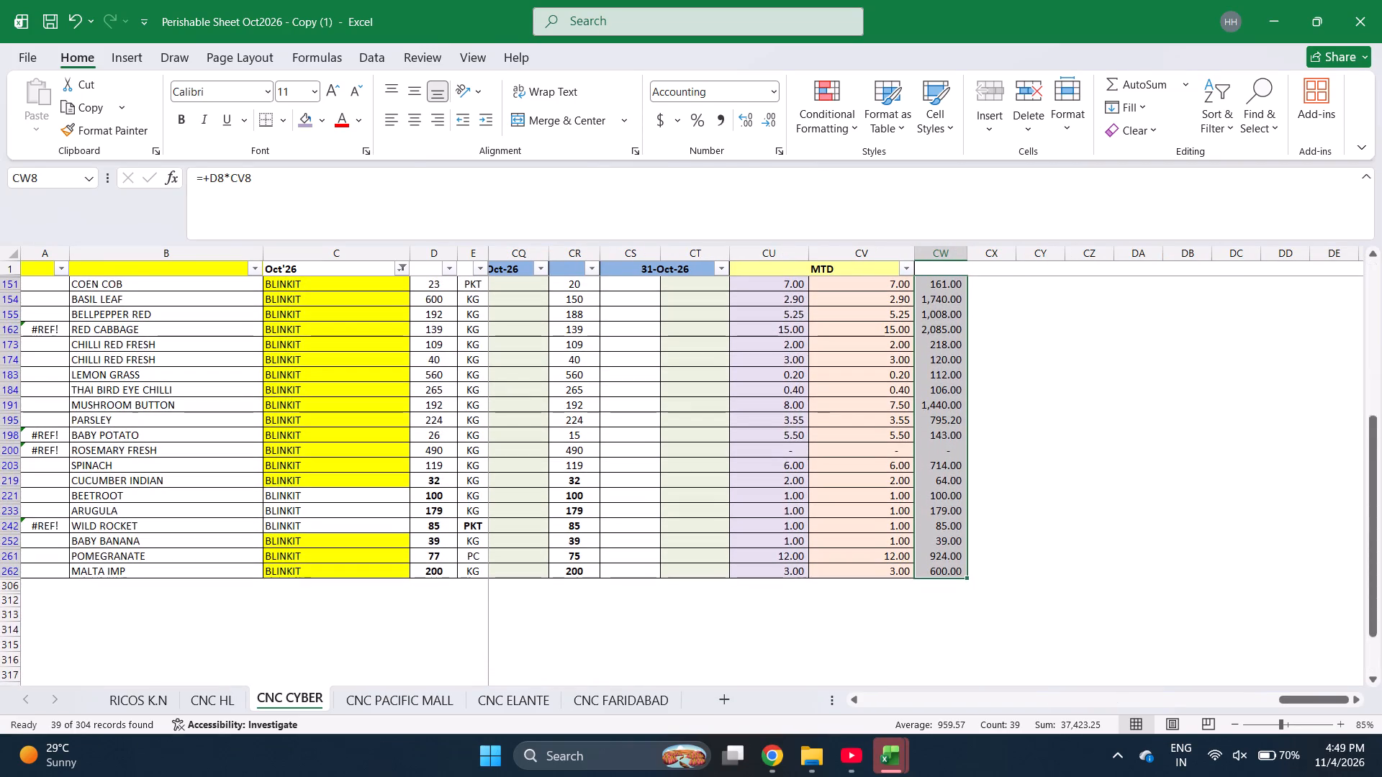
scroll(744, 507, up, 1)
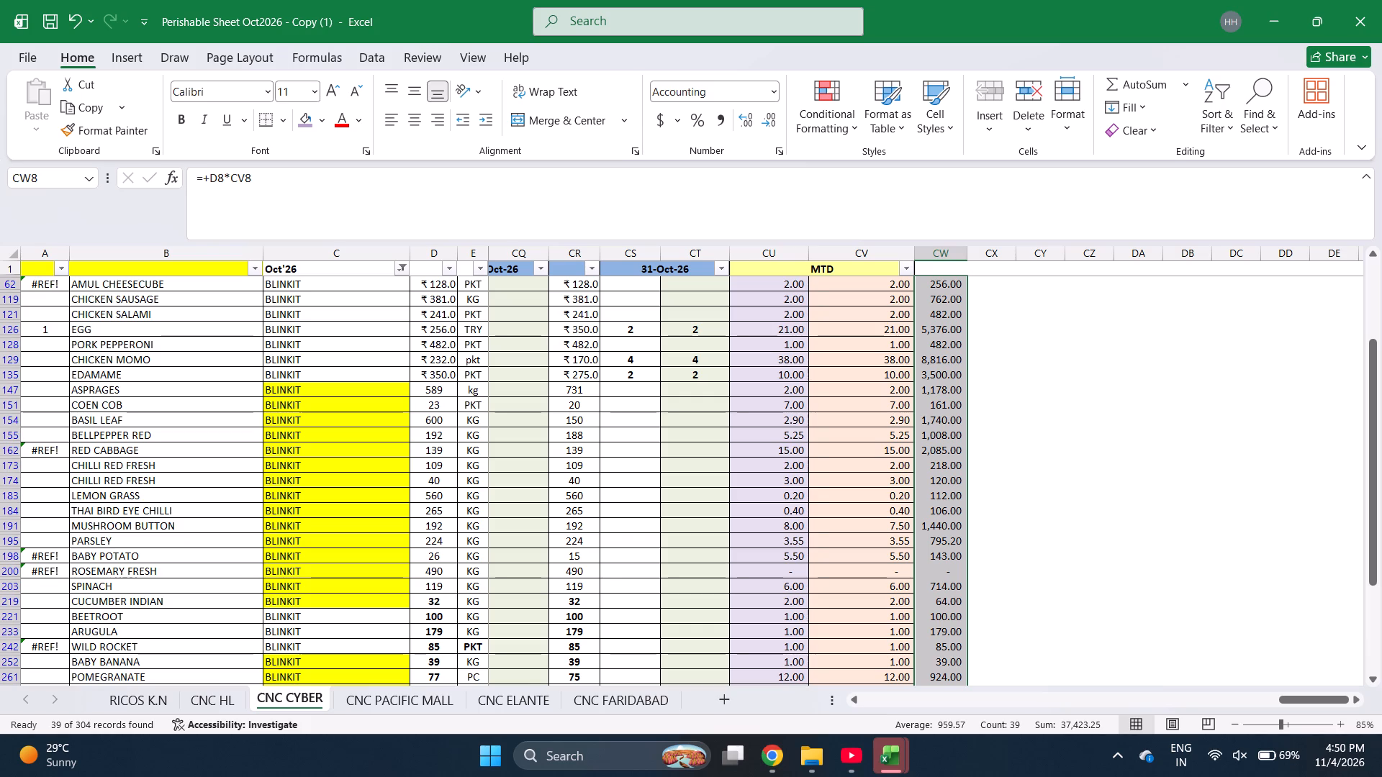
scroll(509, 531, up, 1)
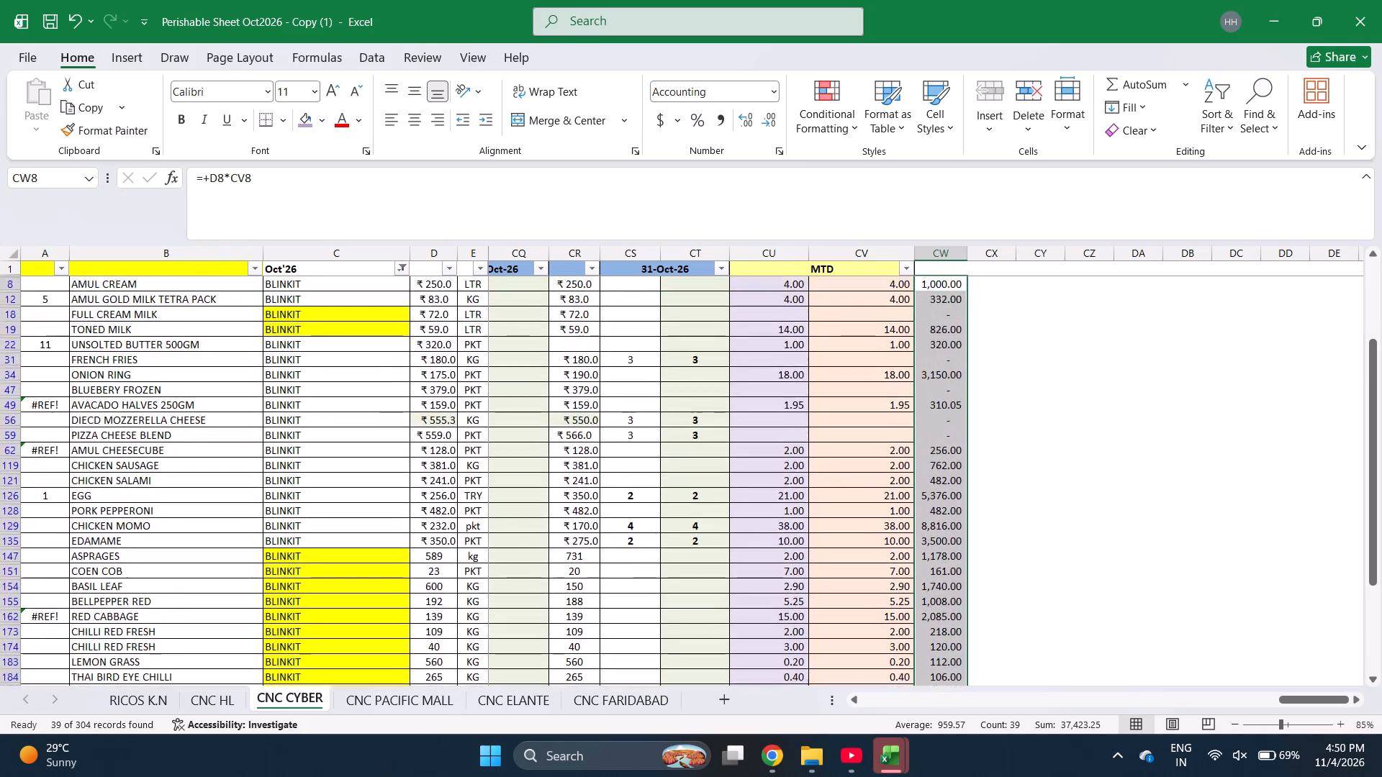
scroll(509, 531, up, 2)
scroll(509, 531, down, 2)
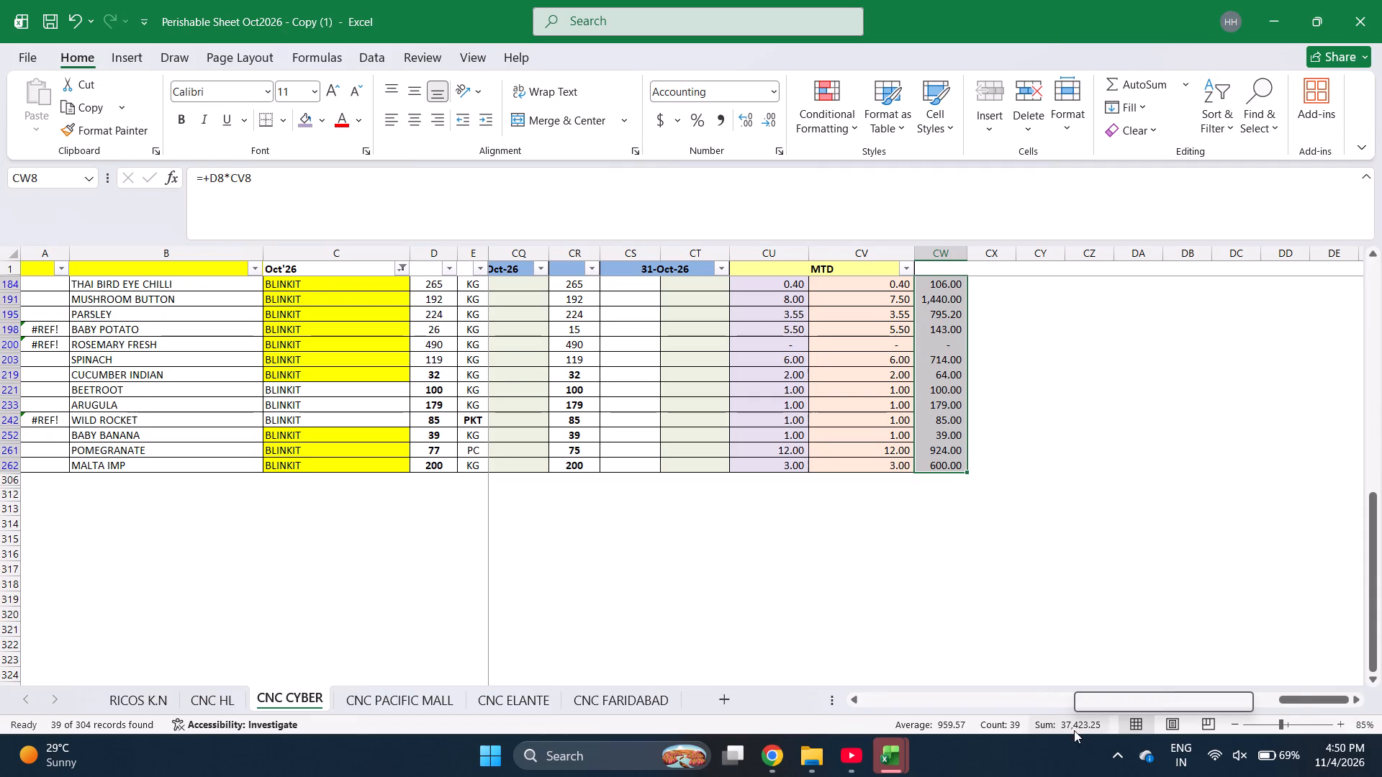
Examine the daily October quantities and rates of the BLINKIT items on the CNC CYBER sheet.
scroll(518, 494, right, 7)
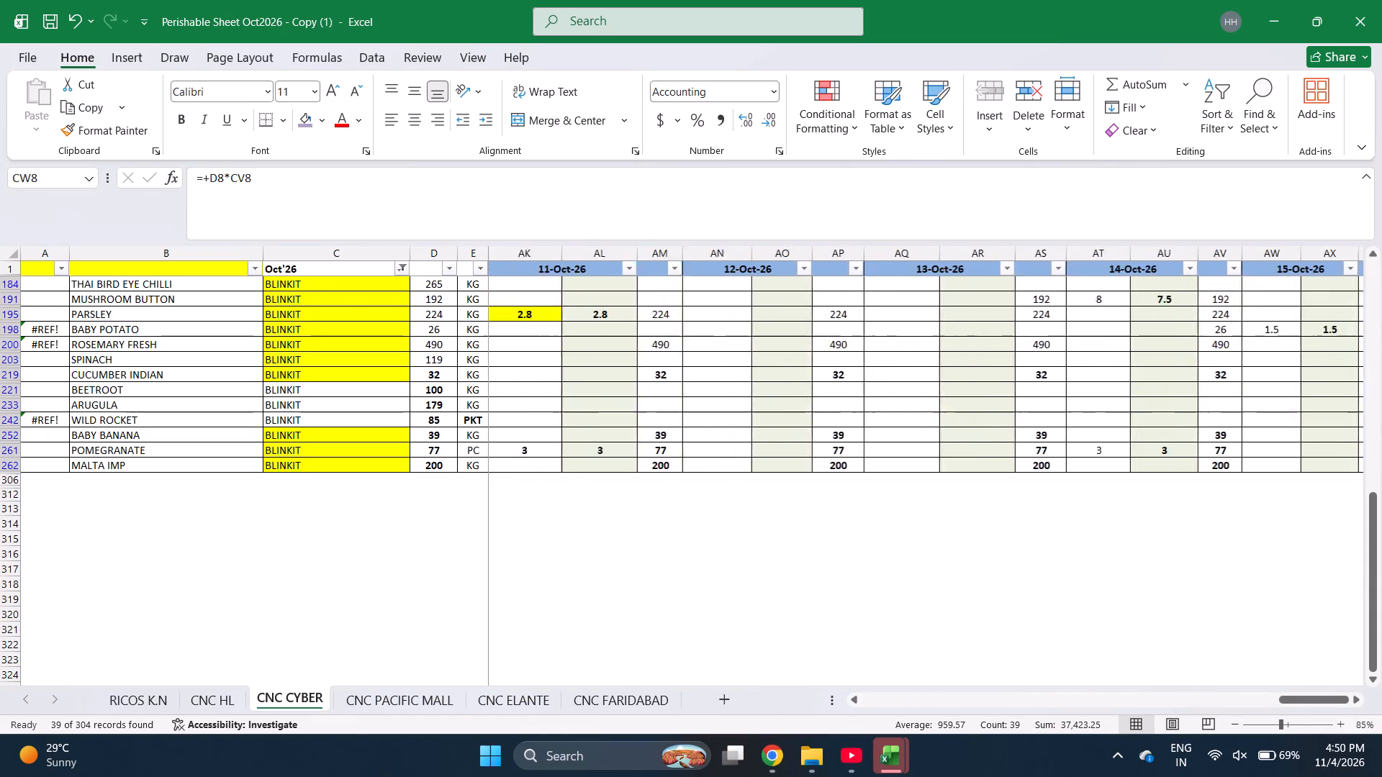
scroll(518, 494, right, 2)
scroll(518, 494, left, 1)
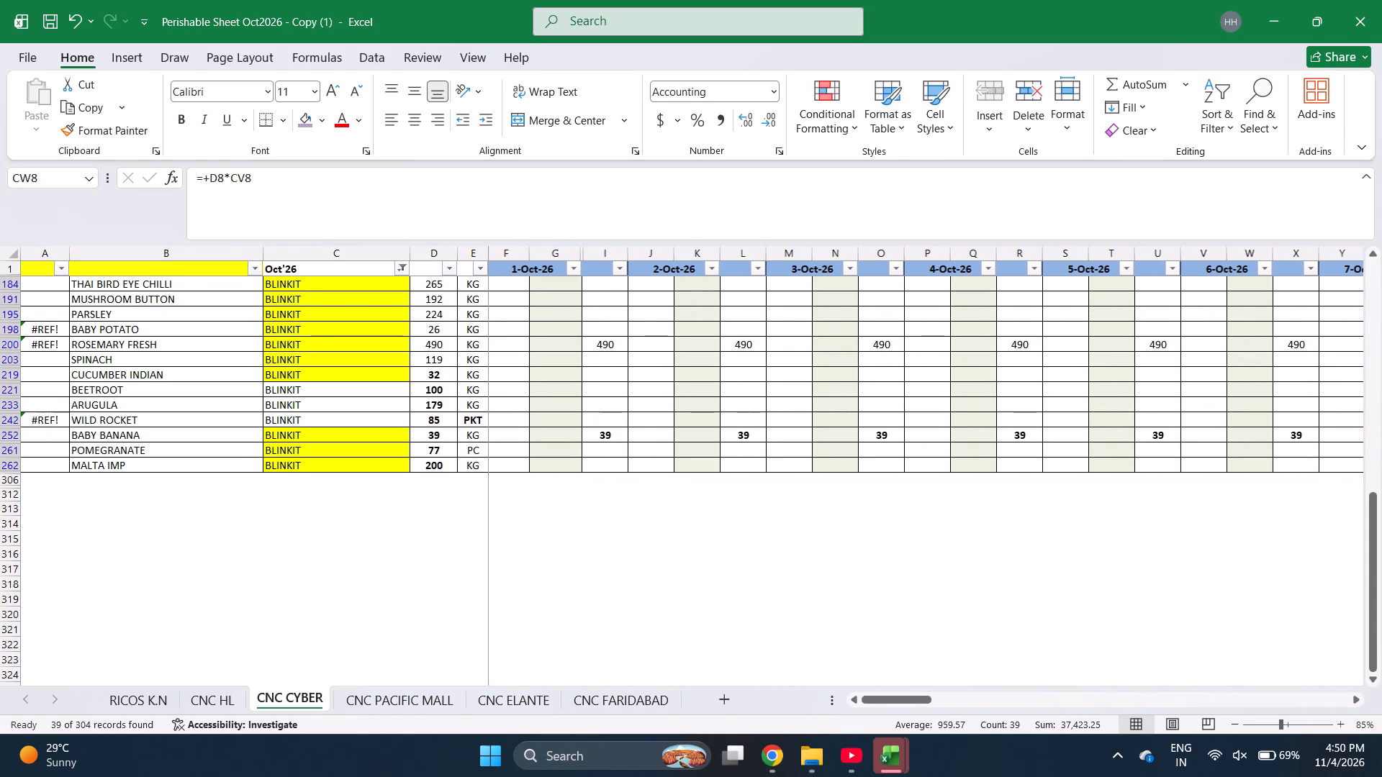
scroll(518, 494, left, 1)
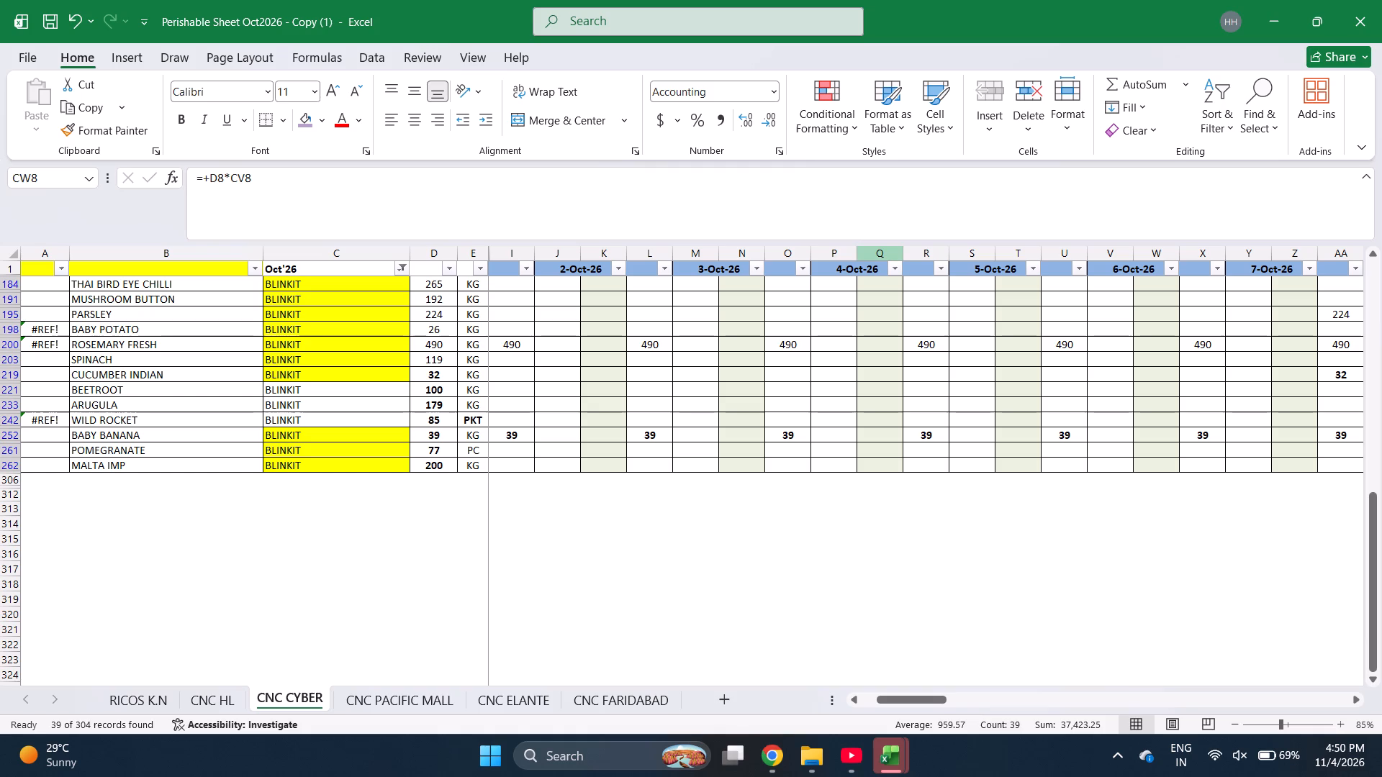
scroll(569, 327, right, 2)
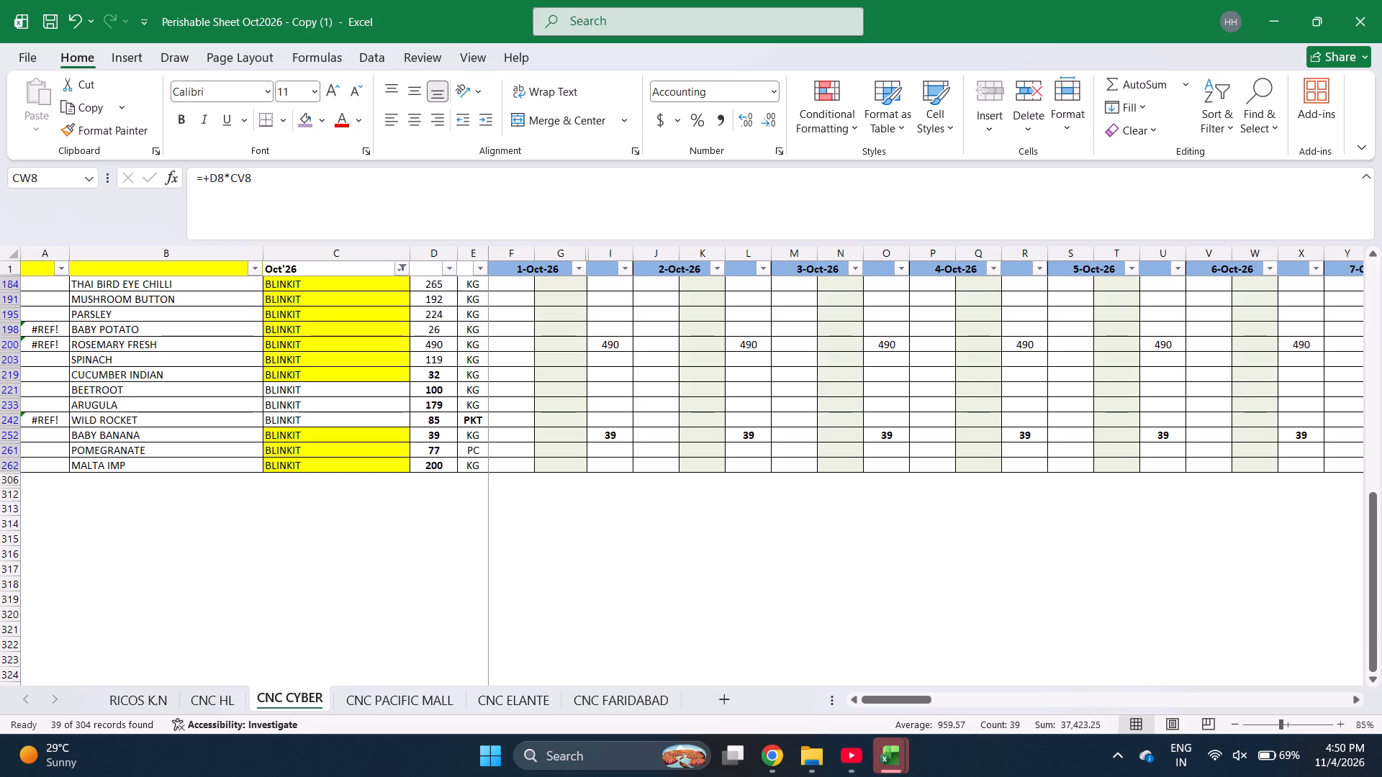
scroll(705, 373, up, 2)
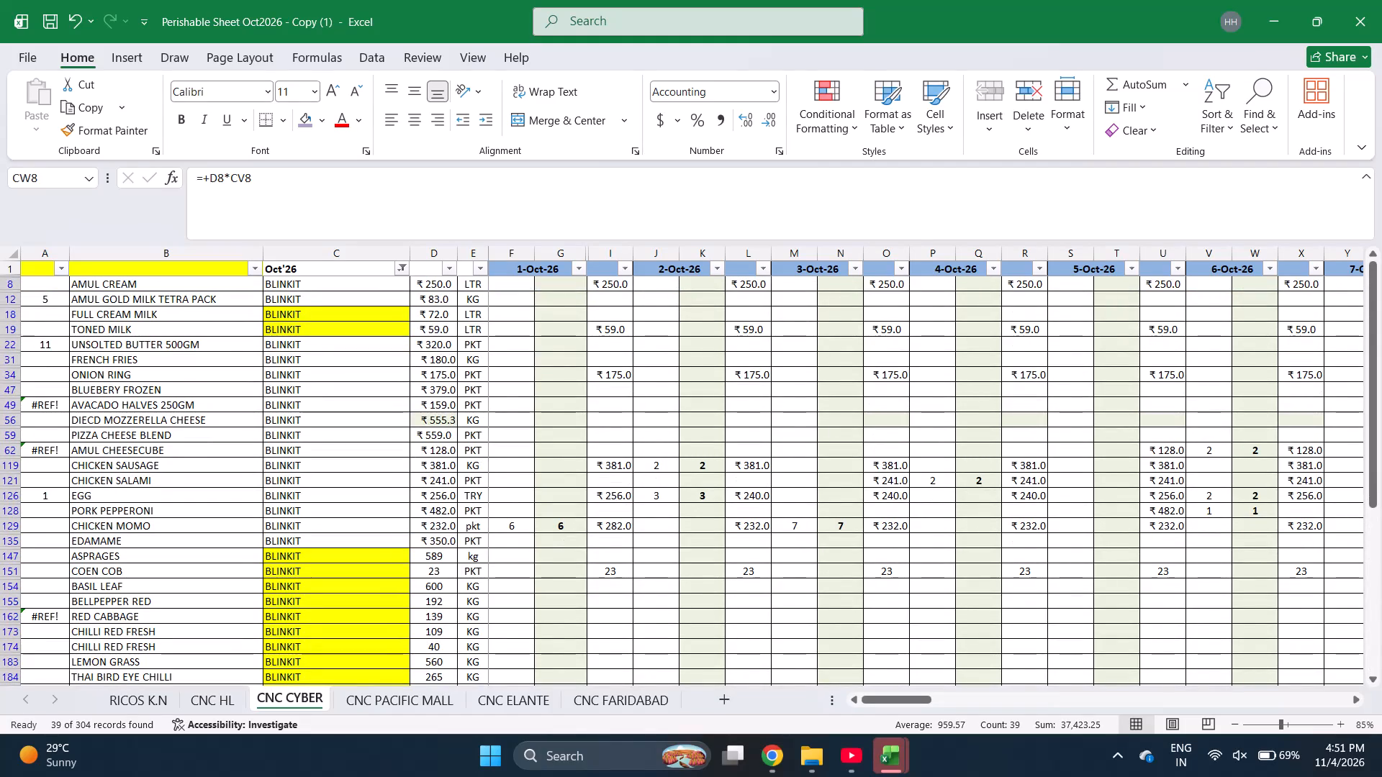
Switch to the CYBER HUB OCT2026 workbook, filter the BLINKIT dry store purchases to 1 October, and sum their purchase values.
key(alt+Tab)
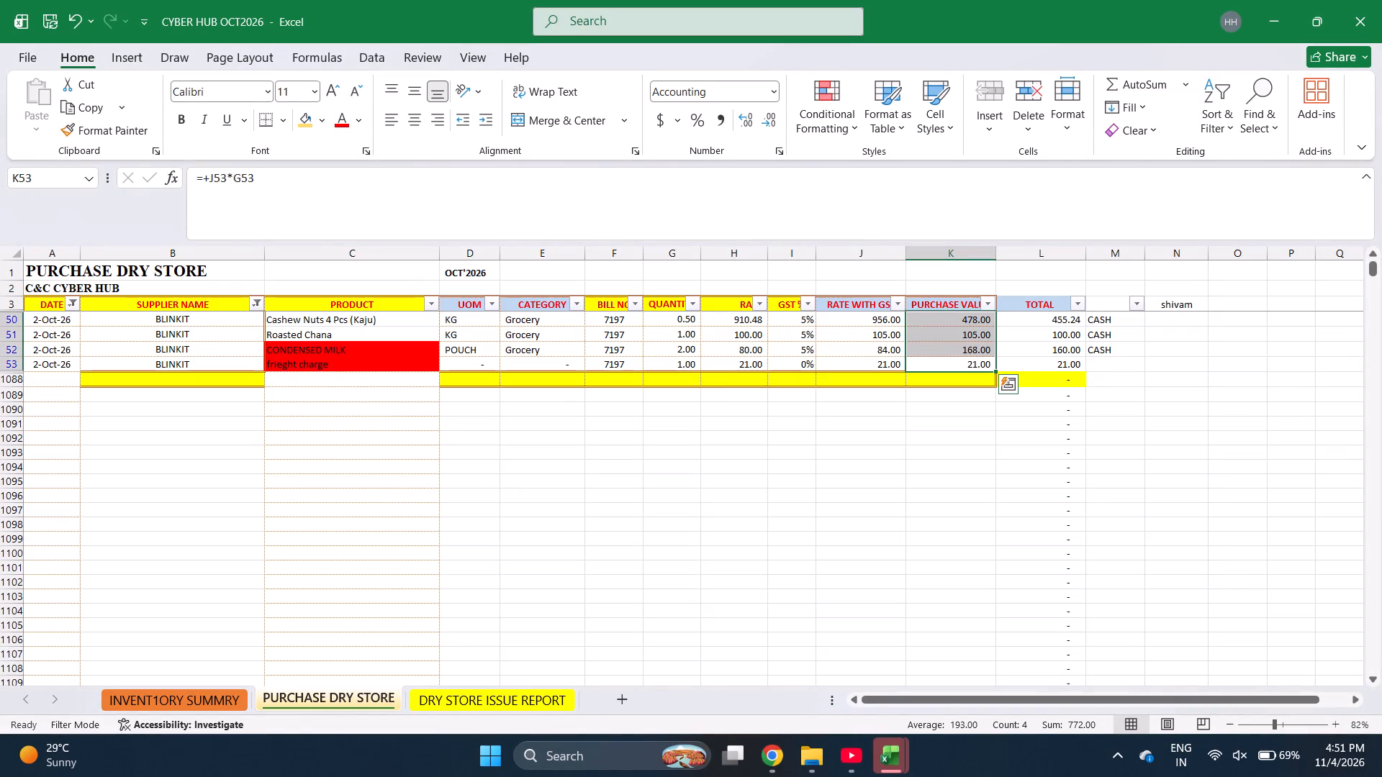
scroll(497, 489, up, 1)
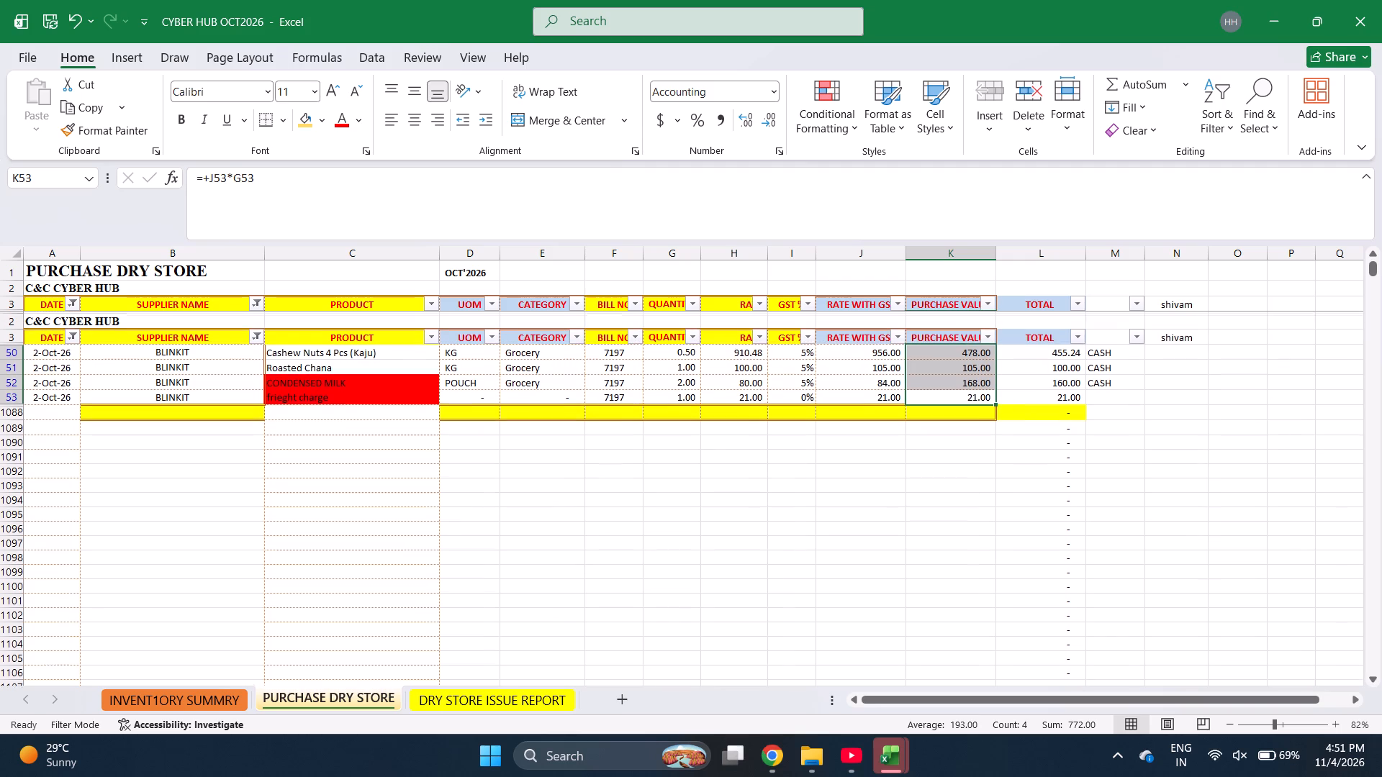
scroll(497, 489, up, 2)
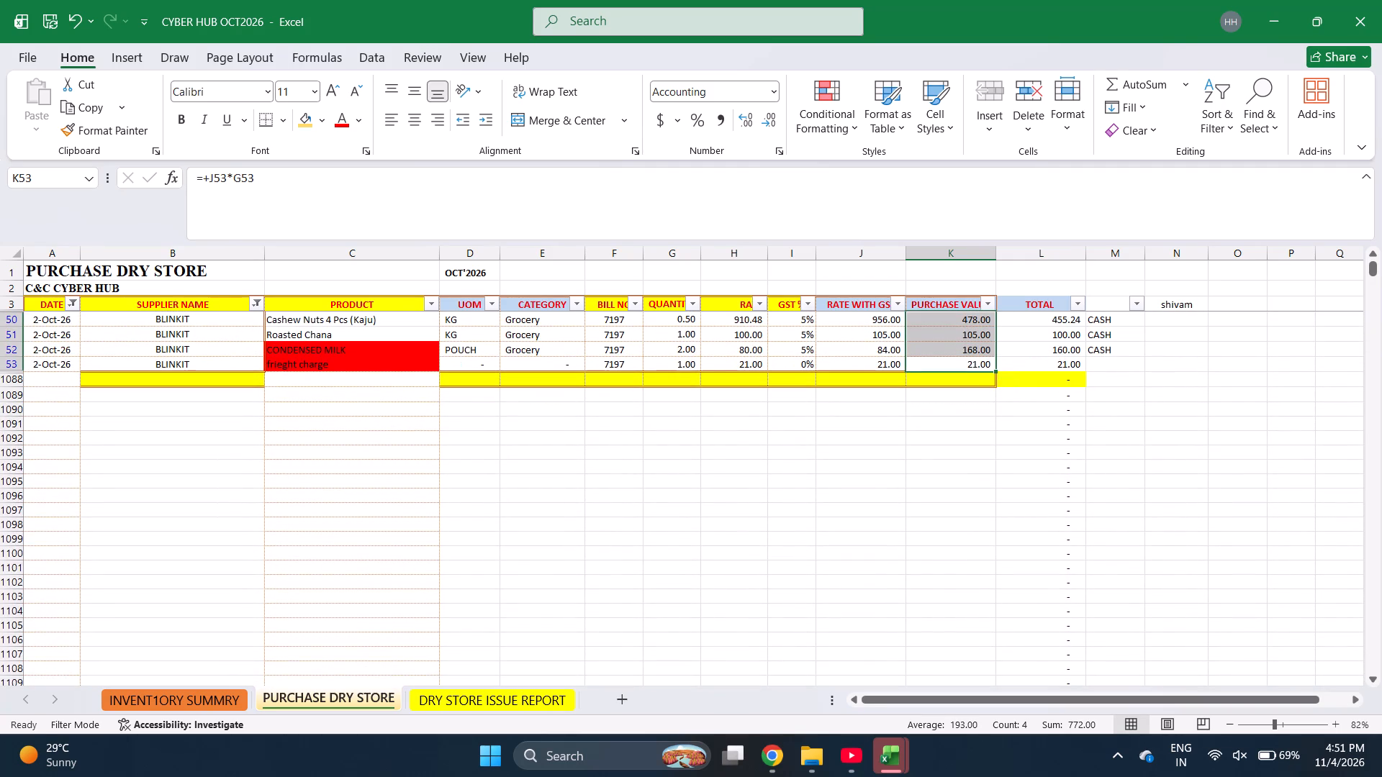
click(73, 307)
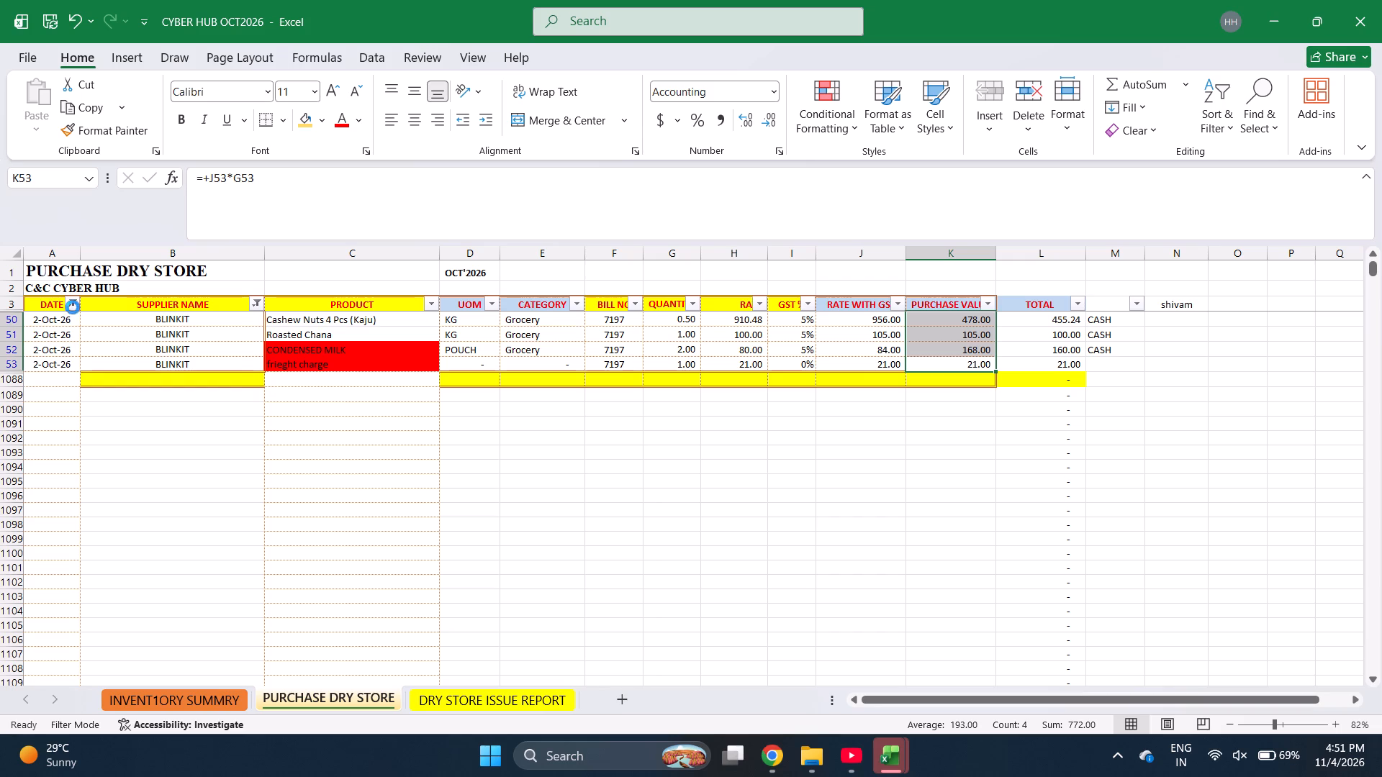
click(80, 562)
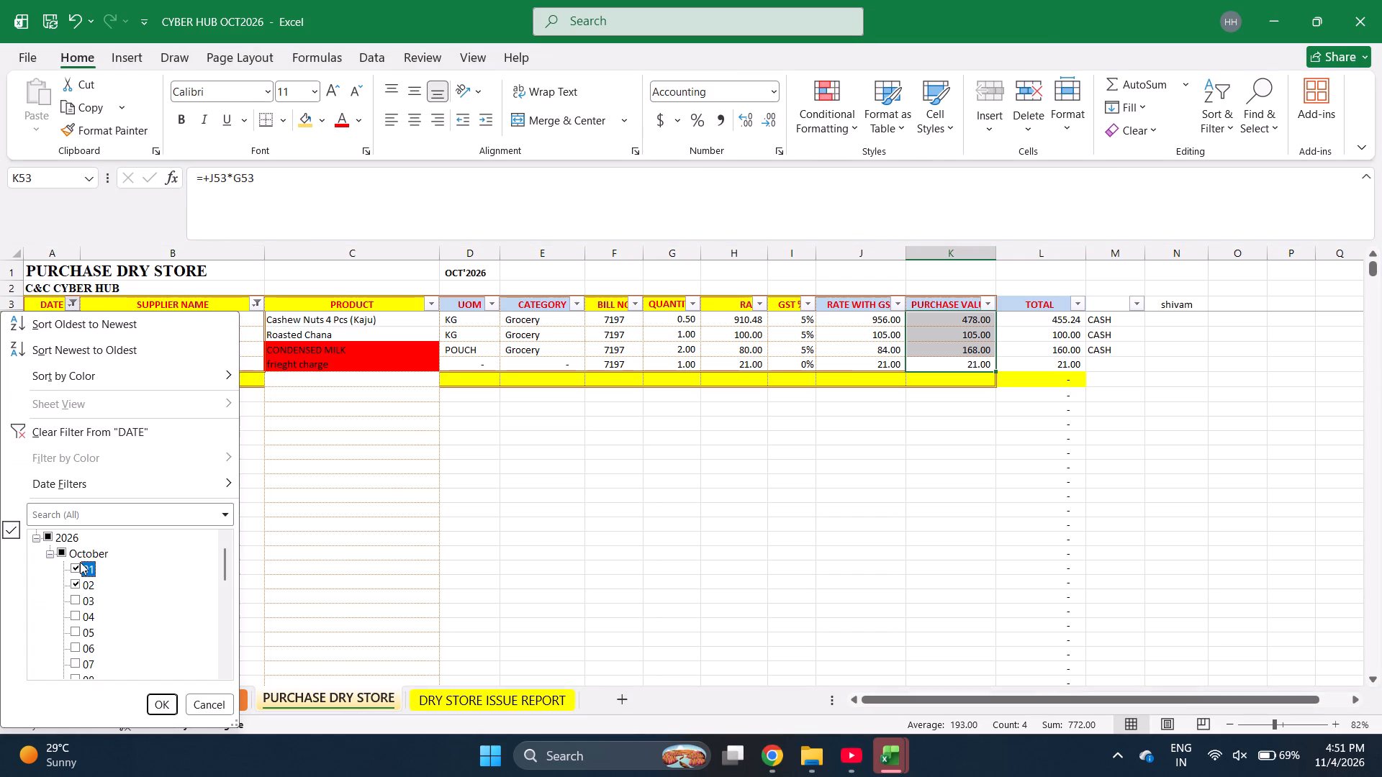
click(77, 581)
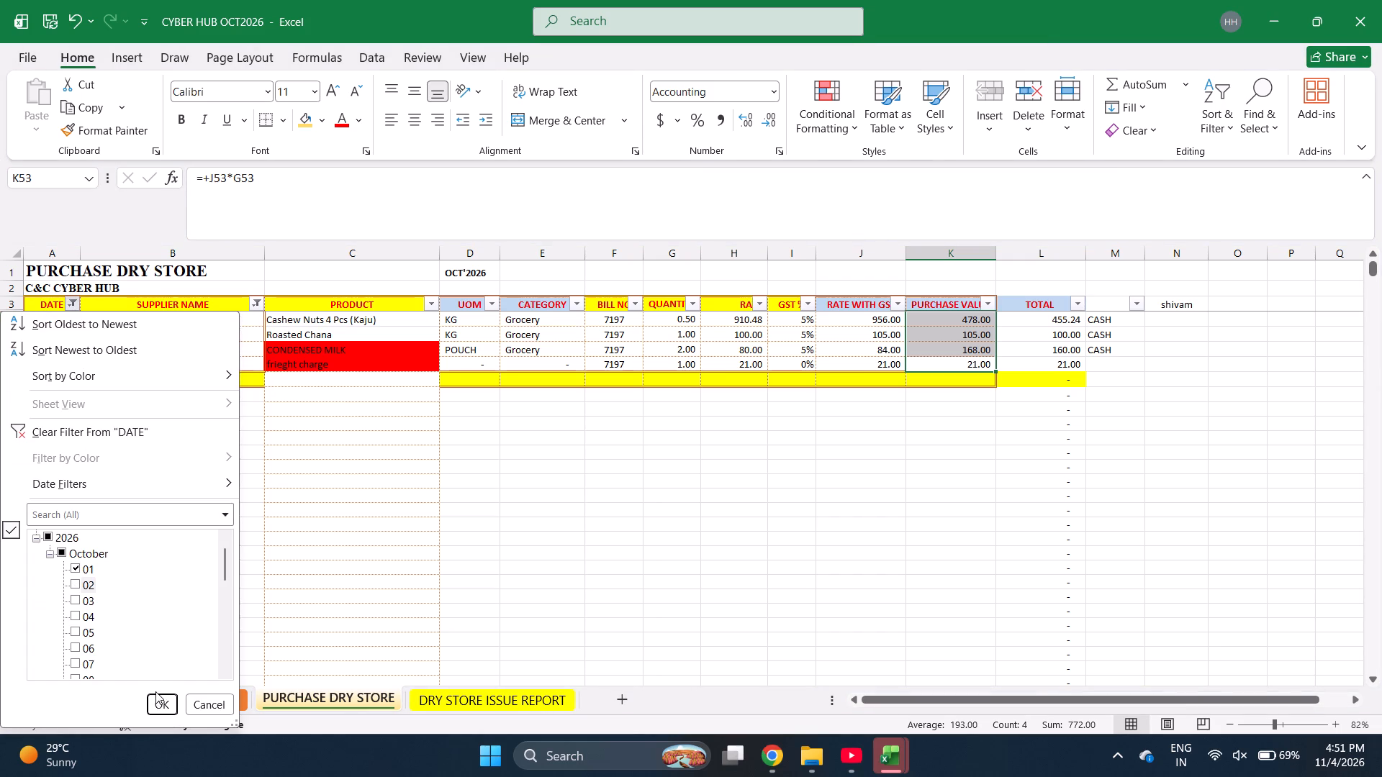
click(158, 699)
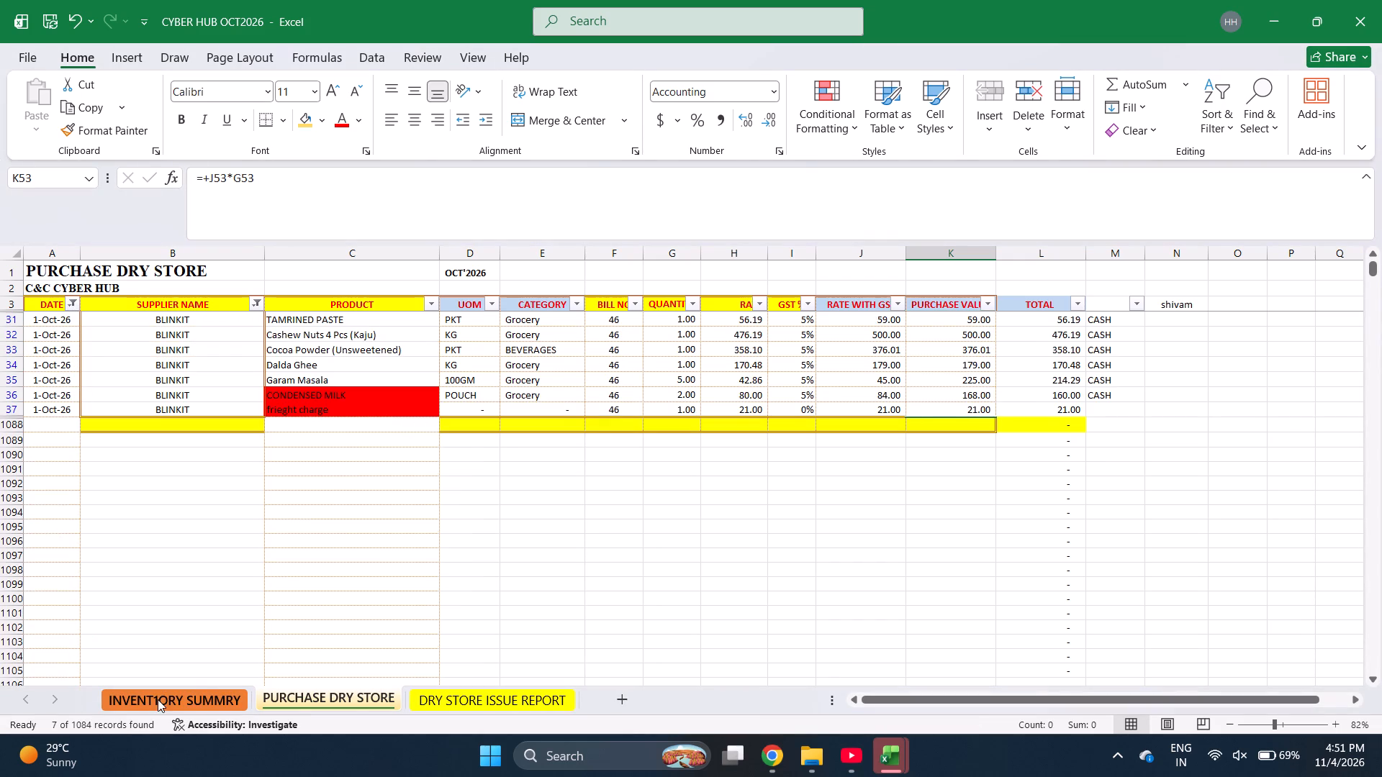
drag(959, 314, 962, 409)
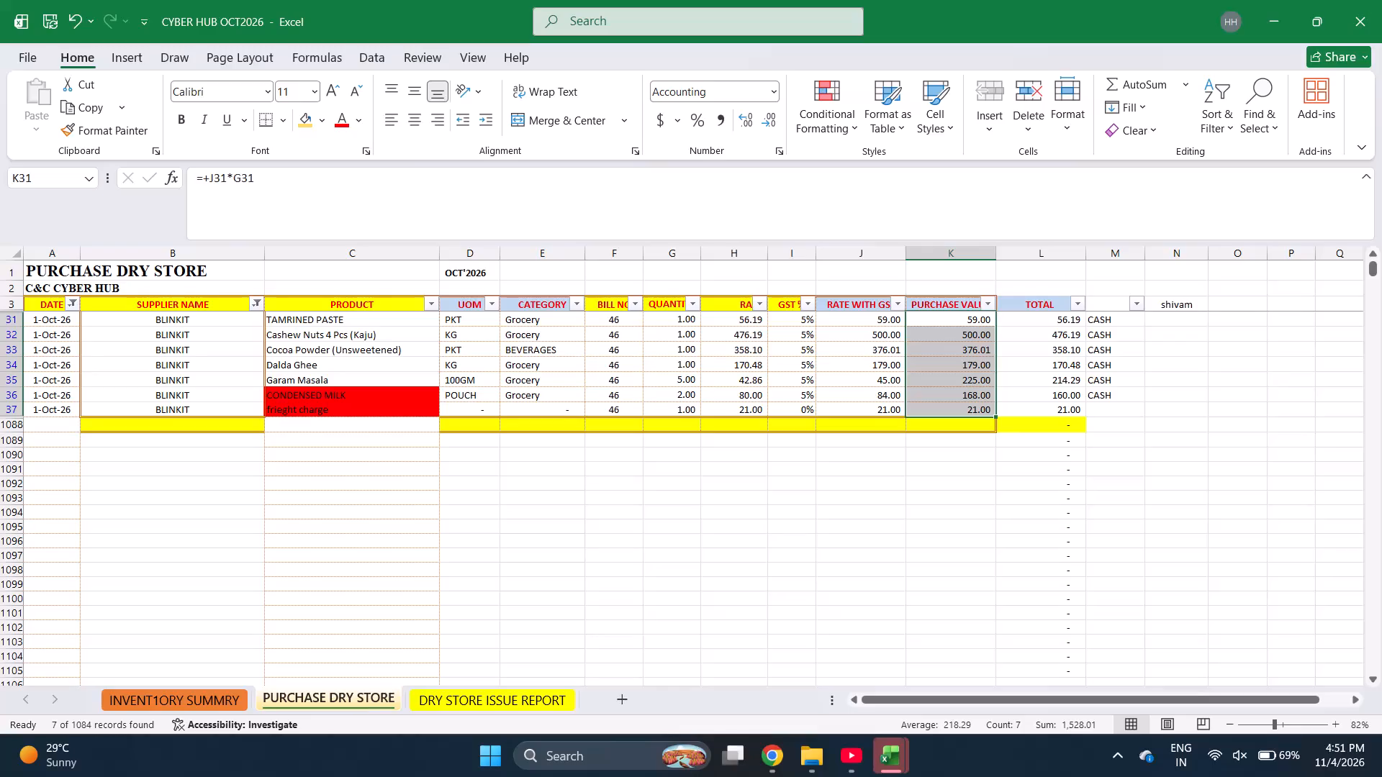
Filter the BLINKIT dry store purchases to 3 October only and review the listed products.
click(72, 302)
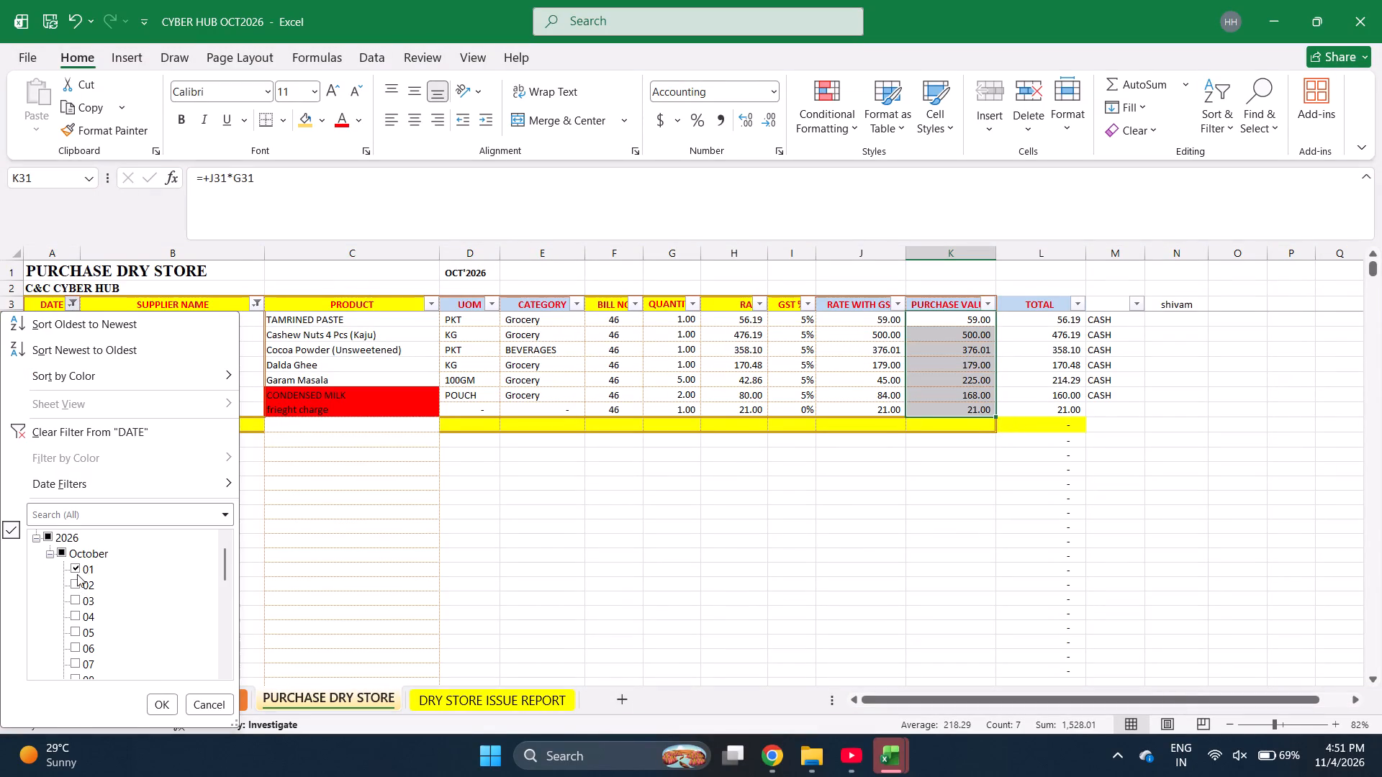
click(73, 567)
click(86, 599)
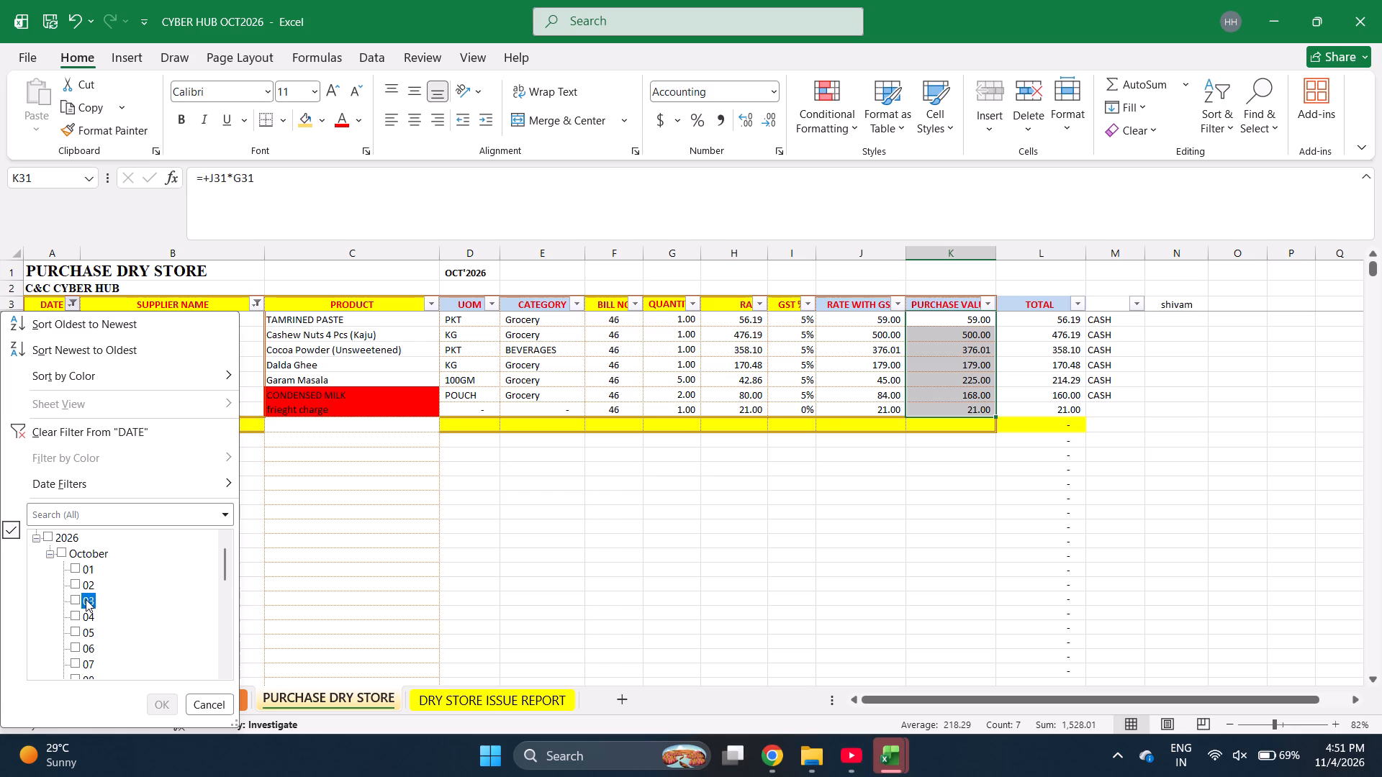
click(168, 703)
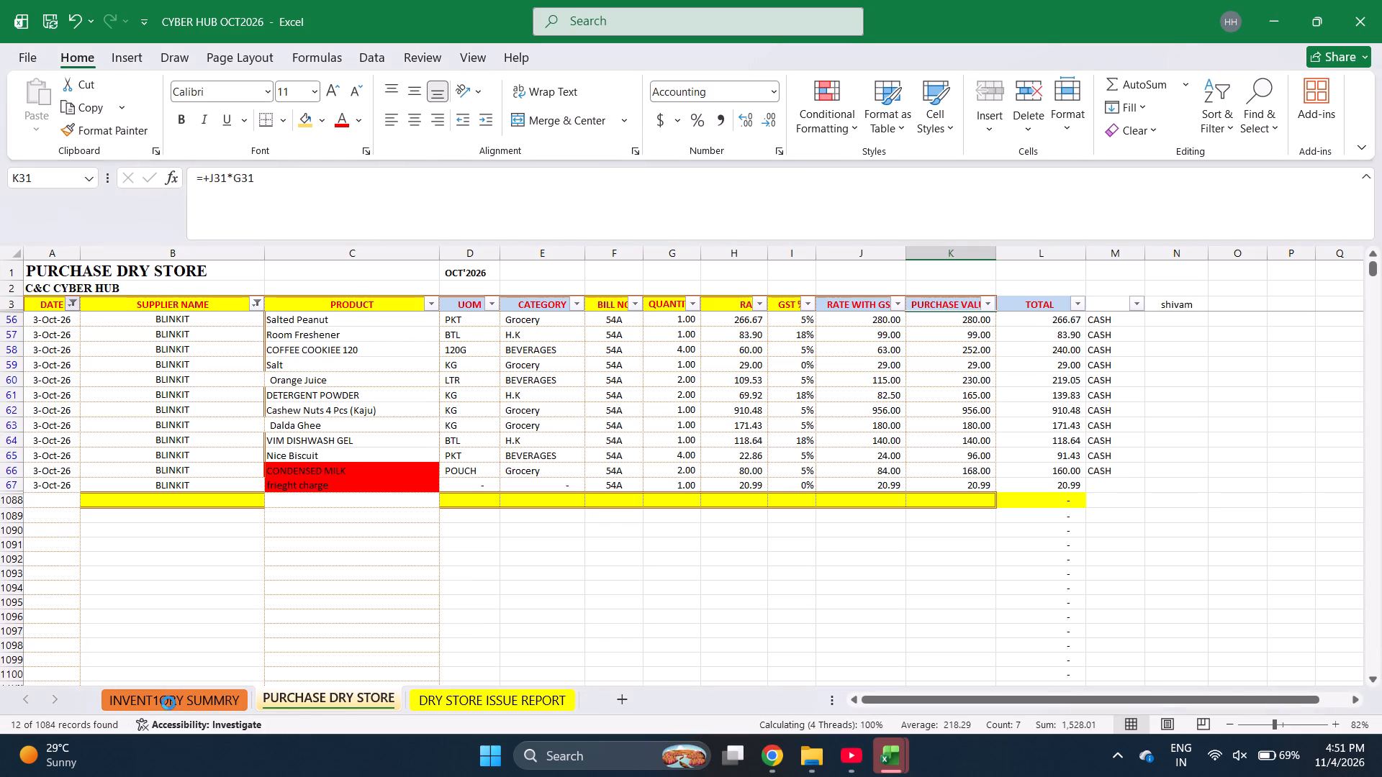
scroll(988, 350, up, 1)
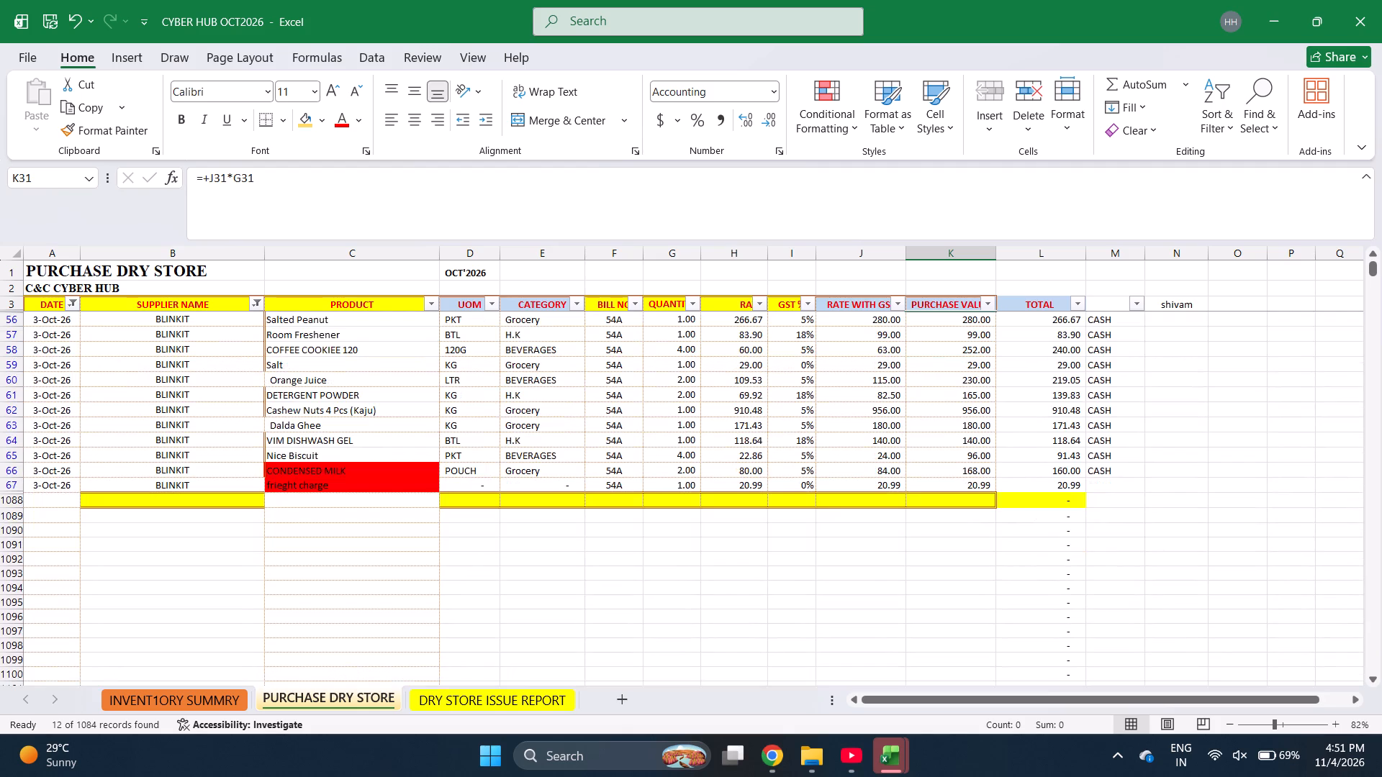
Reset the date and supplier filters on PURCHASE DRY STORE to include all October dates and all suppliers.
click(71, 301)
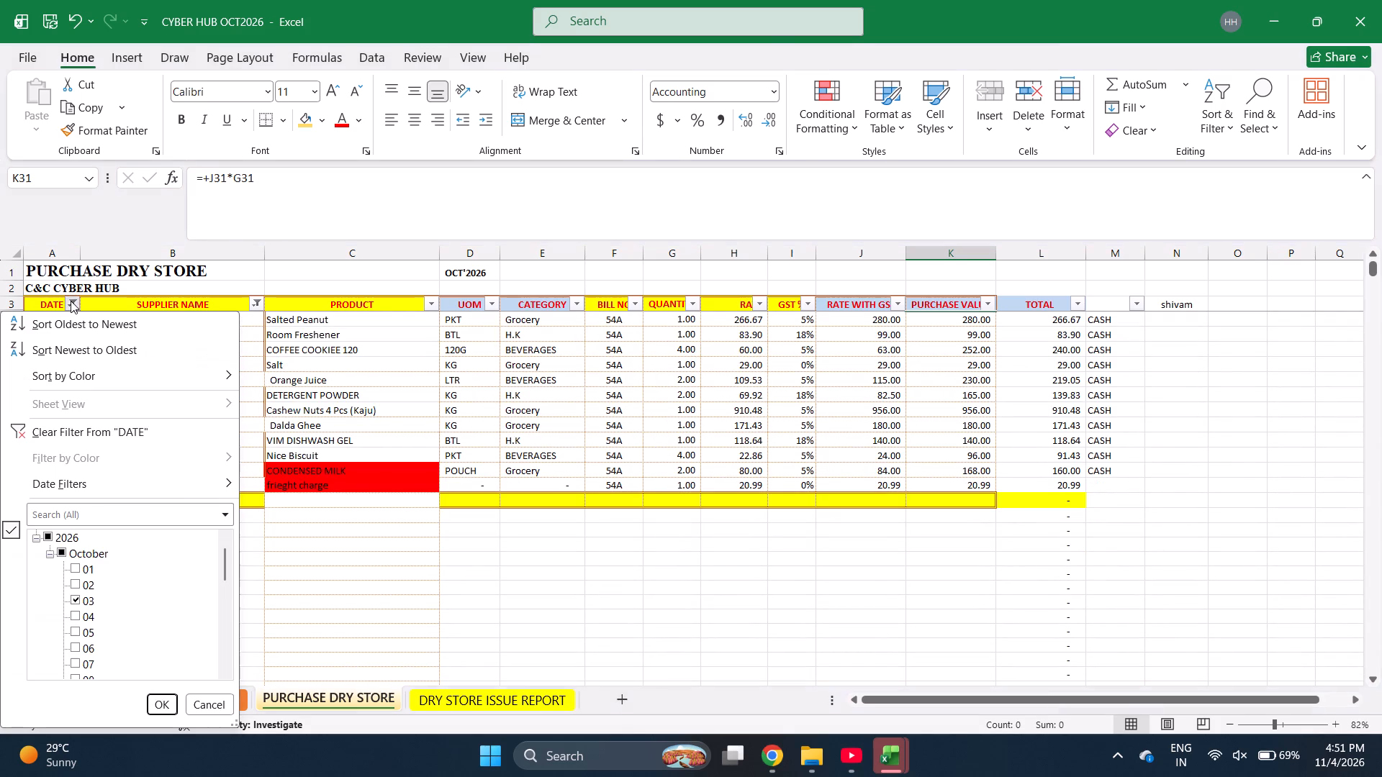
click(87, 561)
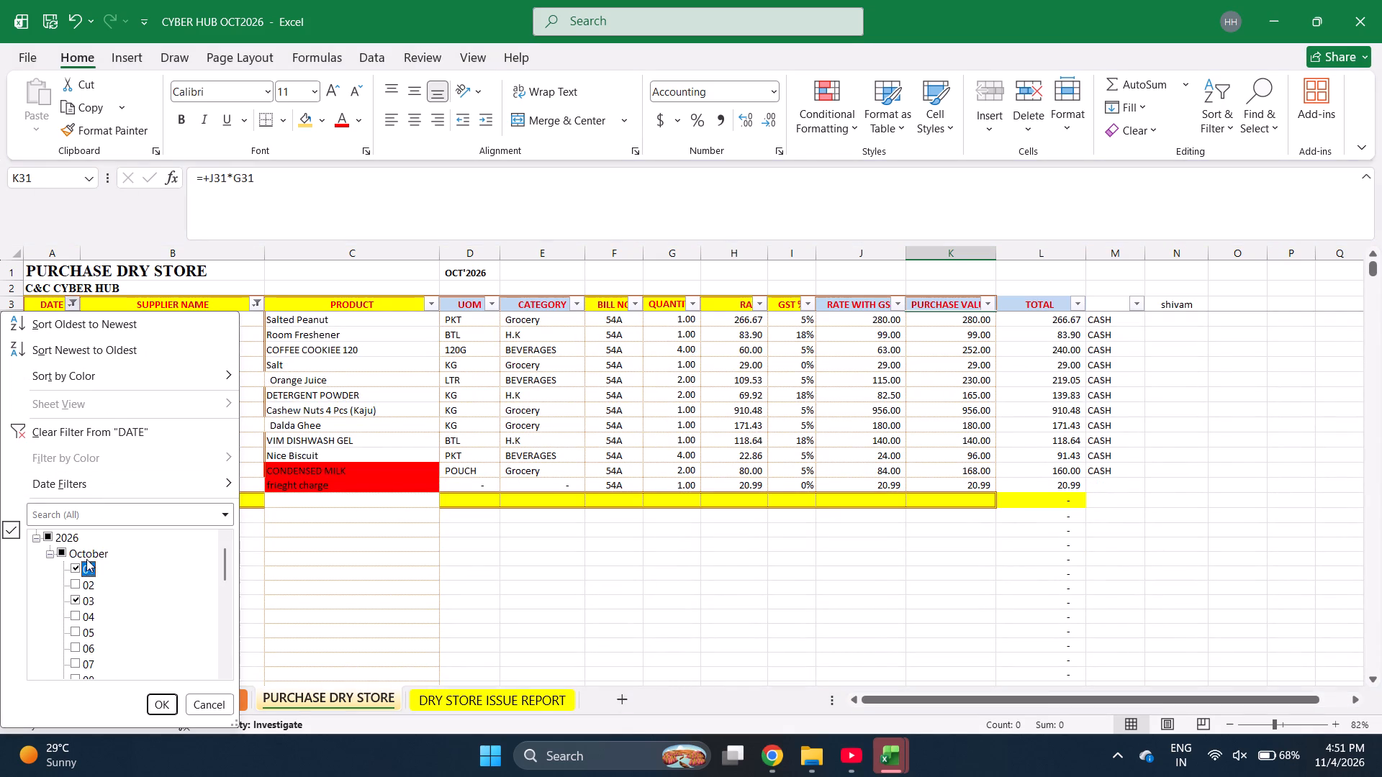
click(81, 555)
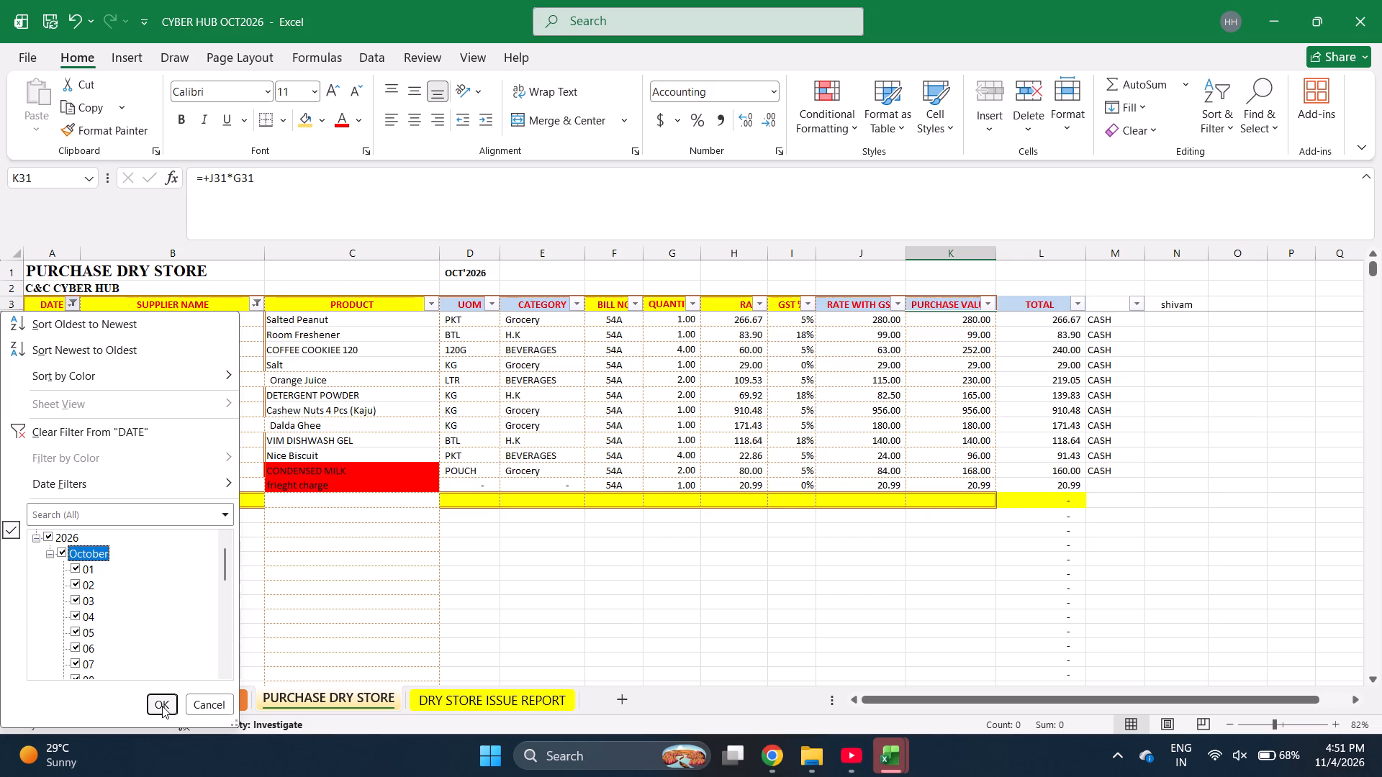
click(162, 706)
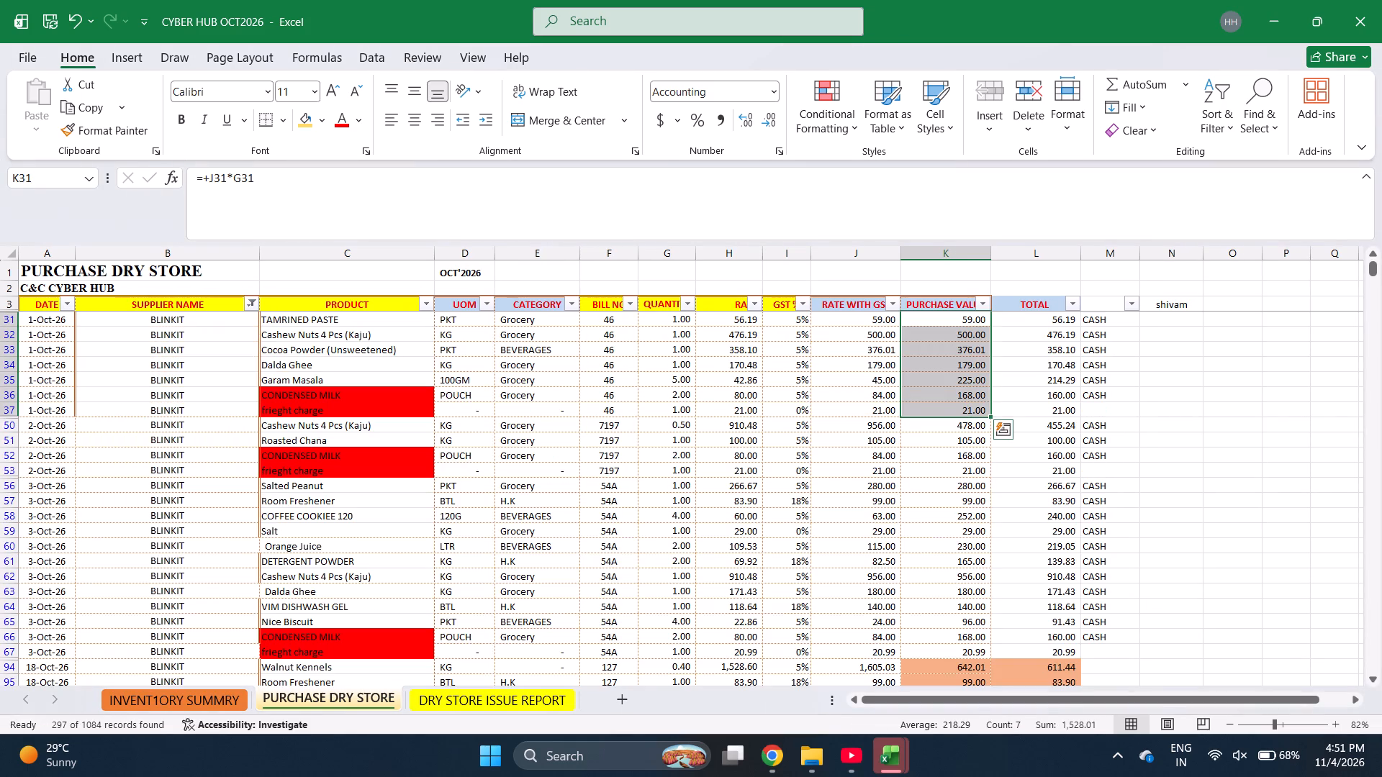
click(248, 306)
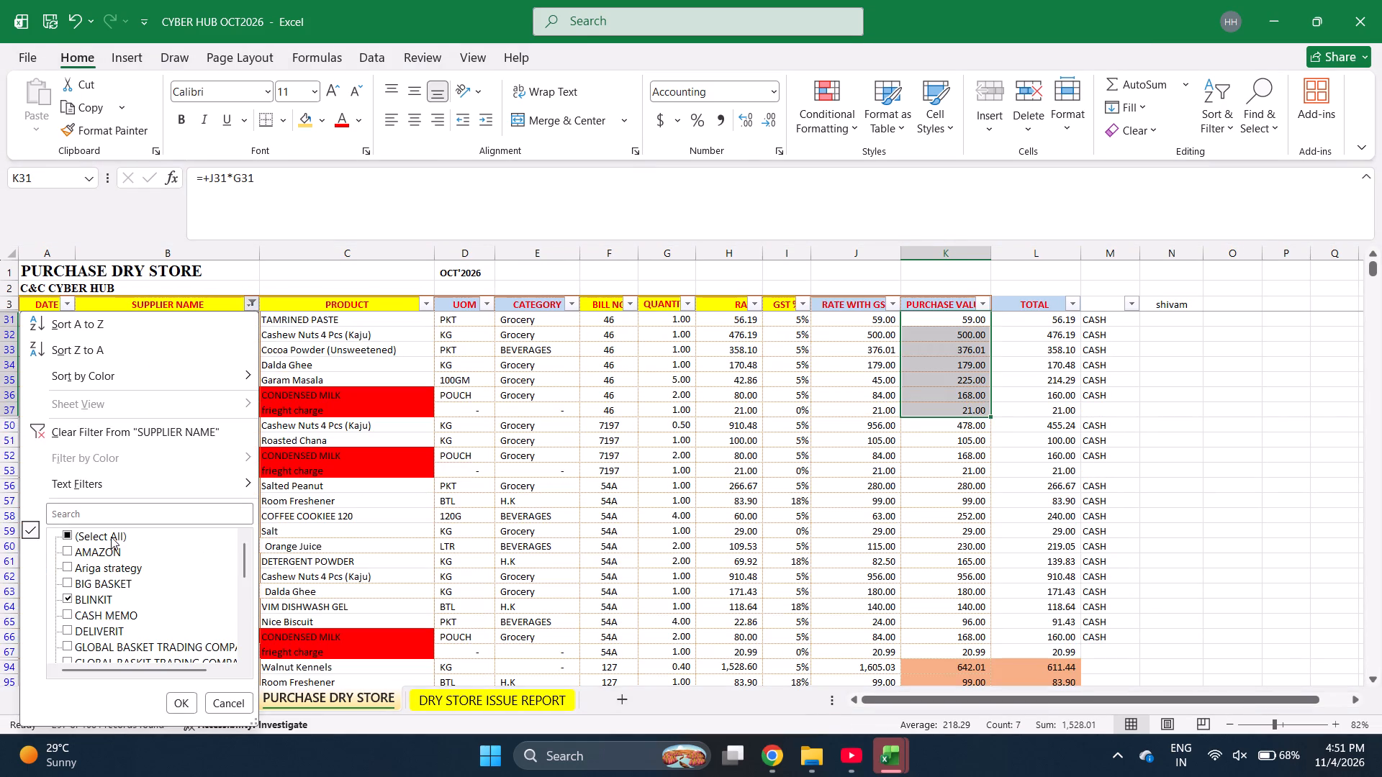
click(111, 537)
click(189, 704)
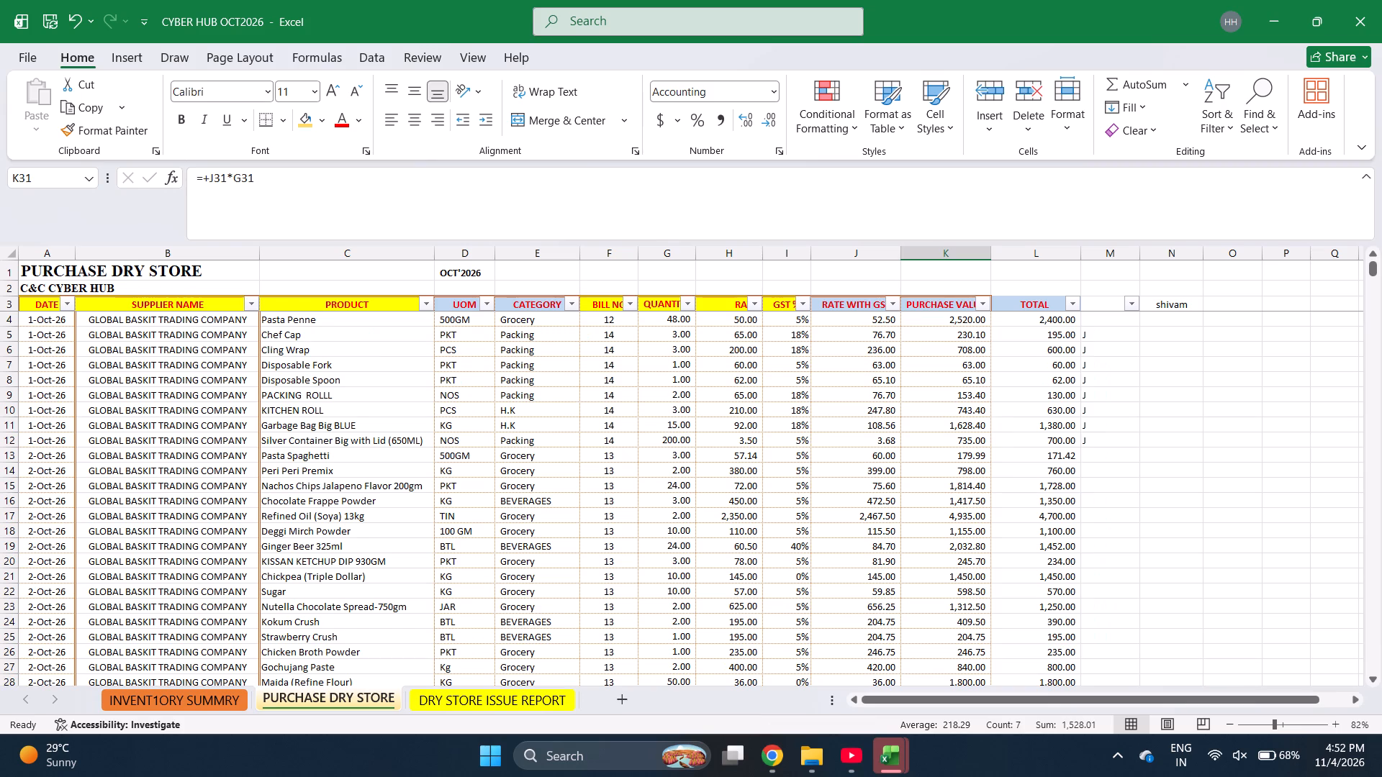
Enter a filter-aware subtotal formula, =SUBTOTAL(9,L4:L1048575), in cell L2 above the TOTAL column.
click(1060, 285)
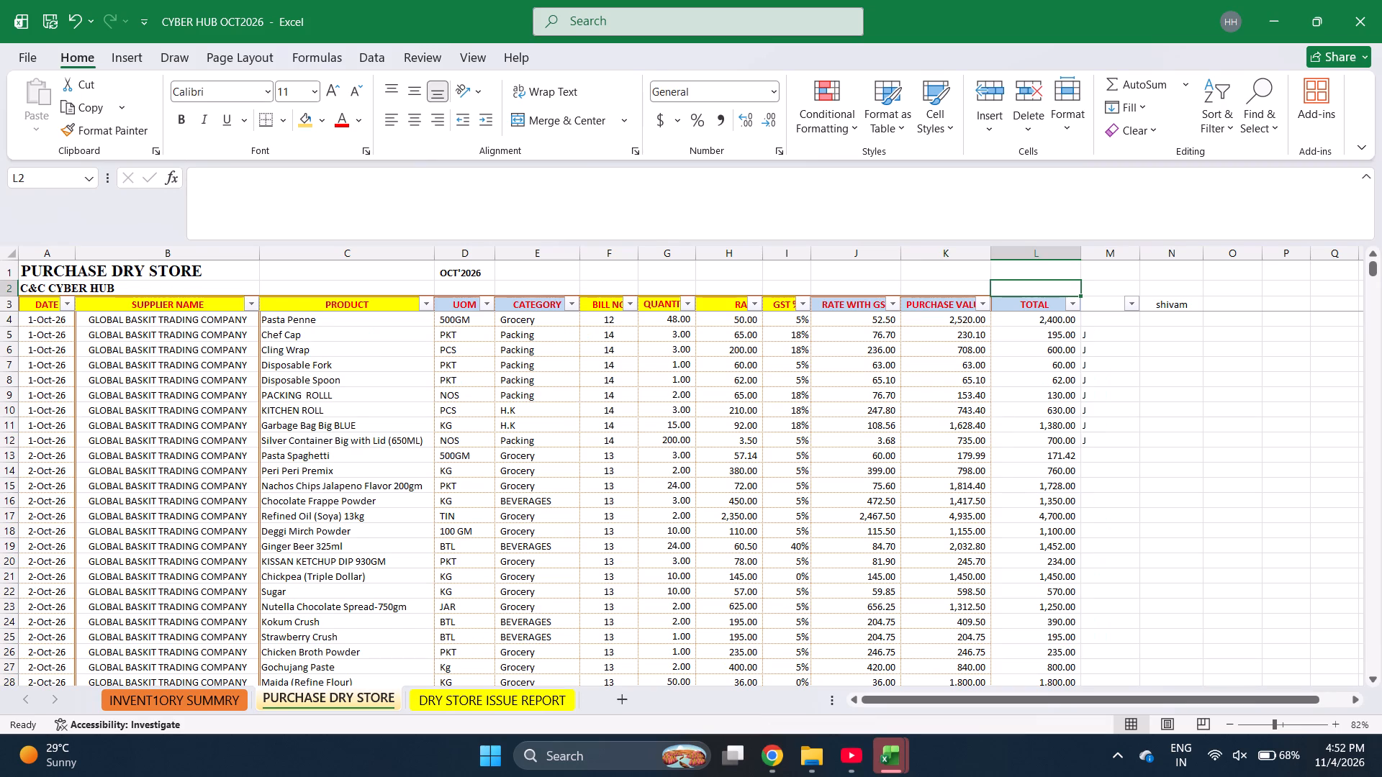
text(SUBT)
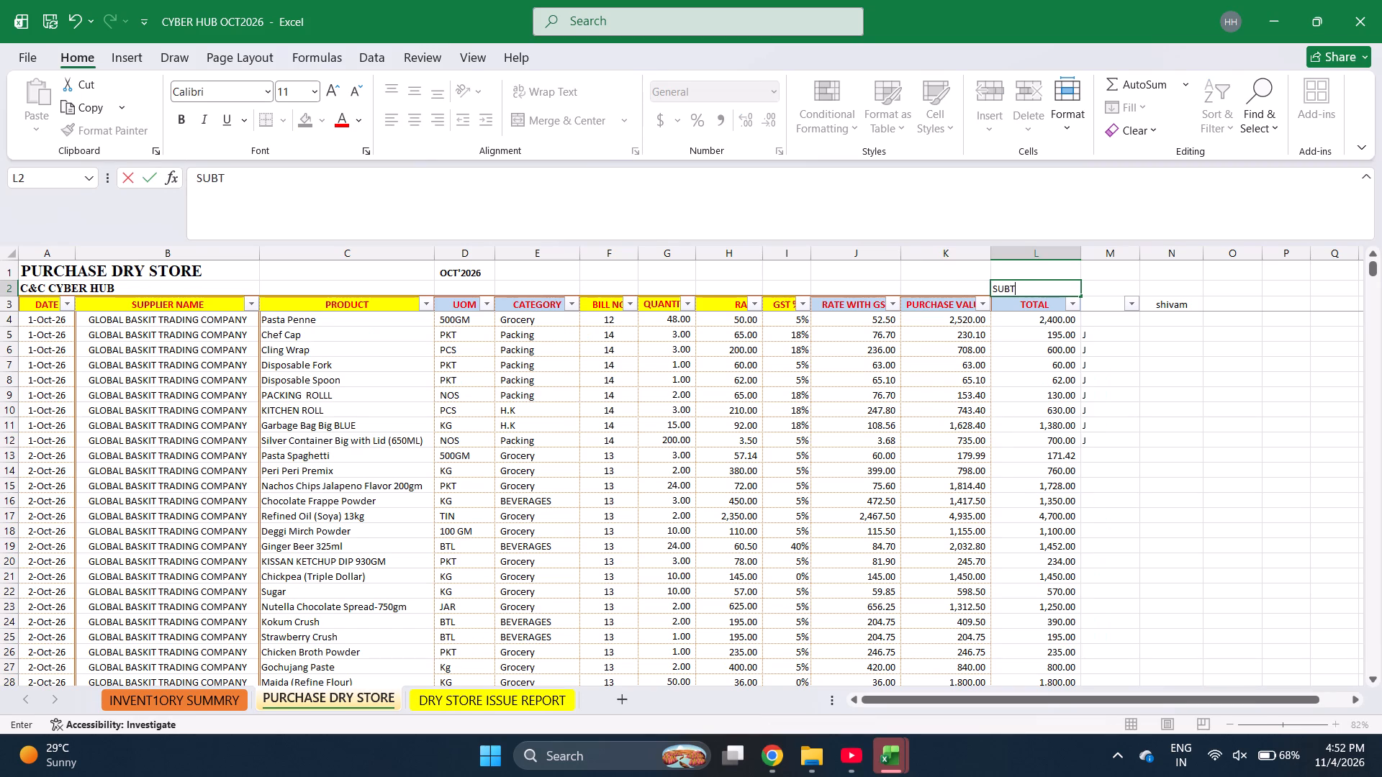
key(BackSpace)
key(BackSpace)
key(BackSpace)
key(BackSpace)
text(=SU)
key(b)
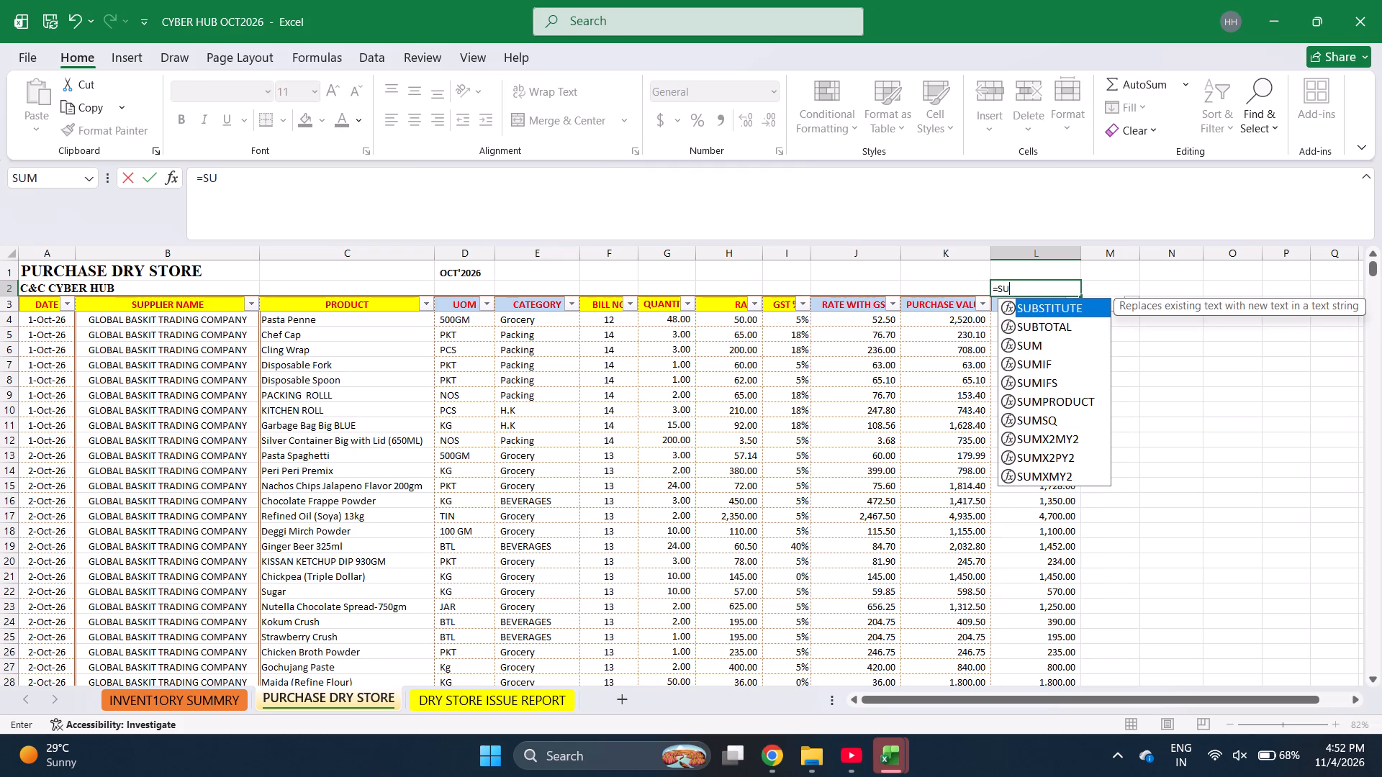
text(TOTAL)
key(shift+parenleft)
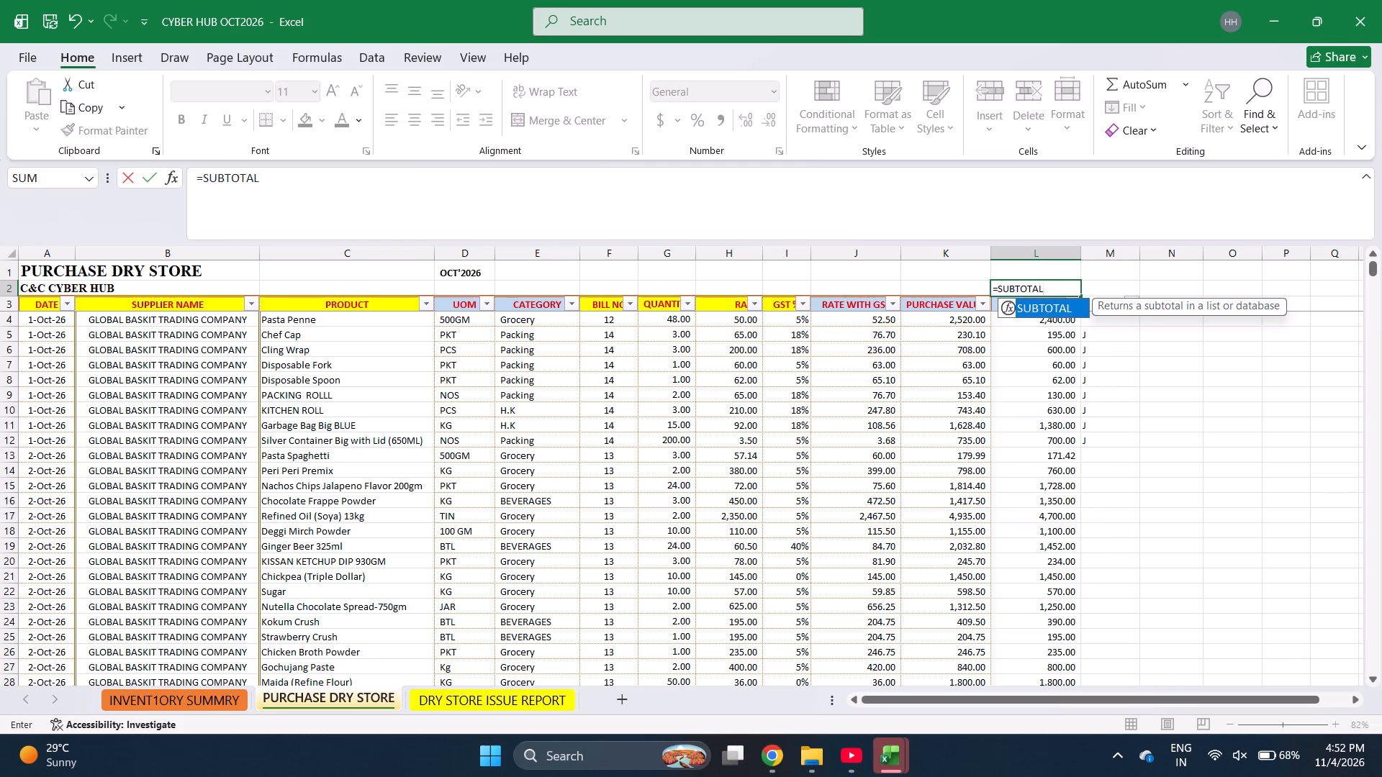
key(9)
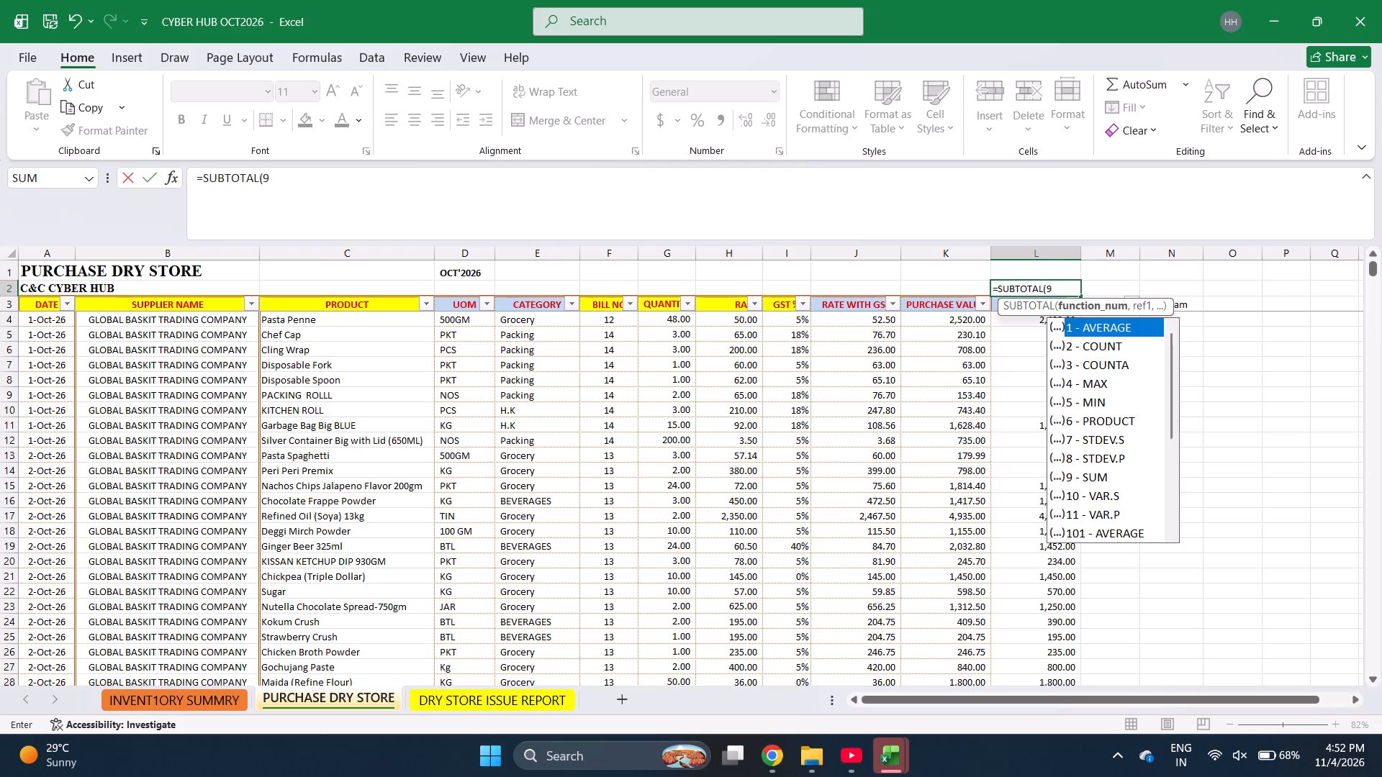
key(comma)
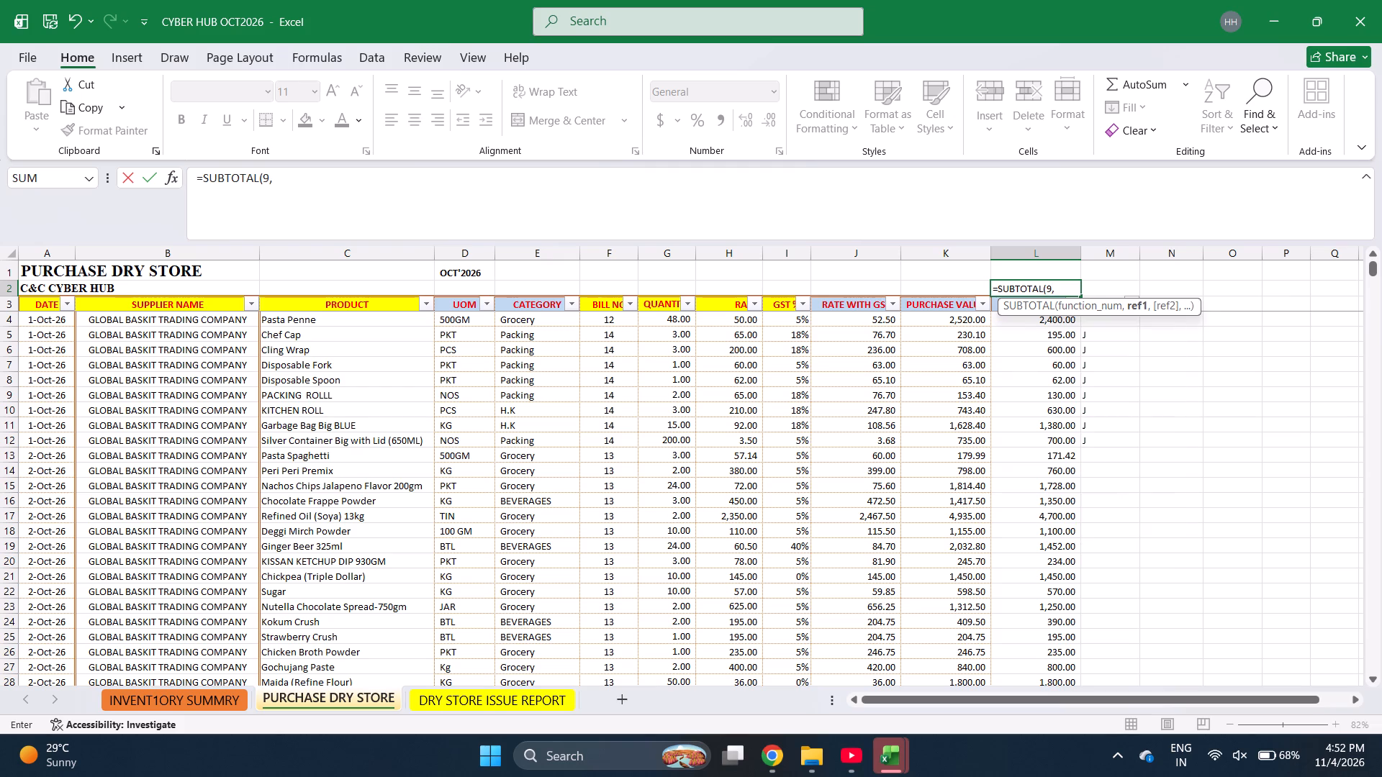
key(Down)
key(Down)
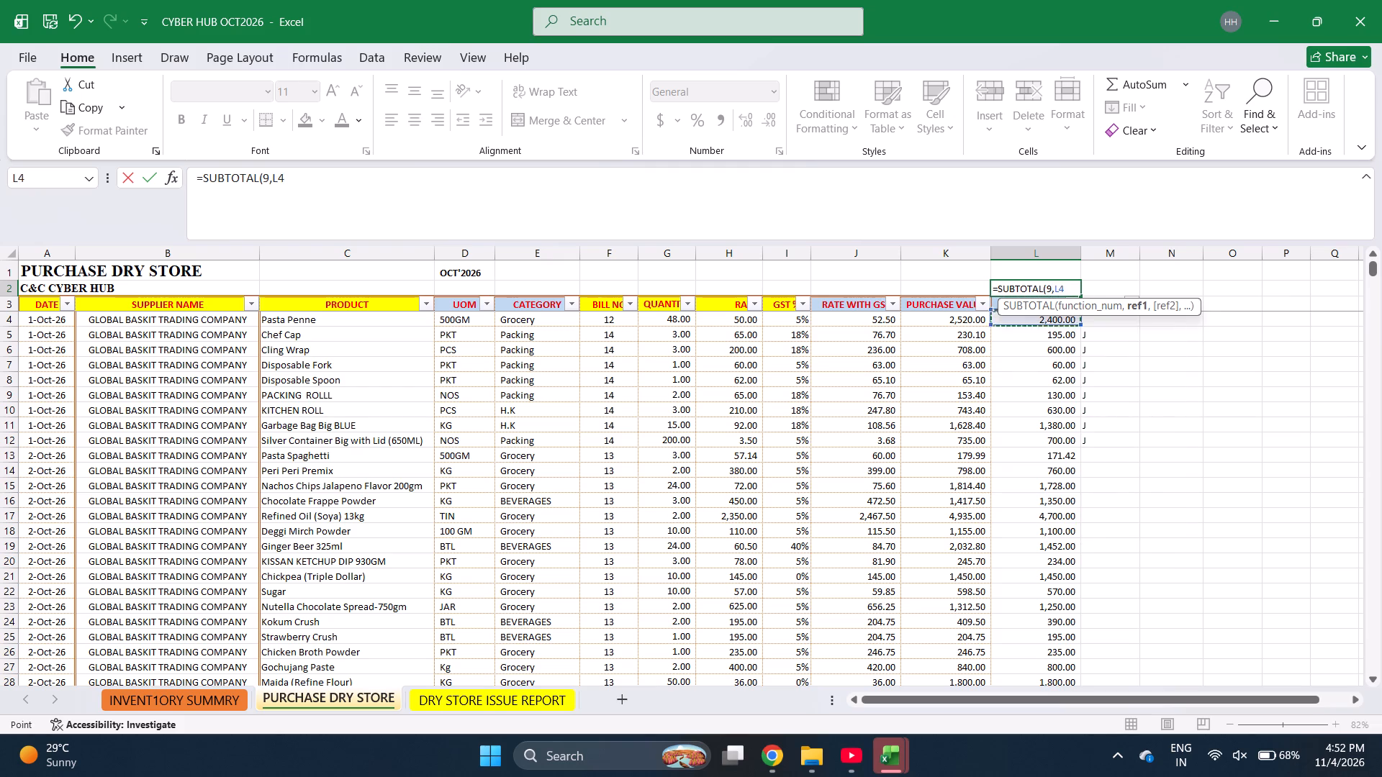
key(Down)
key(Up)
key(ctrl+shift+Down)
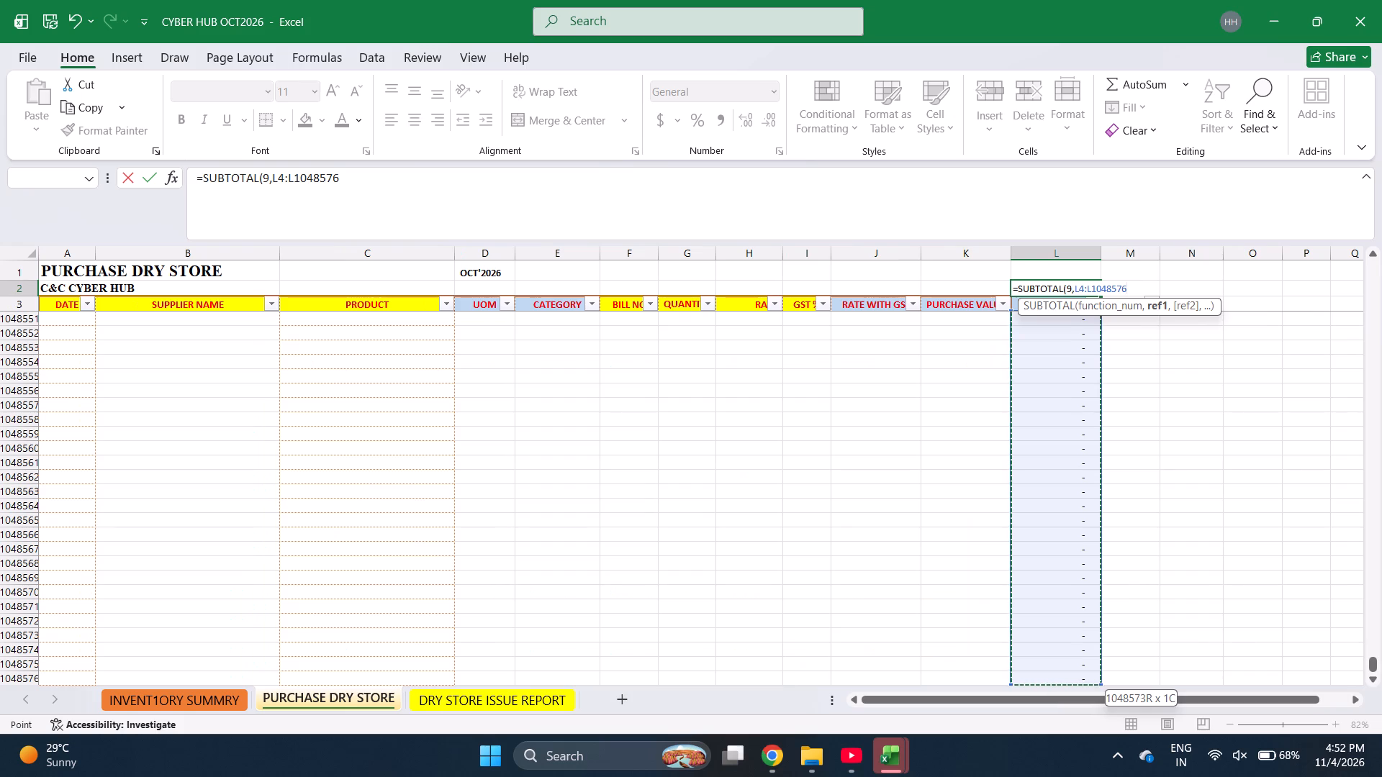
key(ctrl+shift+Up)
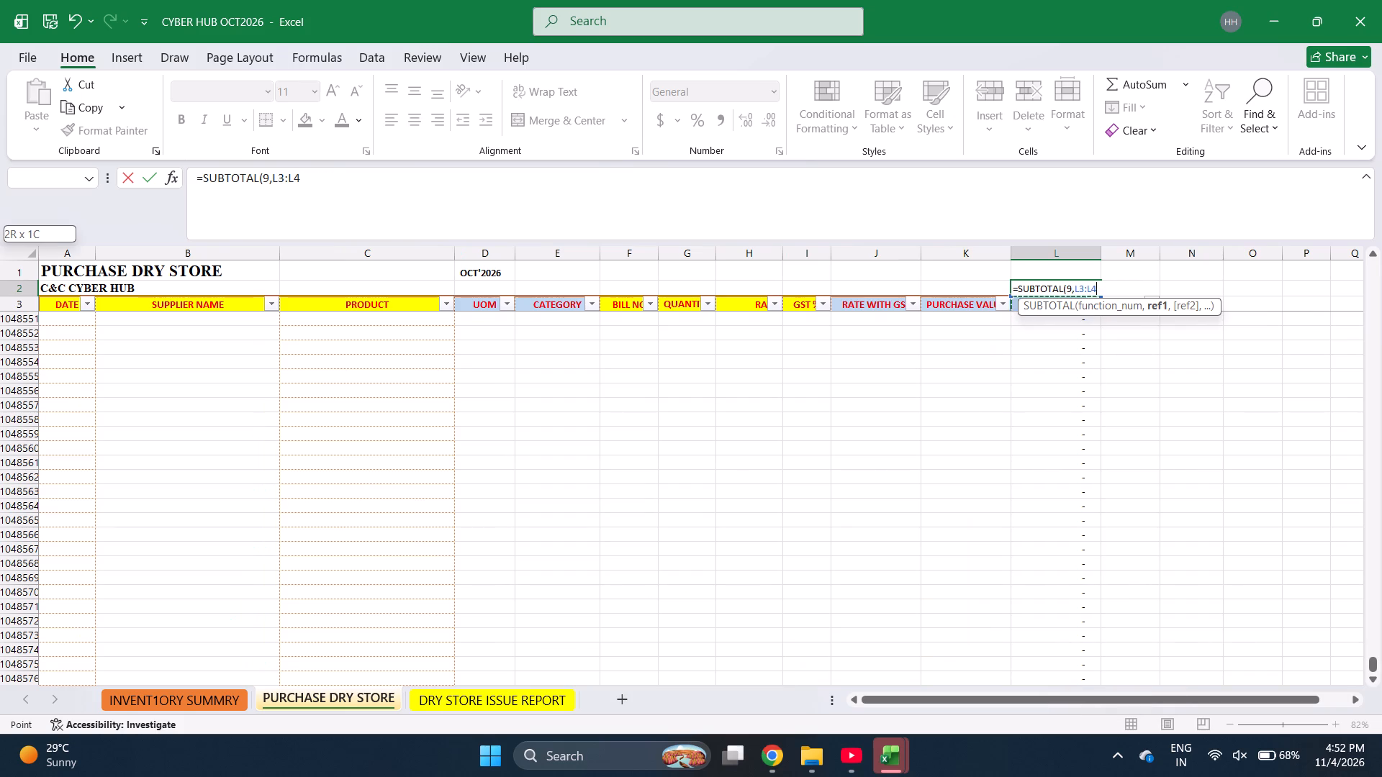
key(shift+Down)
key(shift+Down)
key(shift+Down)
key(shift+Down)
key(shift+Down)
key(shift+Down)
key(shift+Down)
key(shift+Down)
key(shift+Down)
key(shift+Down)
key(shift+Down)
key(shift+Down)
key(shift+Down)
key(shift+Down)
key(shift+Down)
key(shift+Down)
key(shift+Down)
key(shift+Down)
key(shift+Down)
key(shift+Down)
key(shift+Down)
key(shift+Down)
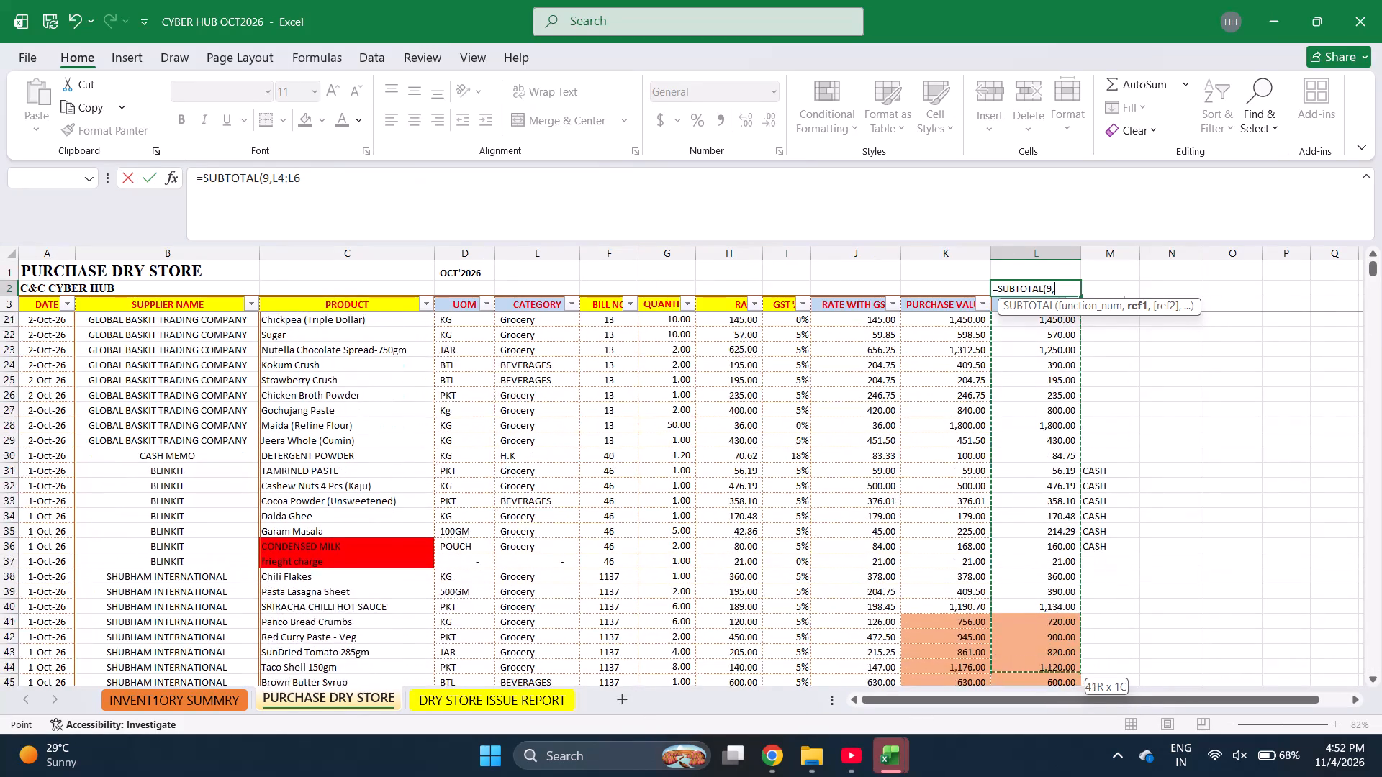
key(ctrl+shift+Down)
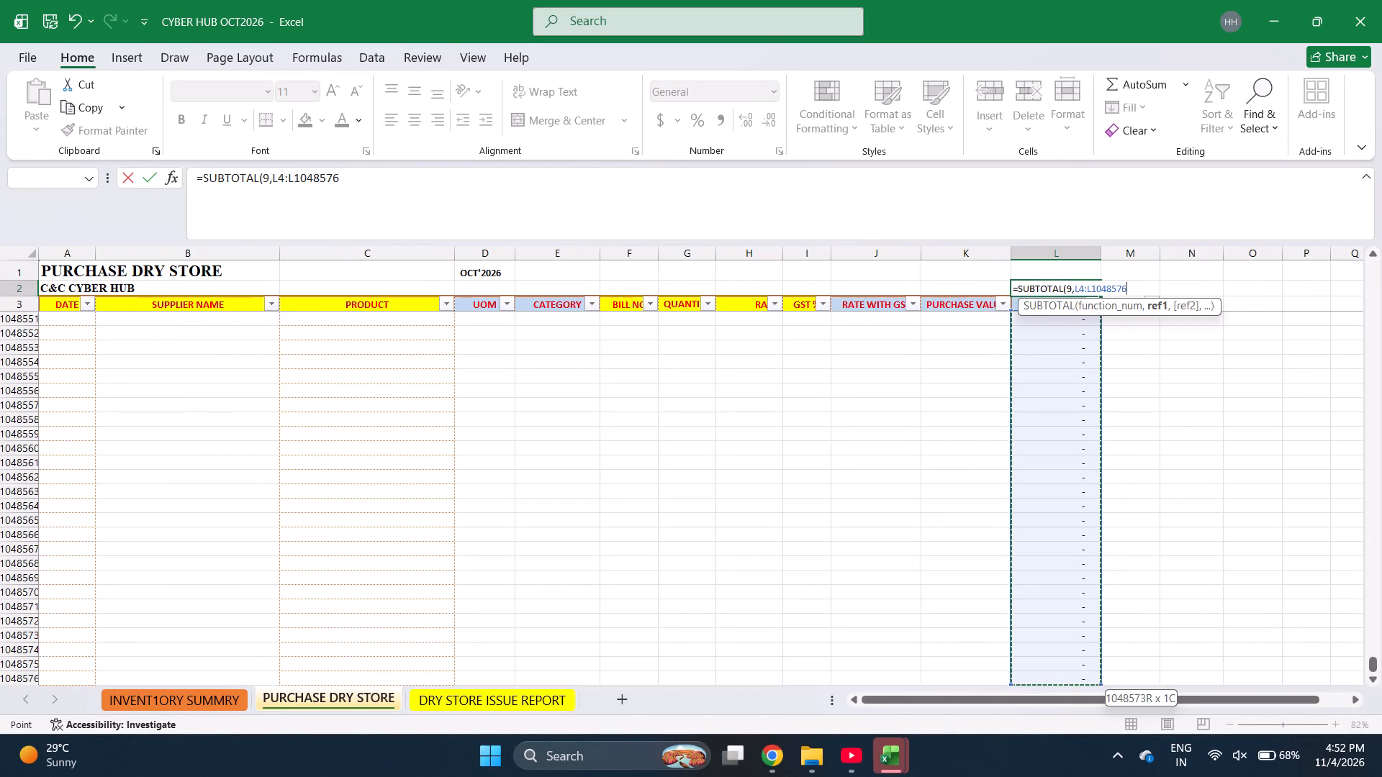
key(shift+Up)
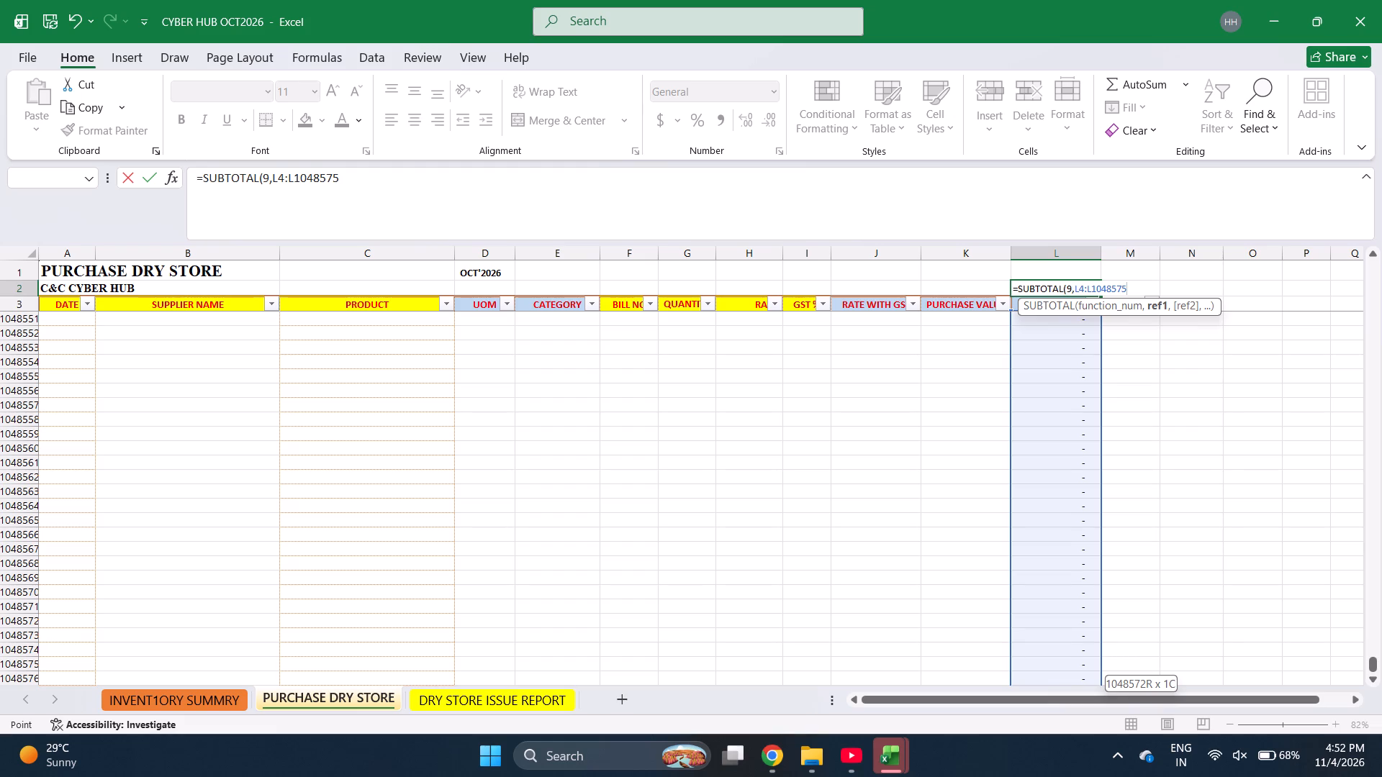
key(shift+parenright)
key(Return)
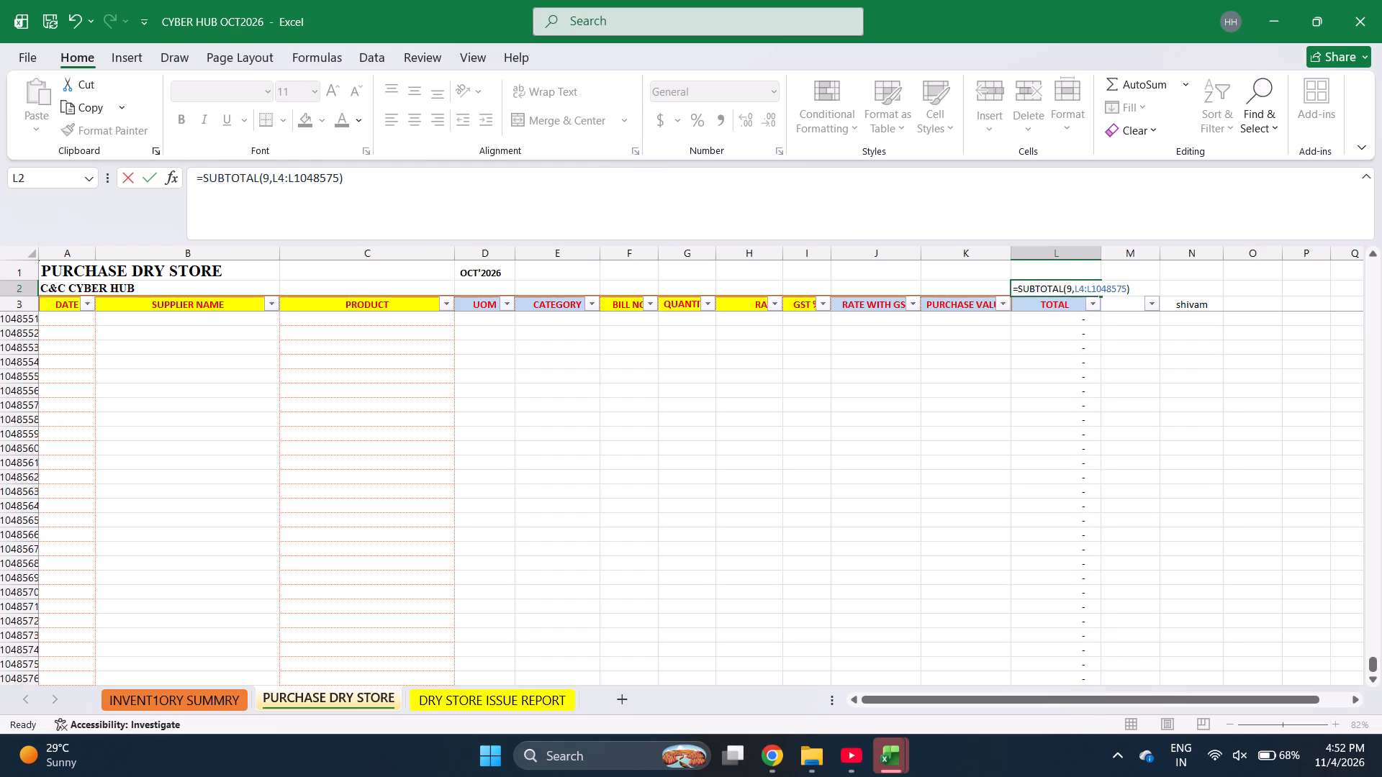
key(Up)
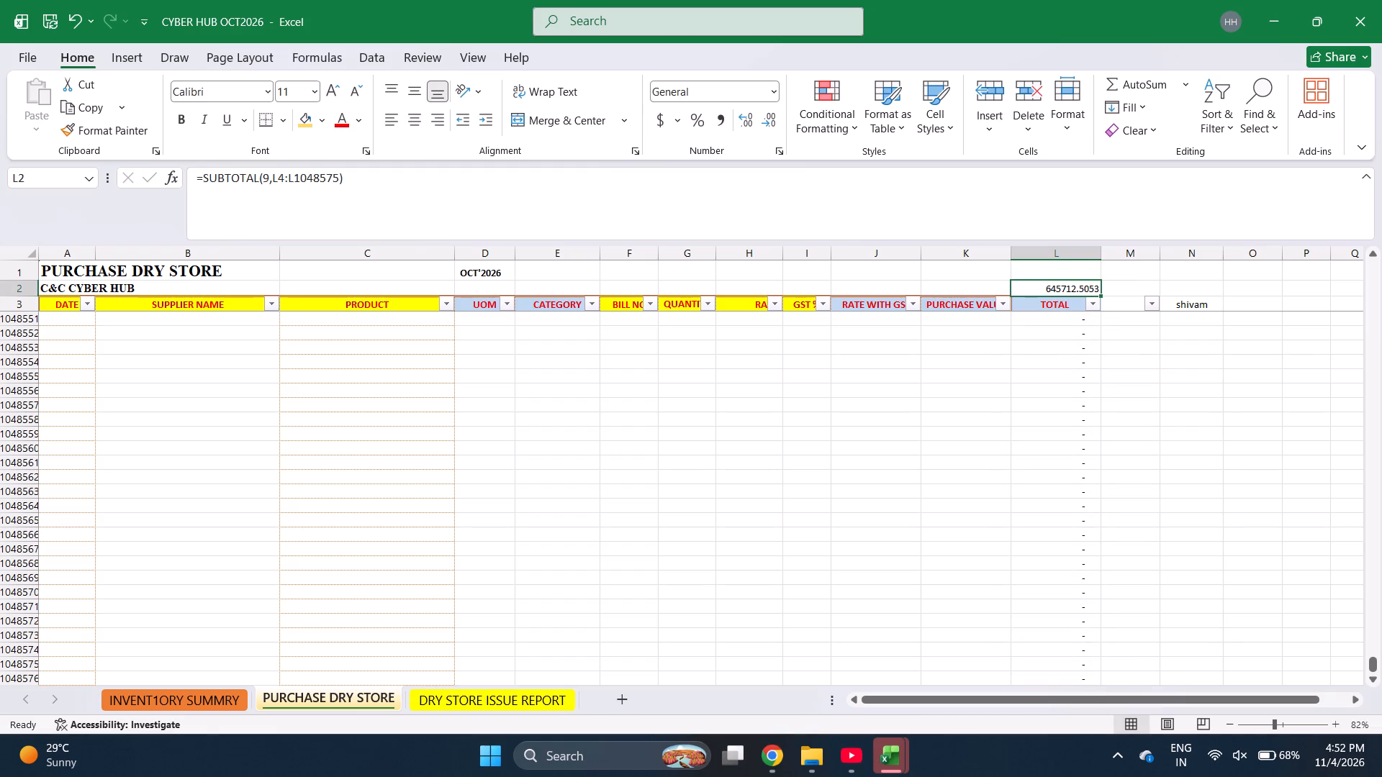
key(Down)
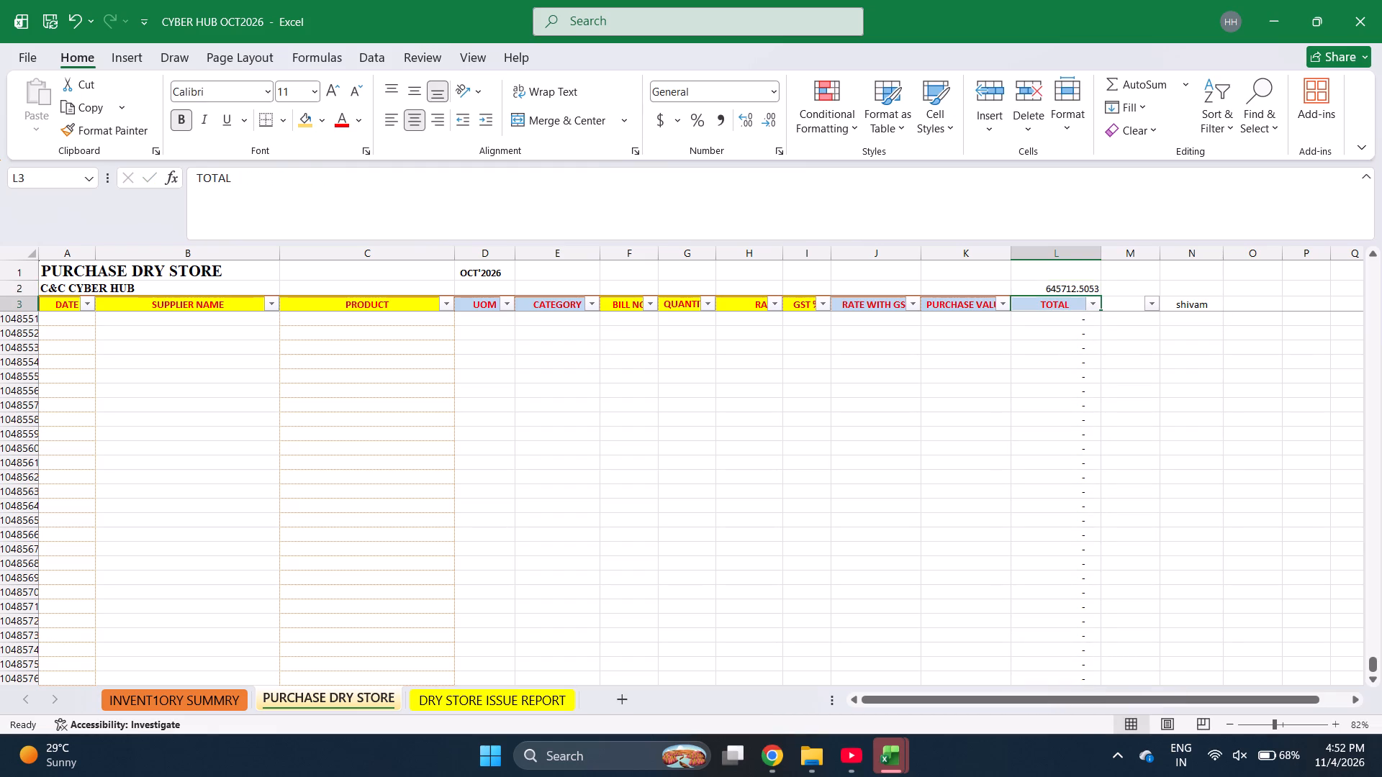
click(1036, 347)
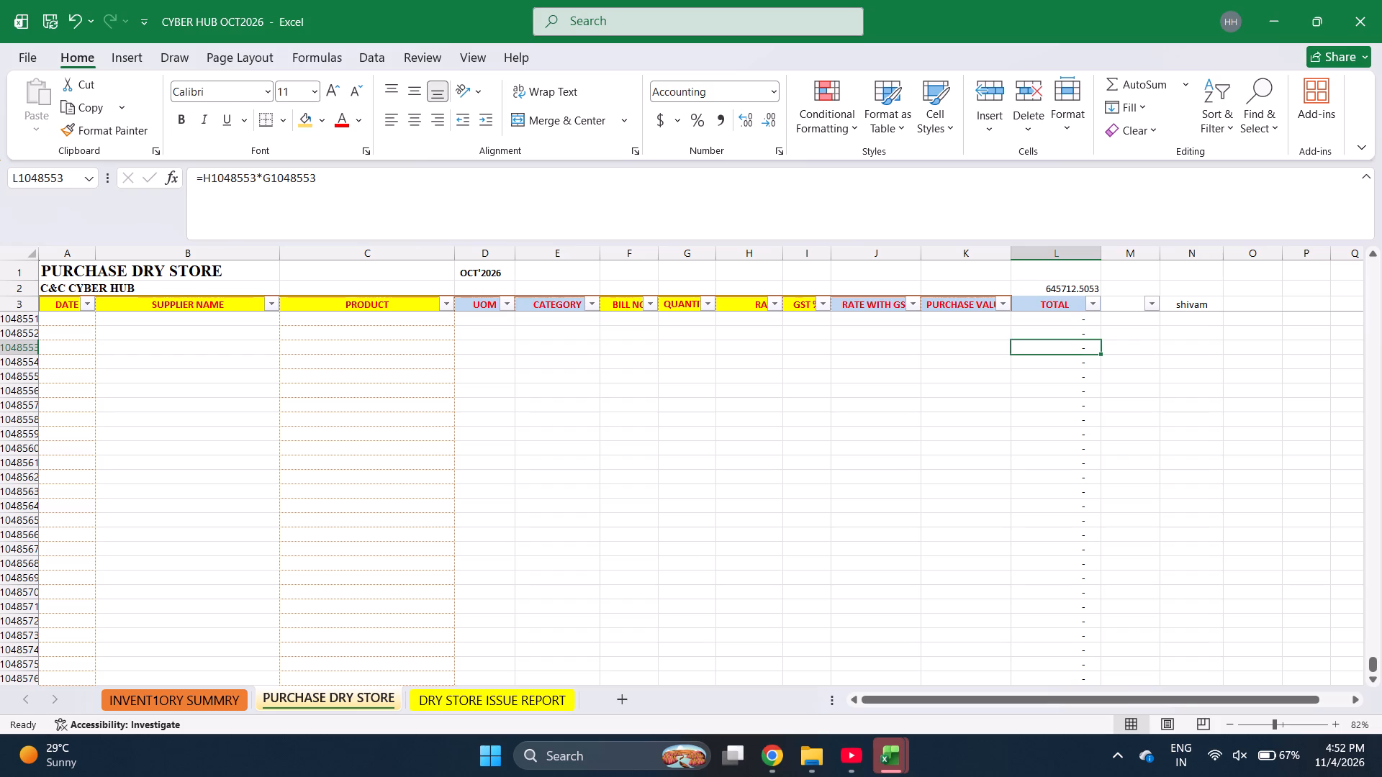
Filter the supplier names in the dry store purchases to BLINKIT by searching for BLINK.
click(268, 306)
click(117, 514)
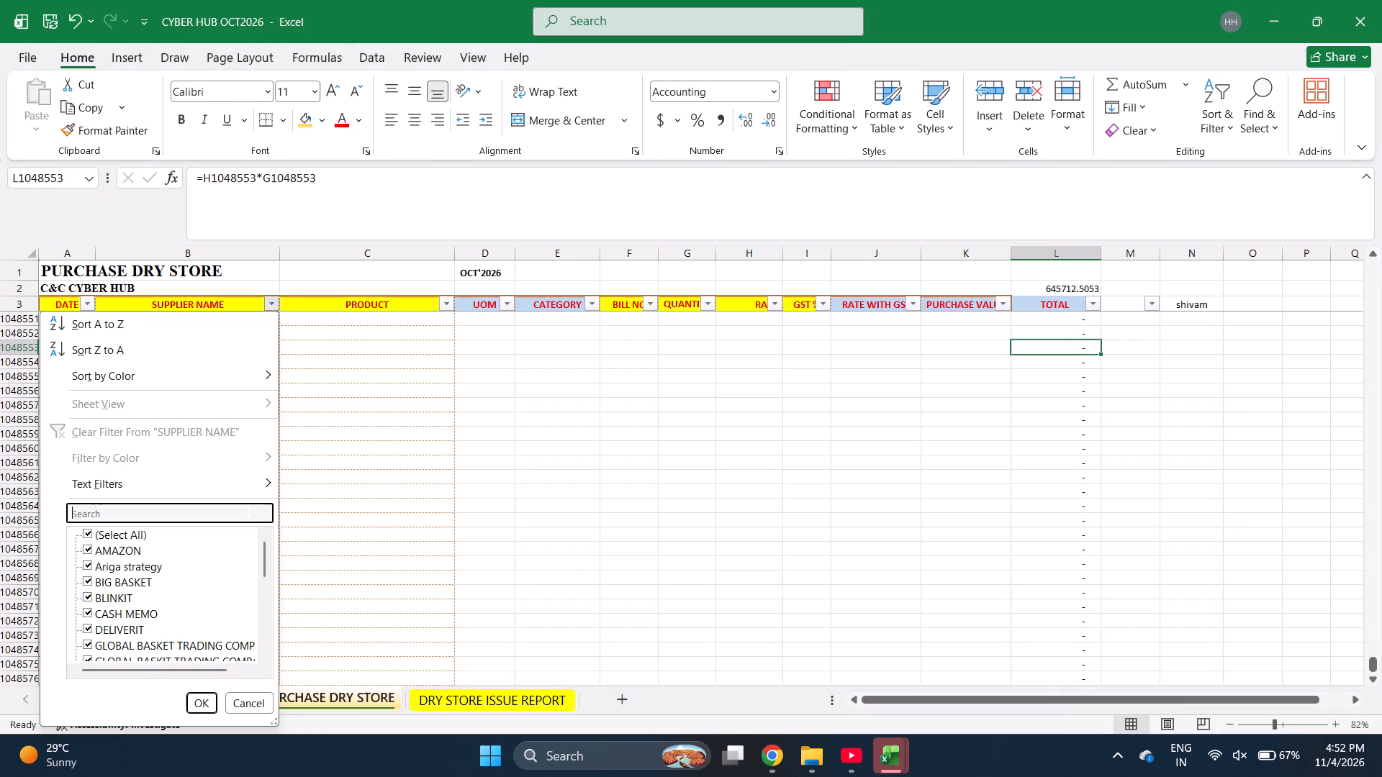
text(BLINK)
key(Return)
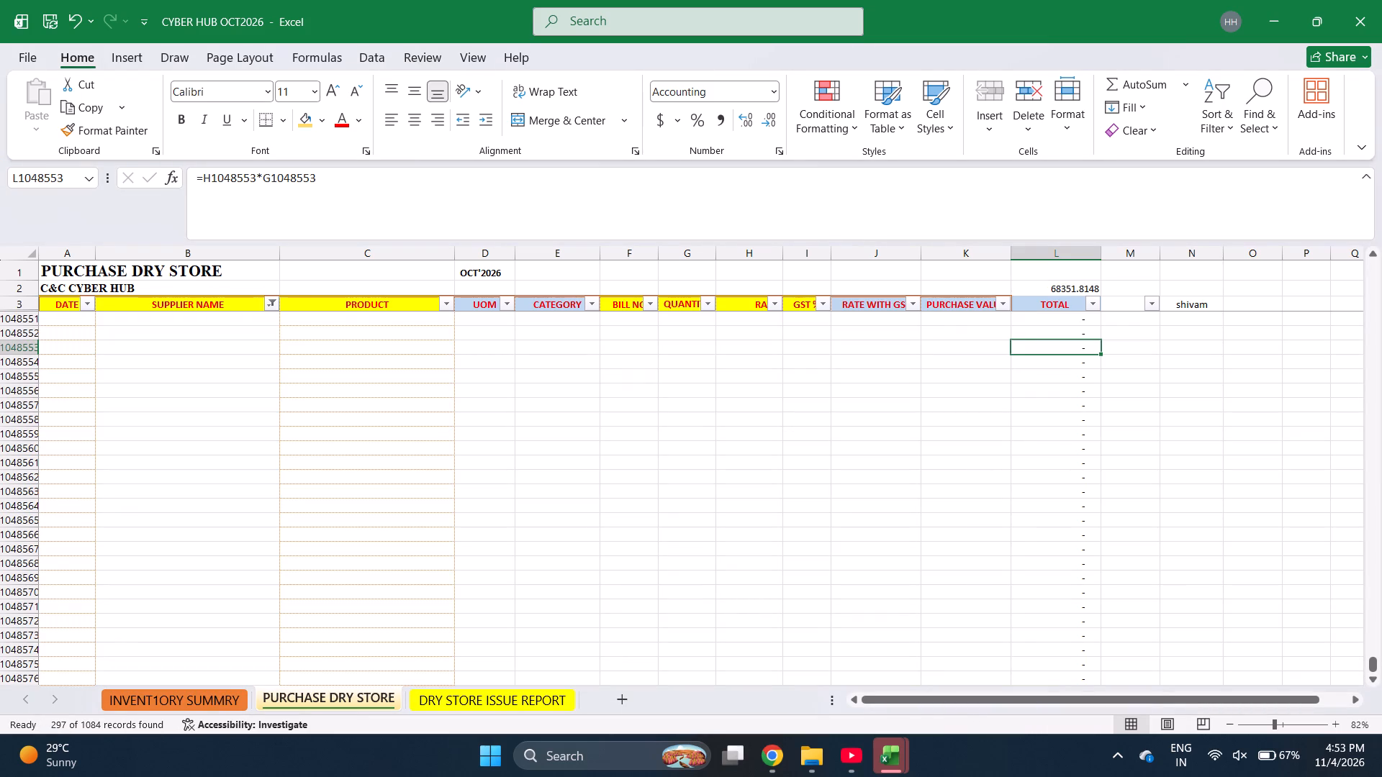
Filter the BLINKIT purchases to 3 October only and go to the first of the listed rows.
click(89, 306)
click(73, 556)
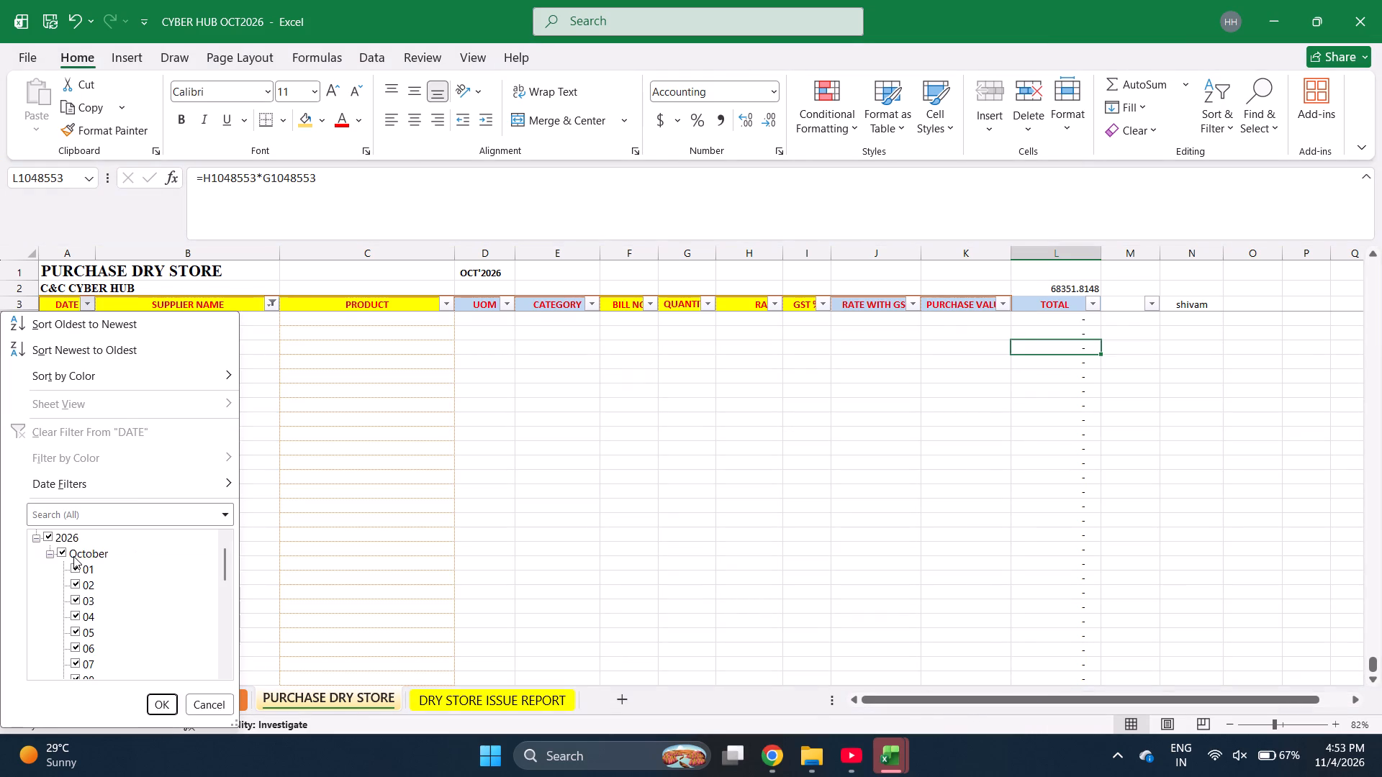
click(80, 601)
click(164, 709)
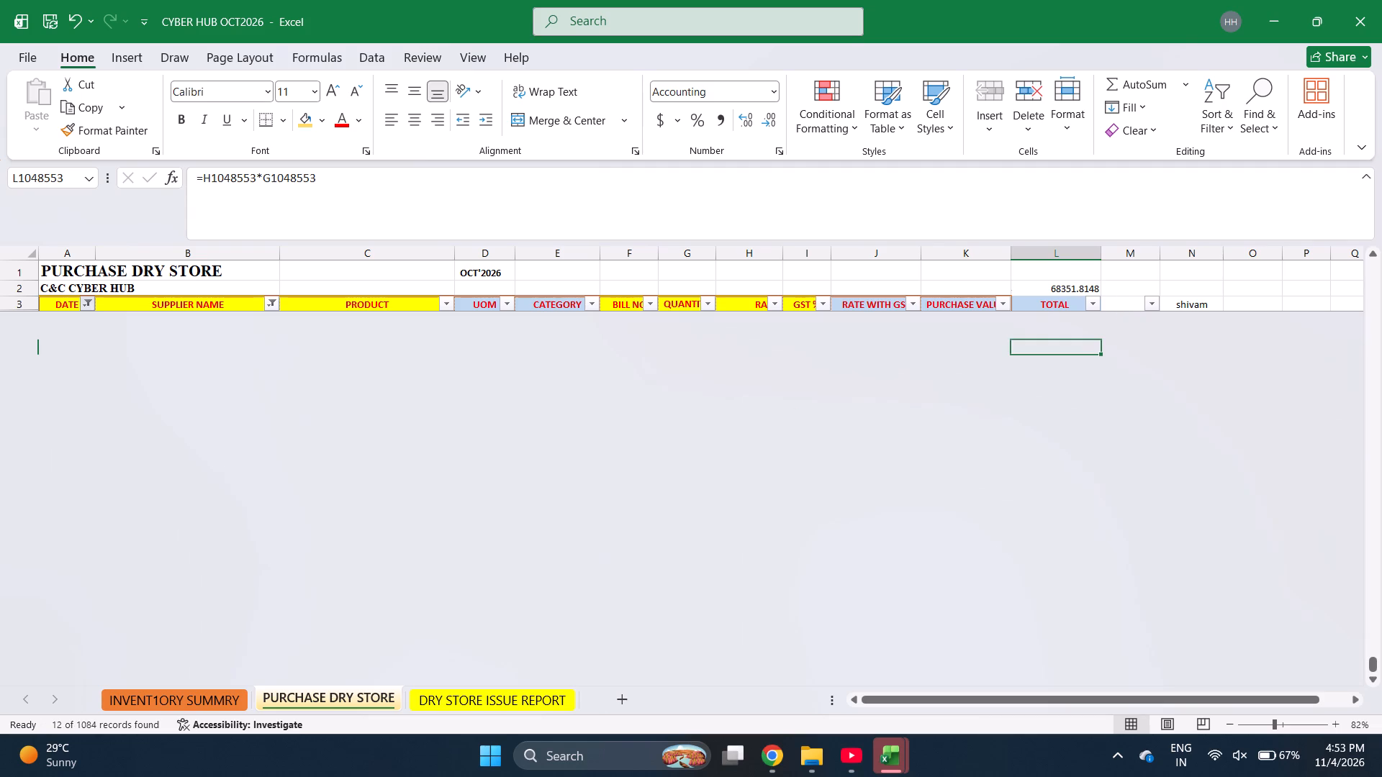
click(1061, 316)
key(Up)
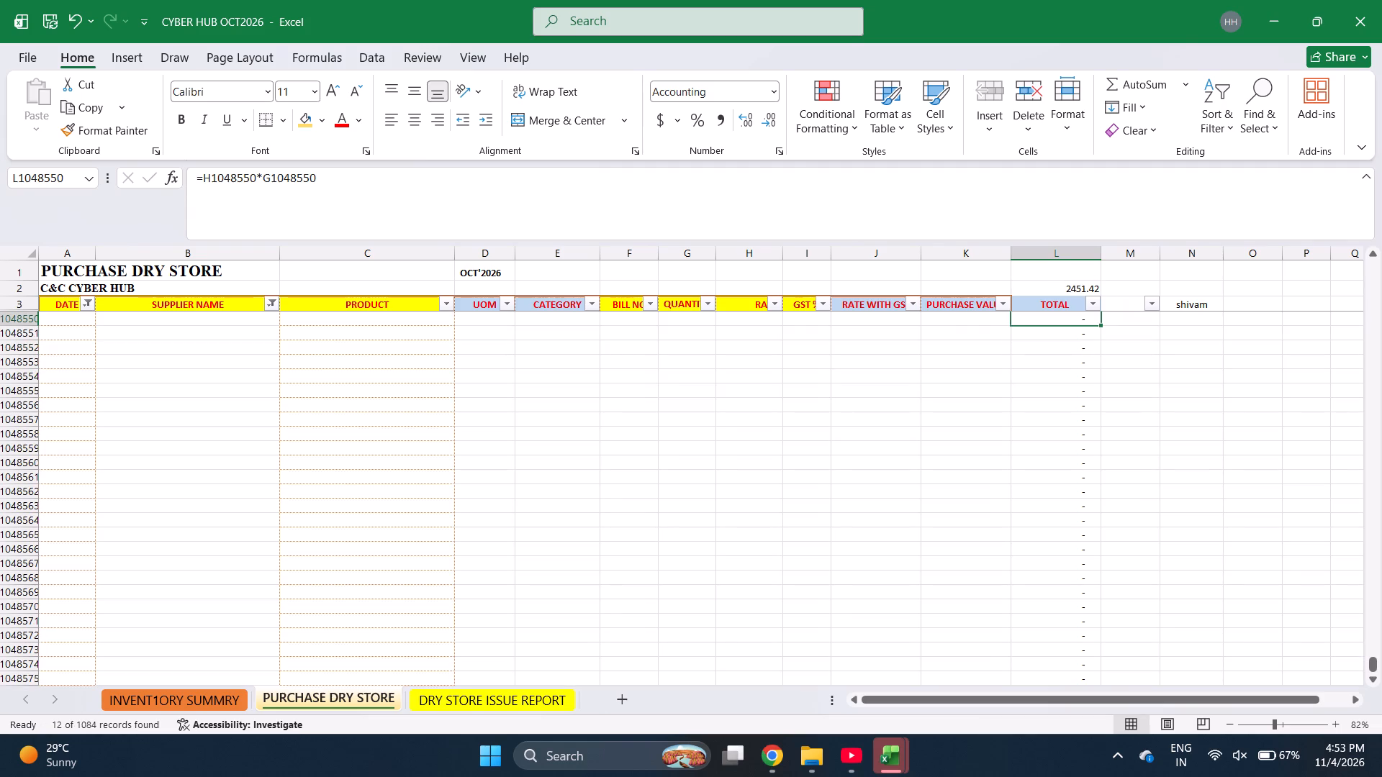
key(Down)
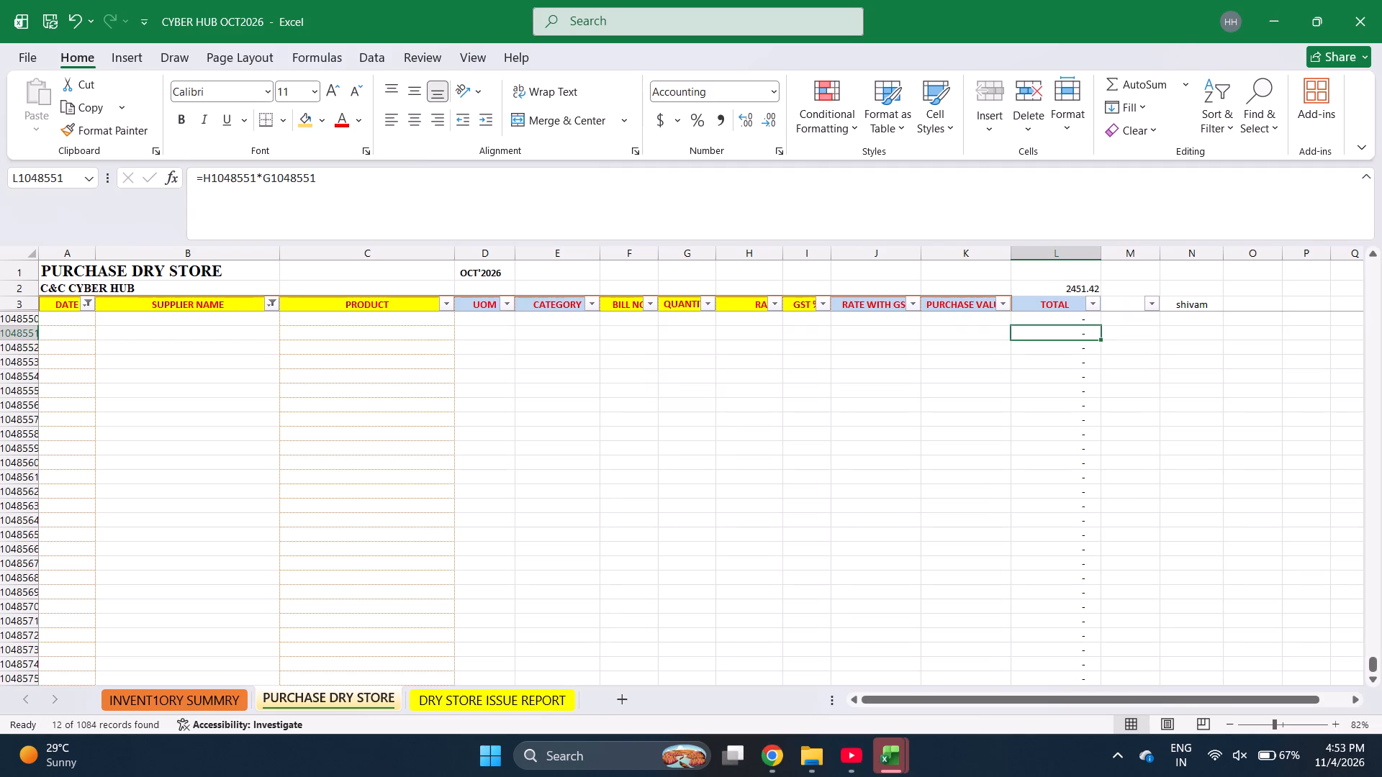
key(ctrl+Up)
key(Down)
key(Down)
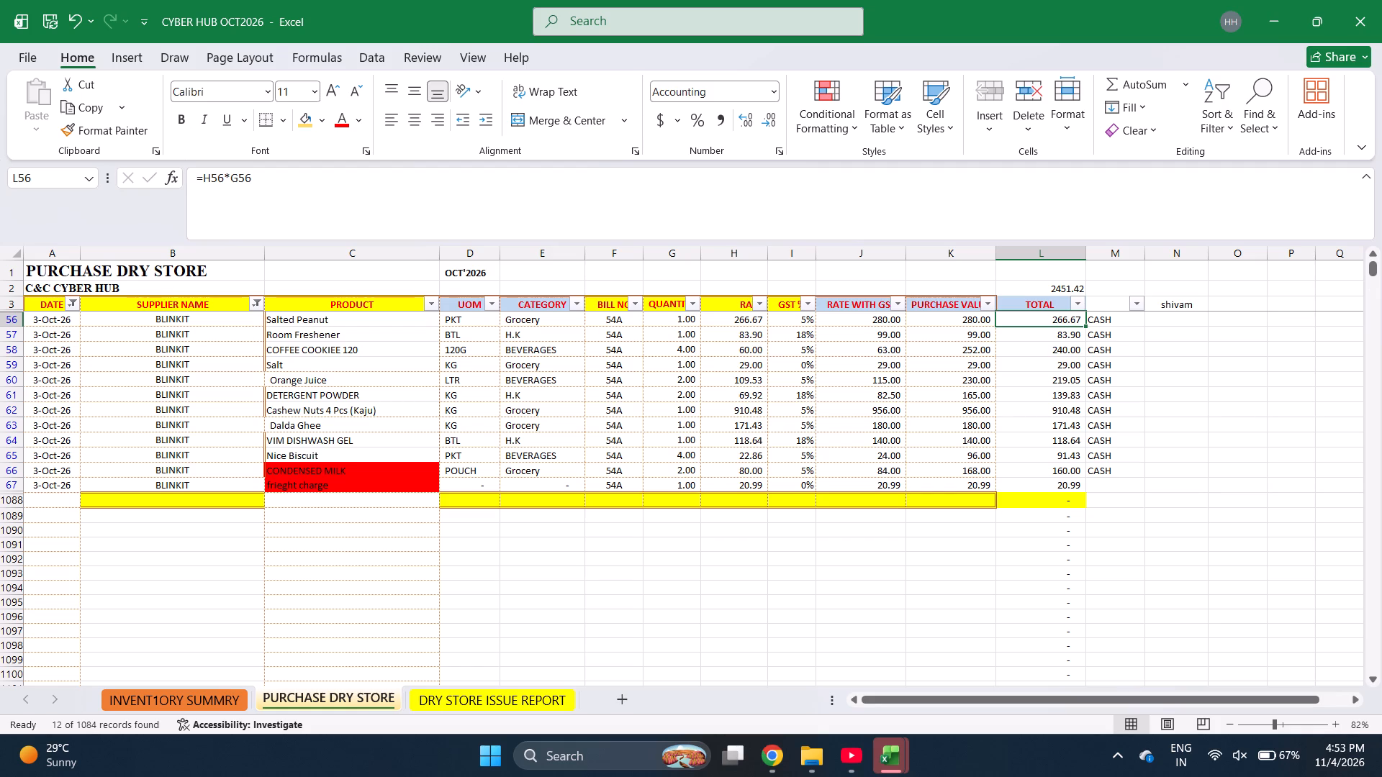
Select the purchase values of all BLINKIT rows for 3 October, including the freight charge, to check their sum.
click(976, 314)
key(shift+Down)
key(shift+Down)
key(shift+Down)
key(shift+Down)
key(shift+Down)
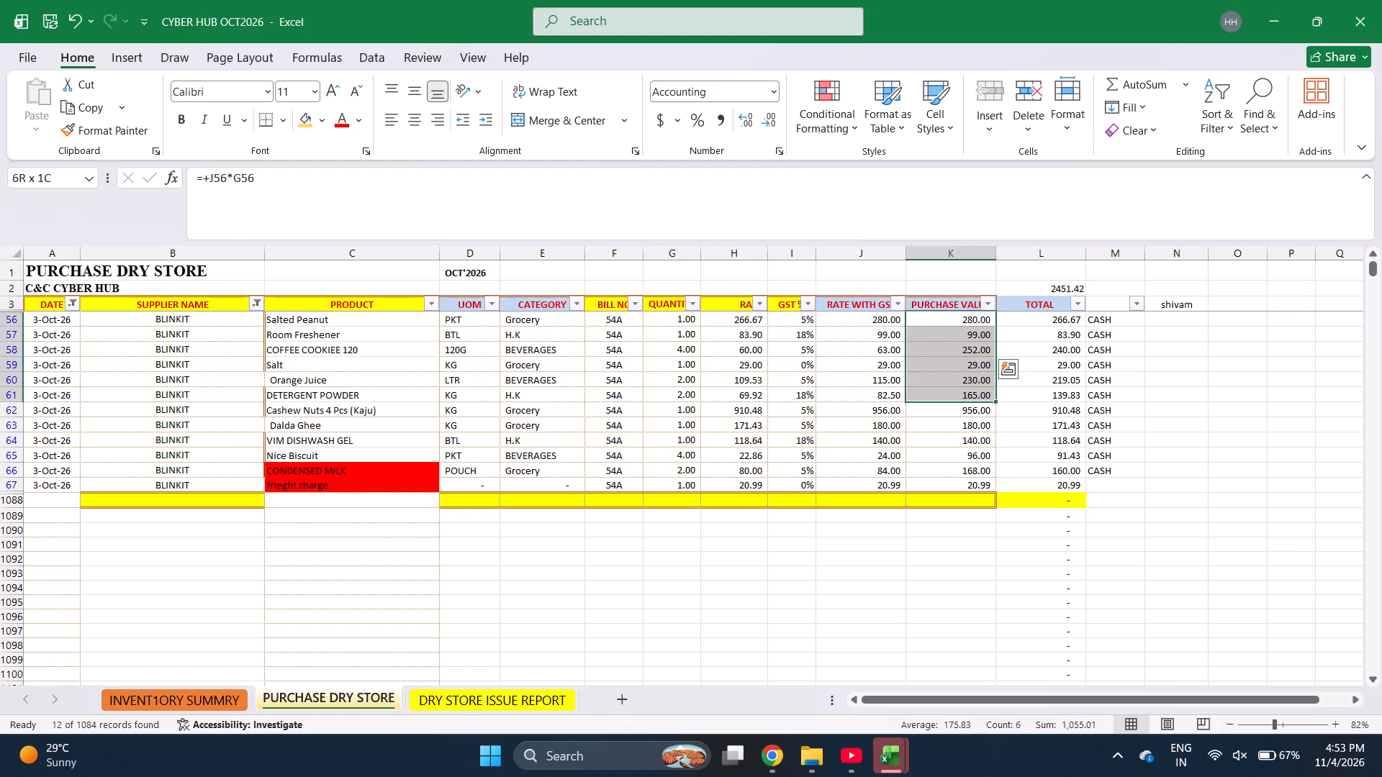
key(shift+Down)
key(shift+Down)
key(shift+Down)
key(shift+Down)
key(shift+Down)
key(shift+Down)
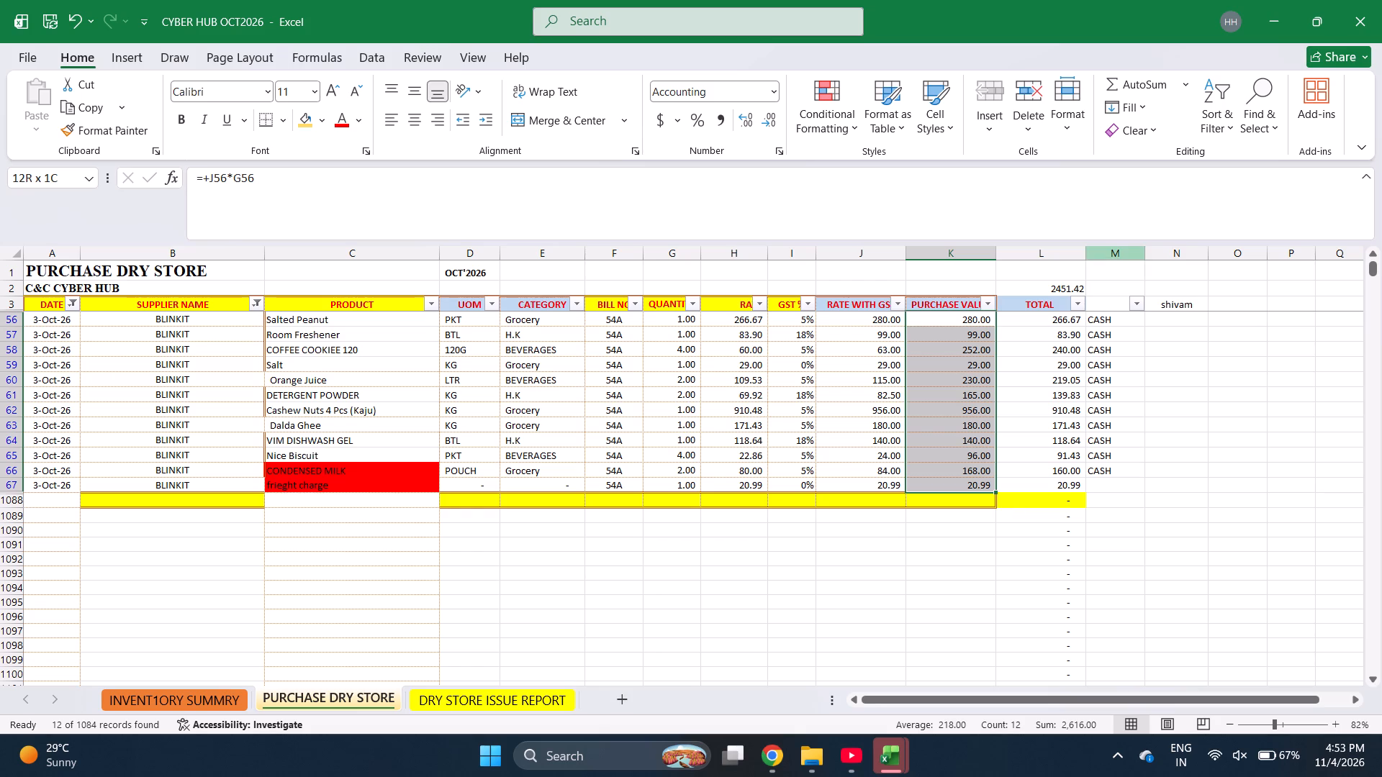
Copy the subtotal in L2 and paste only its formula into K2 above the PURCHASE VALUE column.
click(1060, 291)
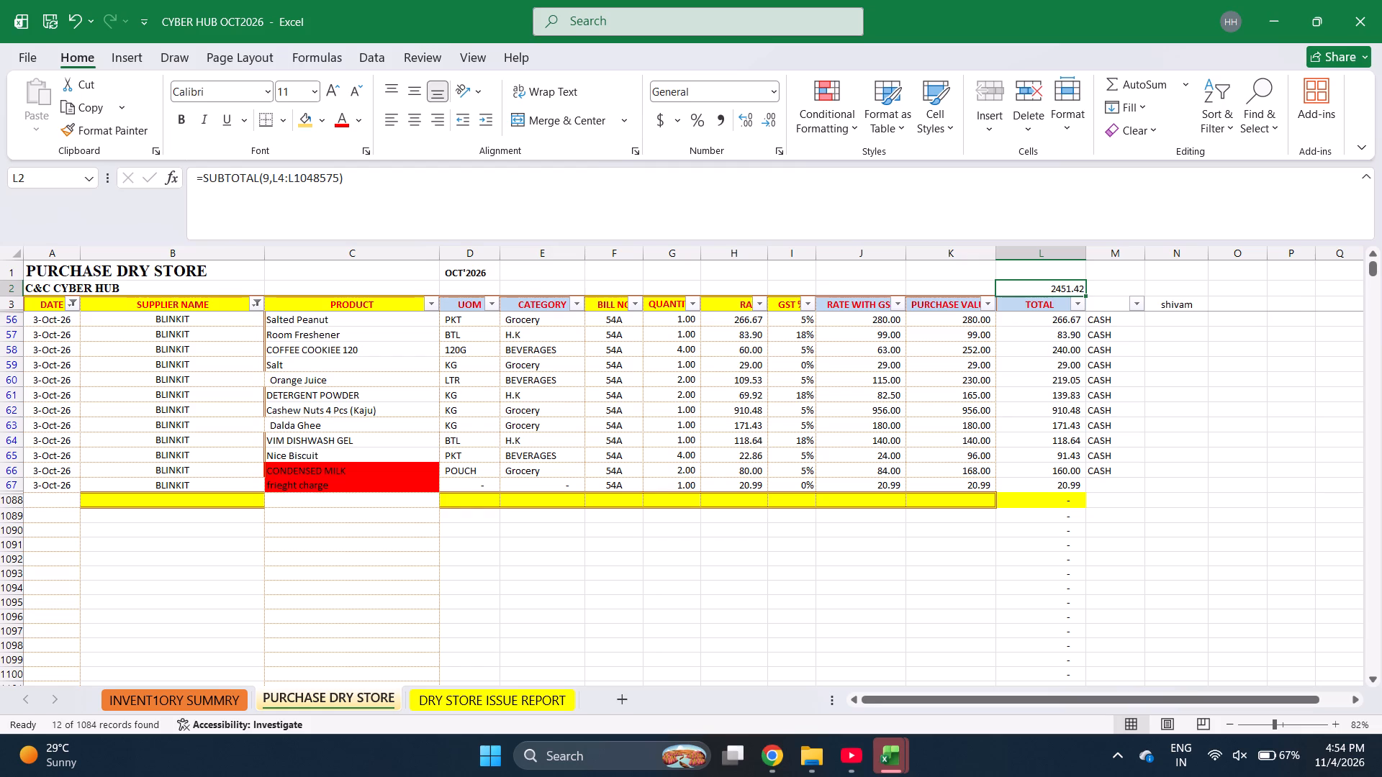
key(ctrl+c)
key(Left)
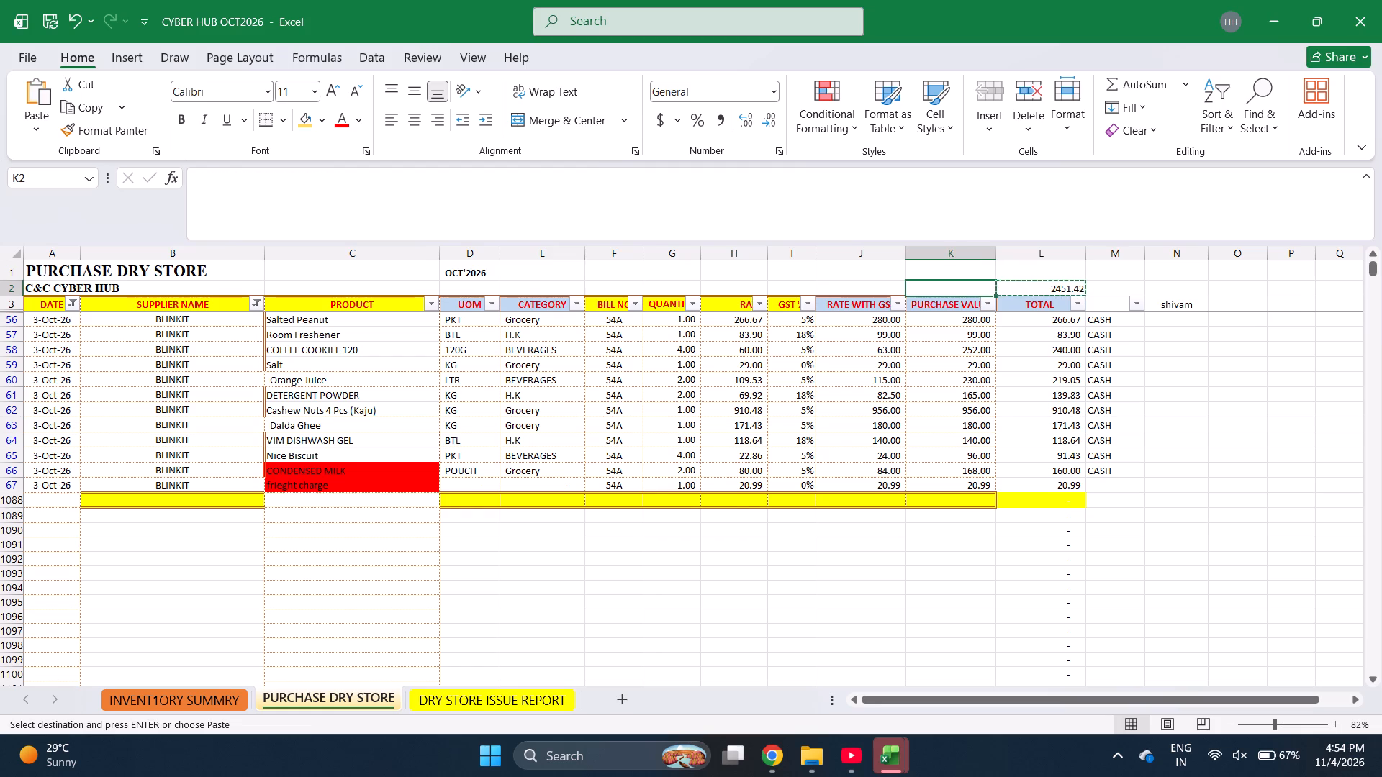
key(ctrl+alt+v)
key(Down)
key(Down)
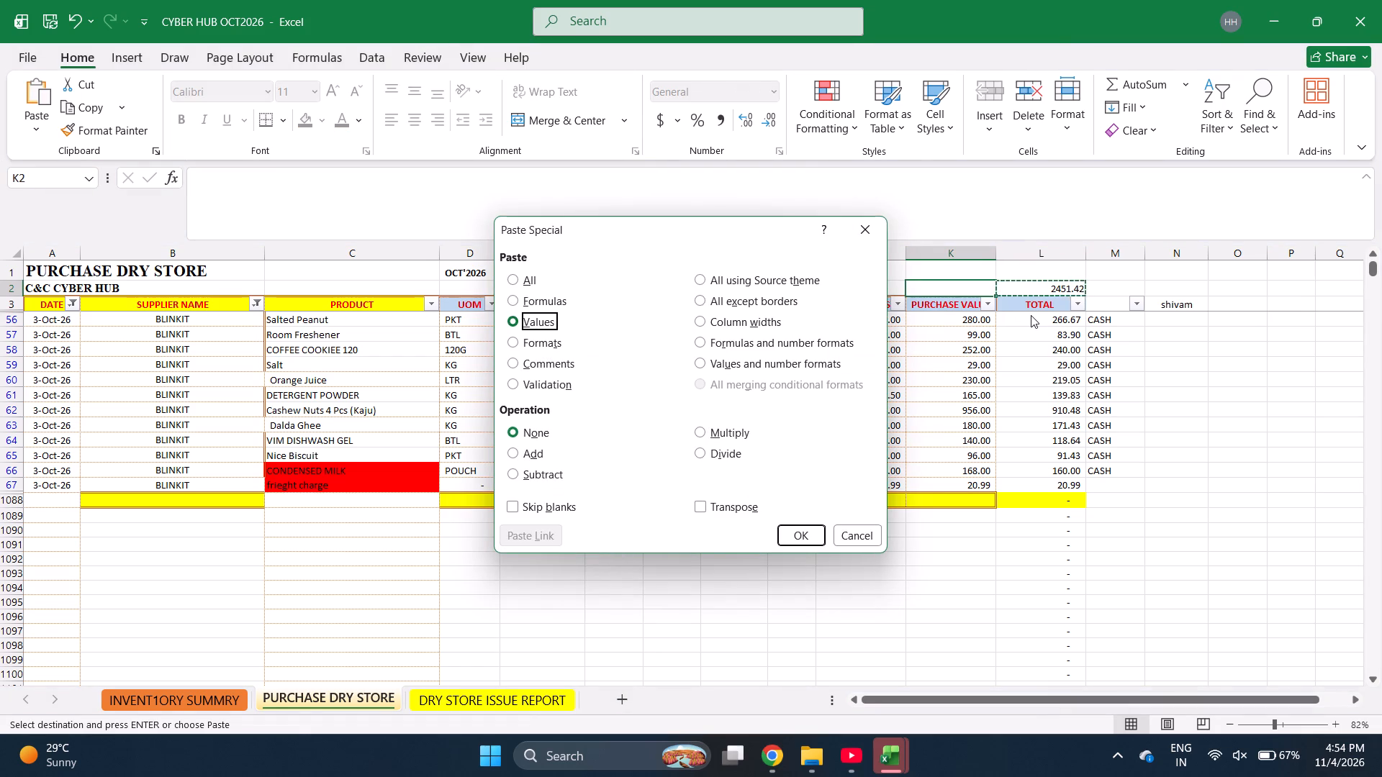
key(Up)
key(Return)
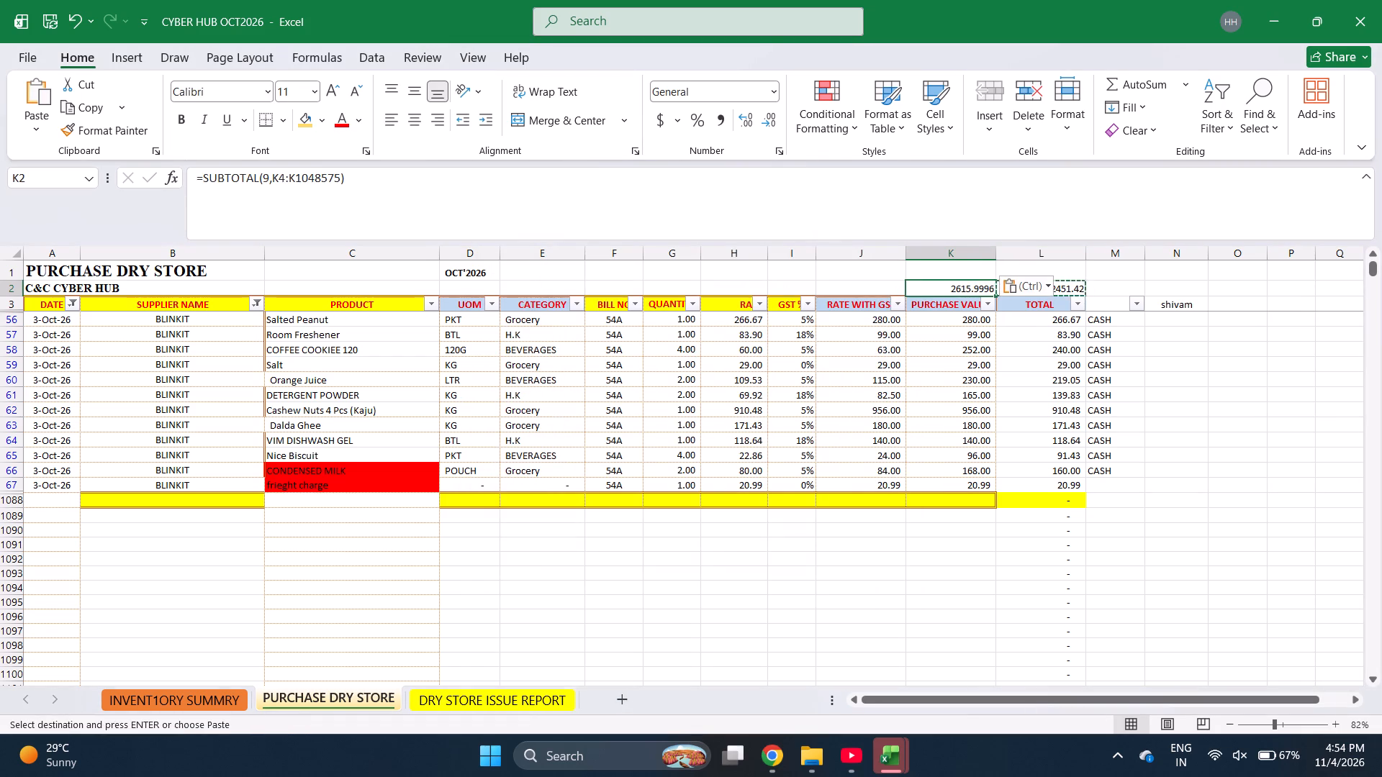
key(Escape)
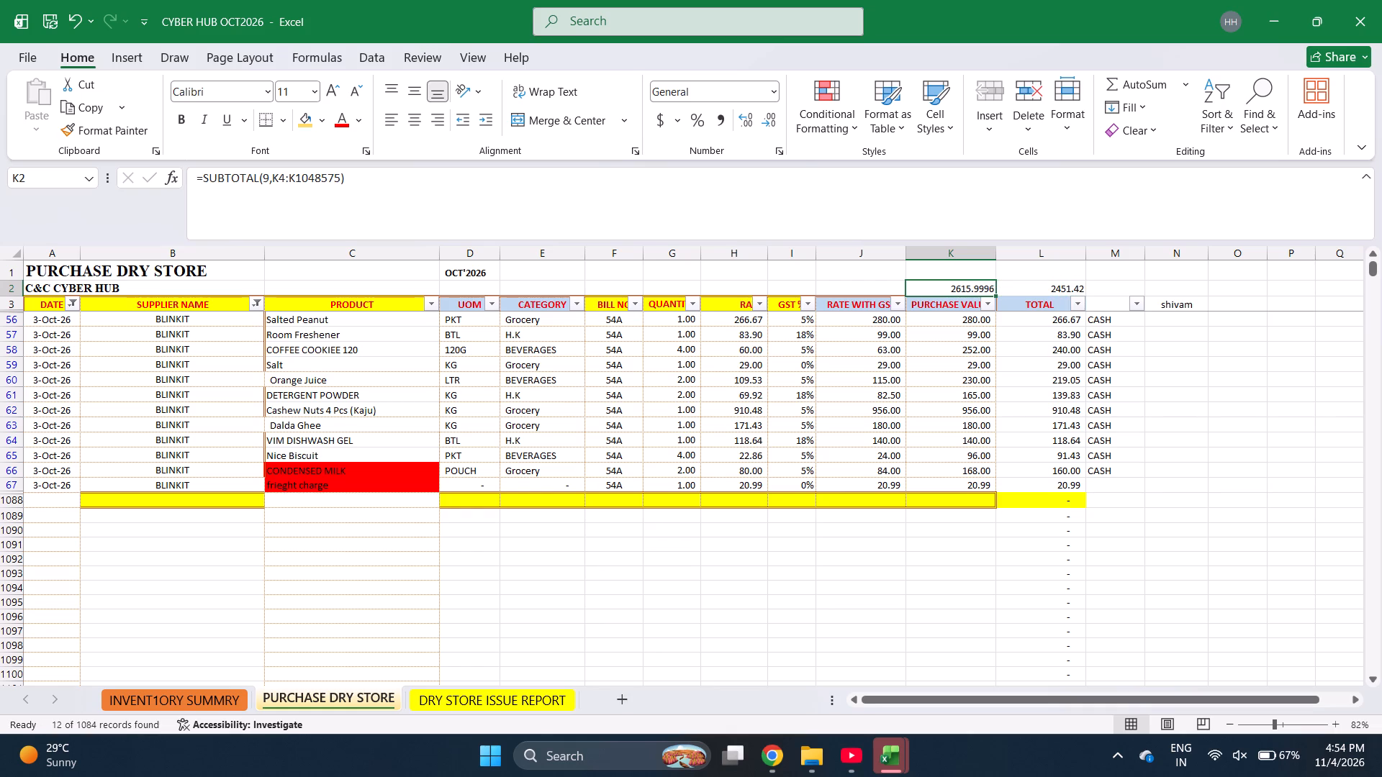
Change the date filter on the BLINKIT purchases to 4 October only and check the subtotals.
click(72, 306)
click(81, 622)
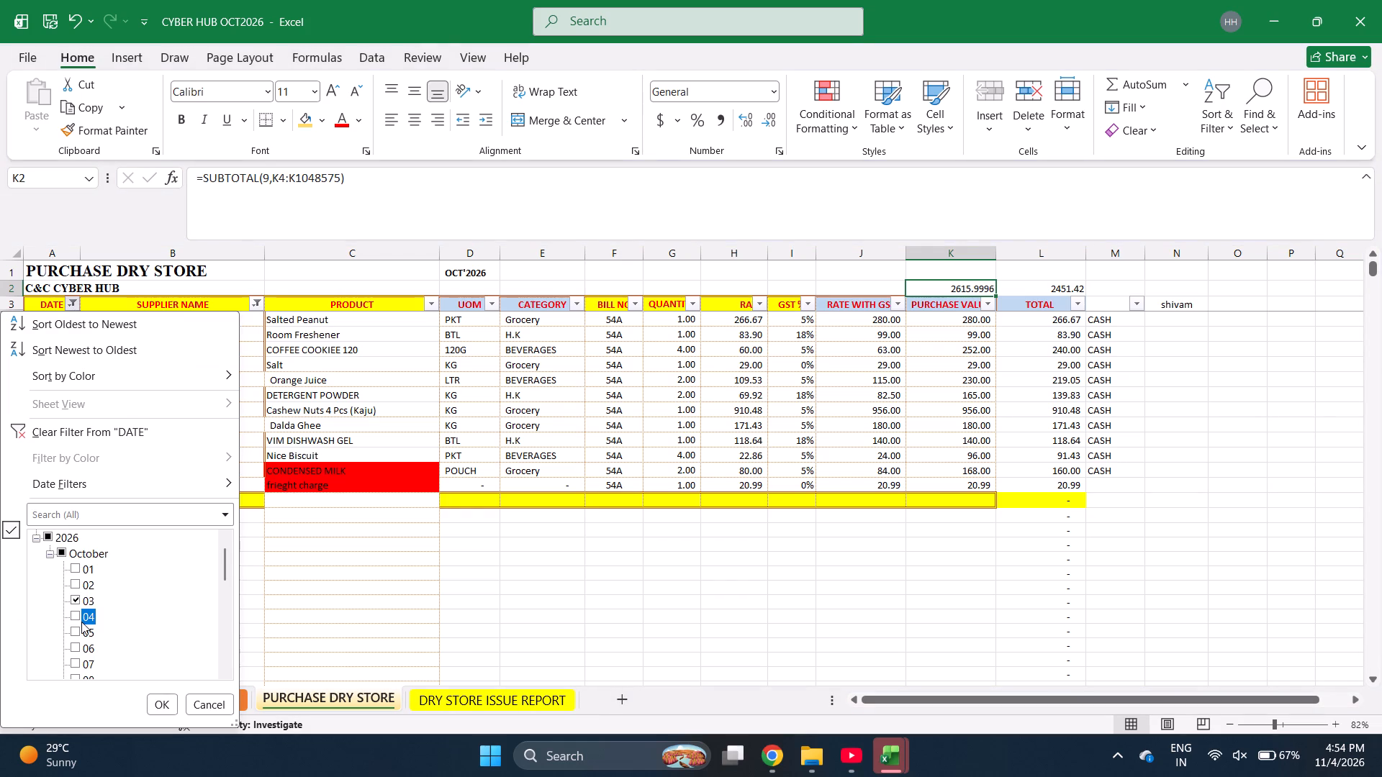
click(78, 598)
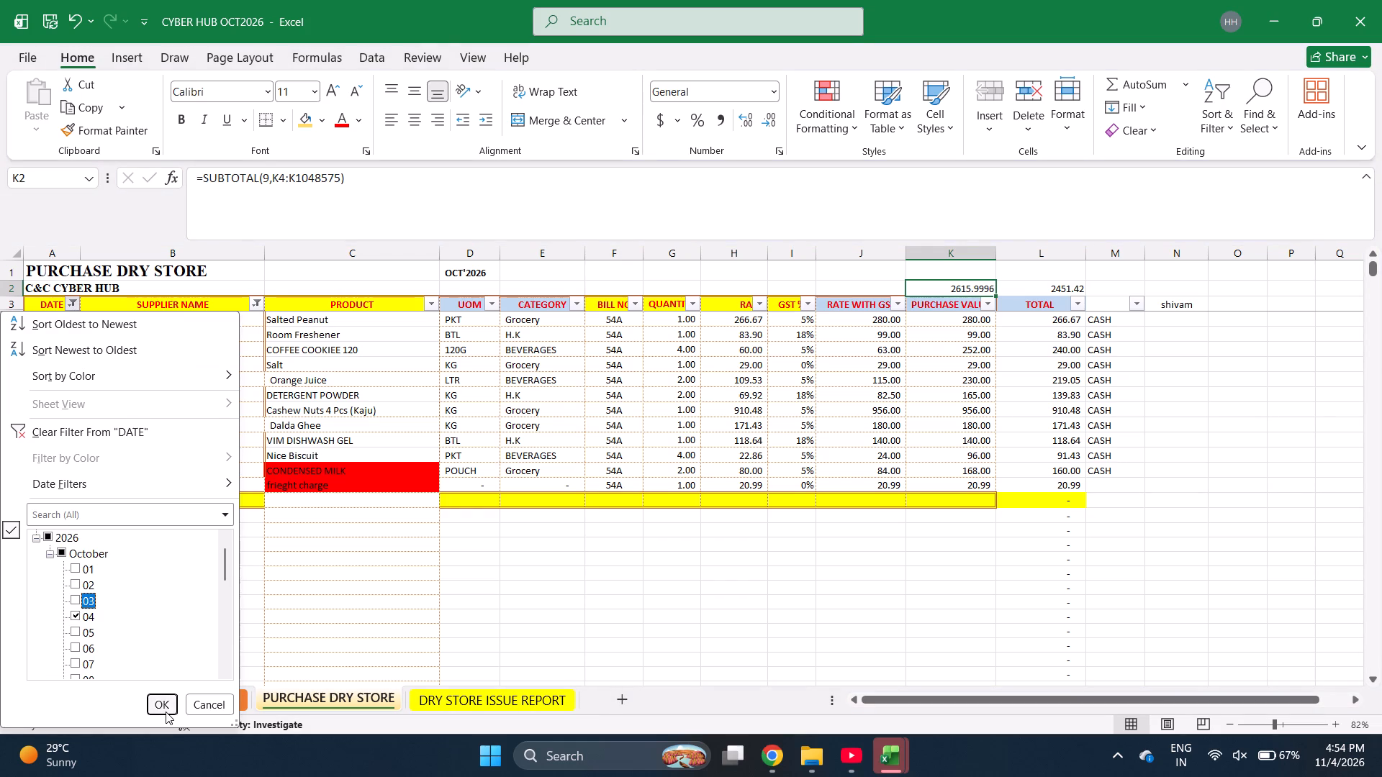
click(166, 712)
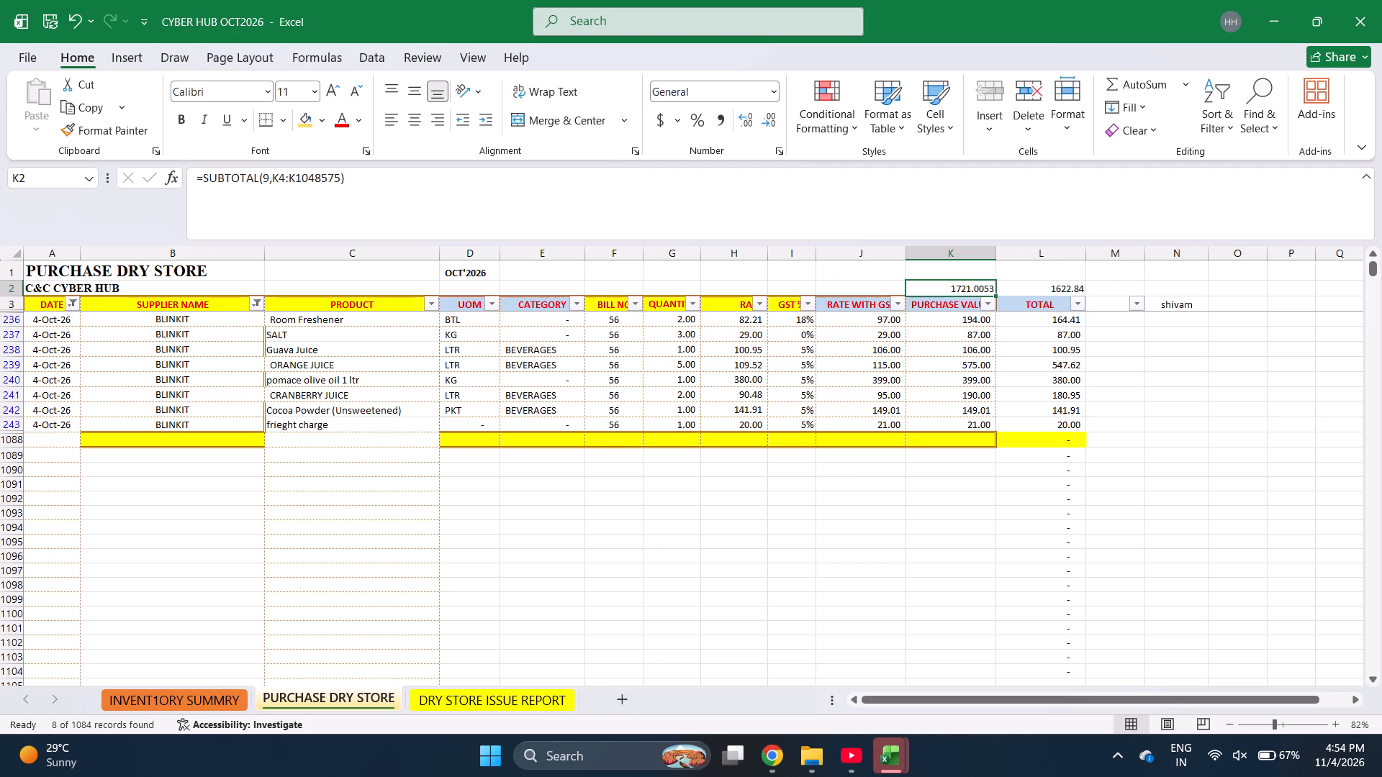
Change the date filter on the BLINKIT purchases to 5 October only and check the subtotals.
click(66, 301)
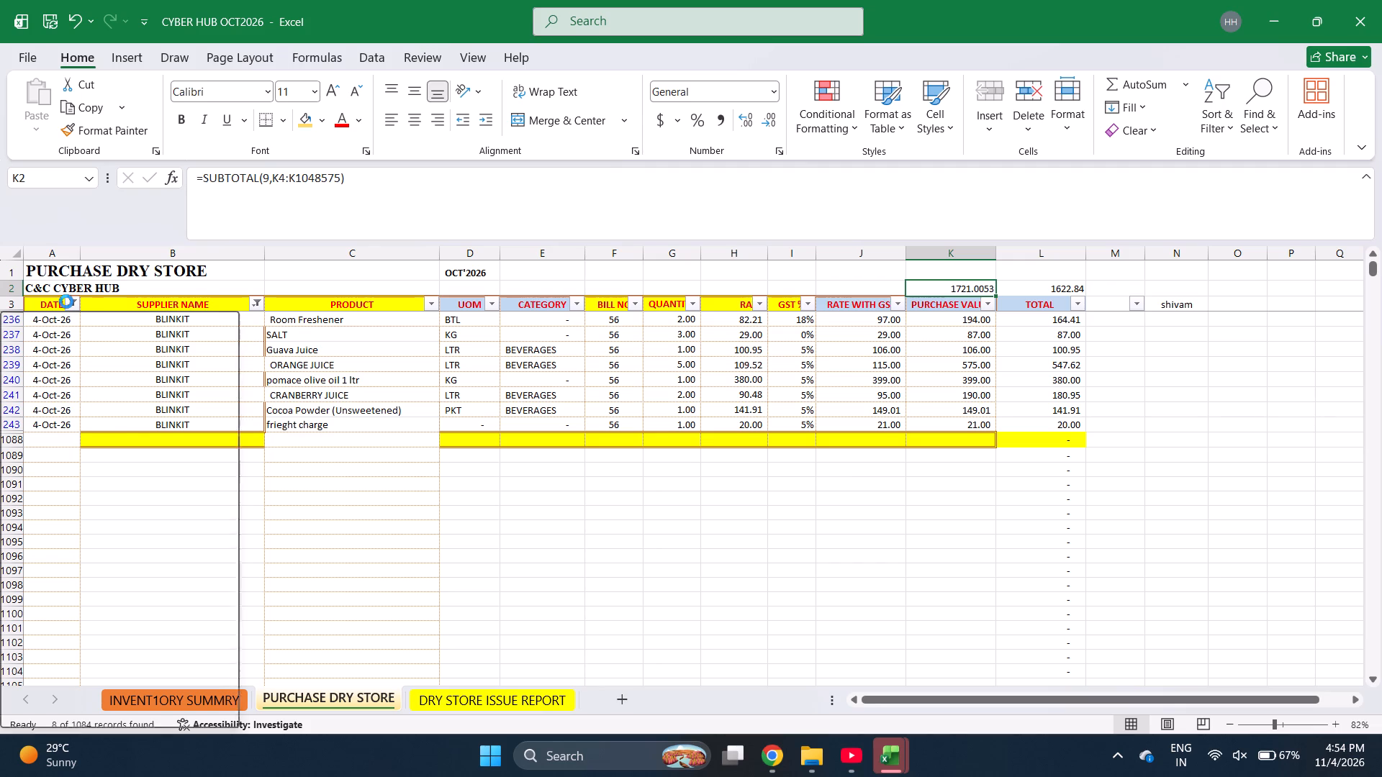
key(e)
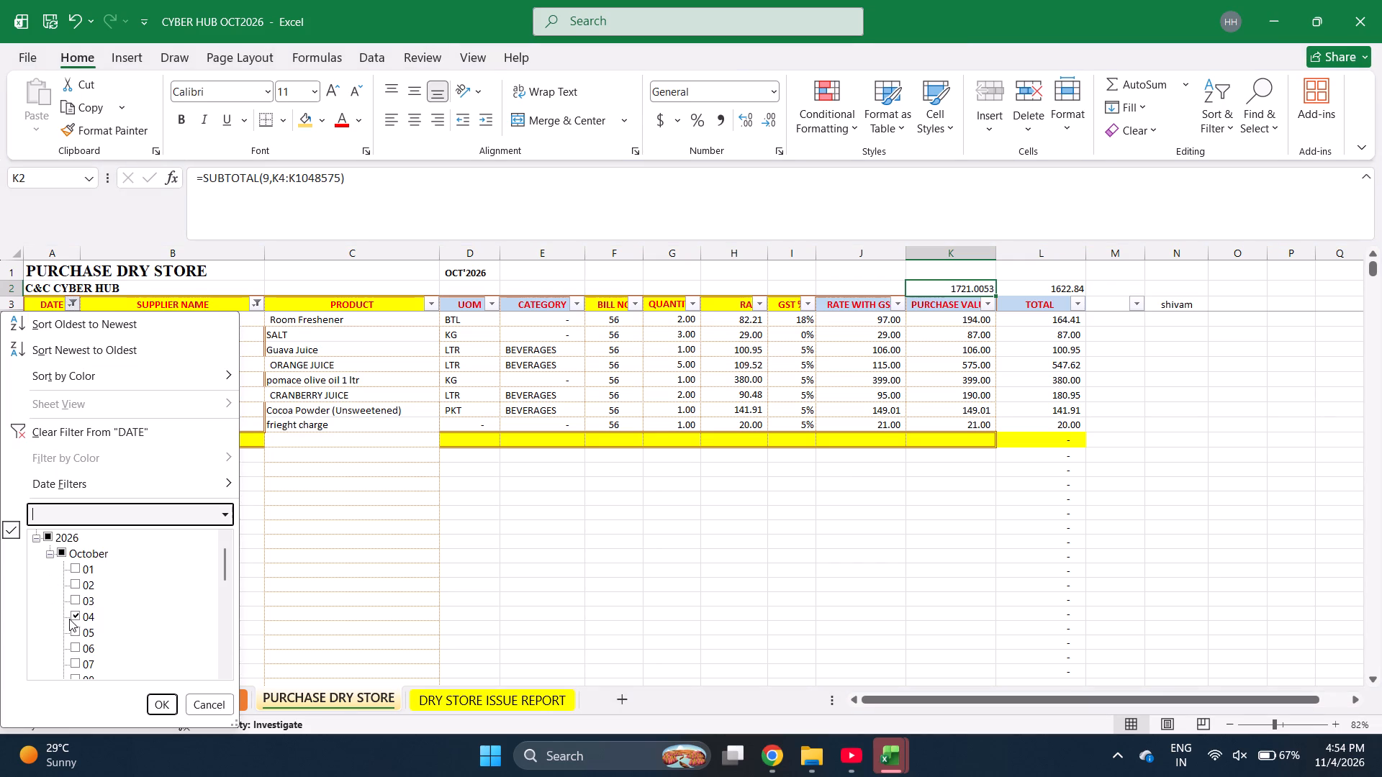
click(80, 635)
click(71, 609)
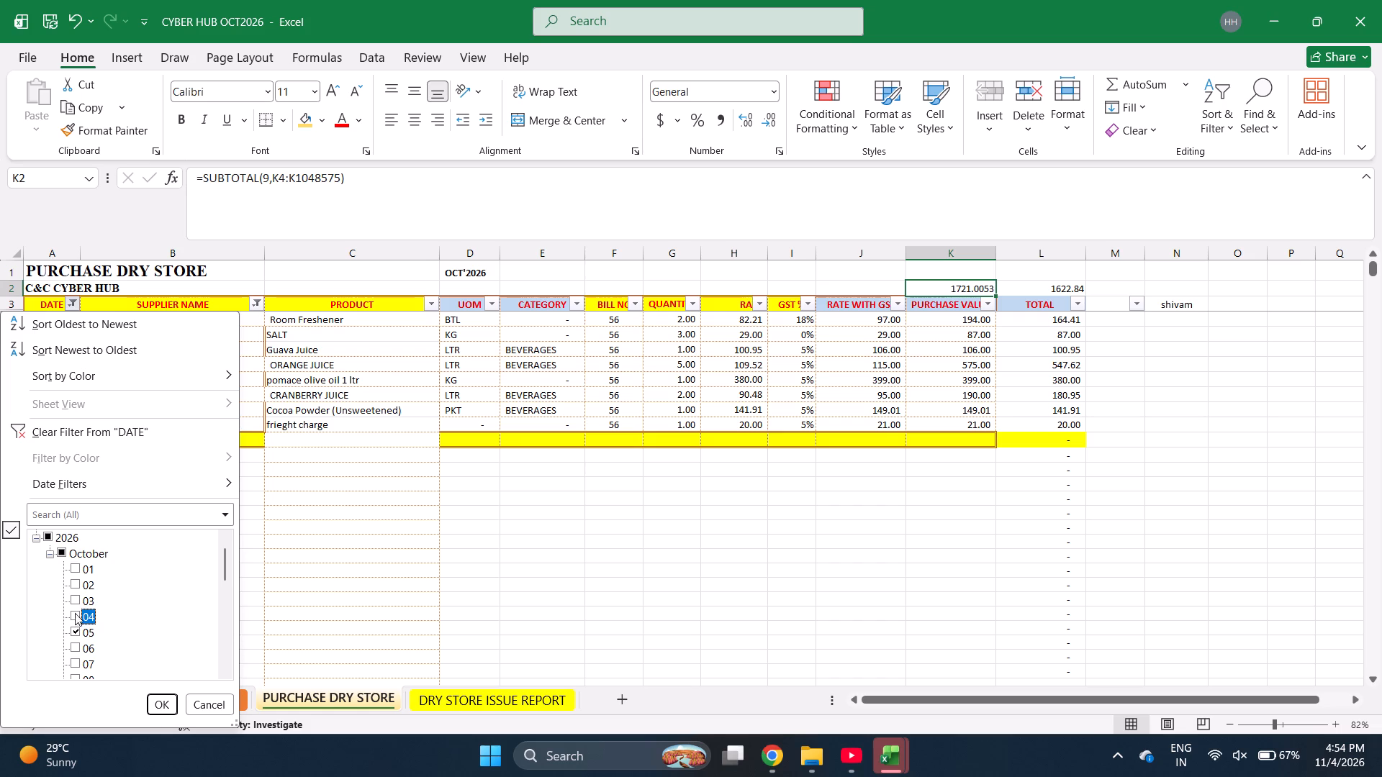
click(158, 704)
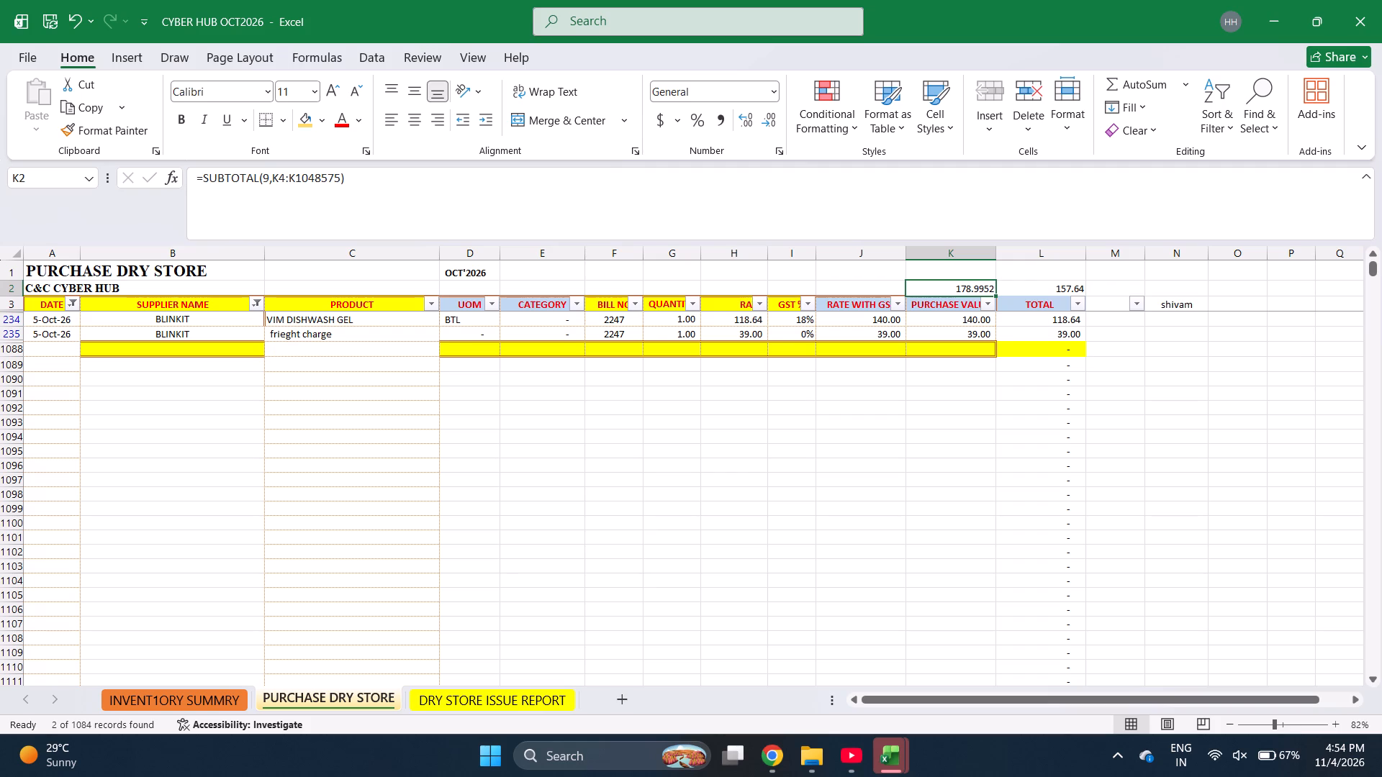
Clear the date filter and filter the BLINKIT purchases to 6 October only to check that day's subtotals.
key(alt+Down)
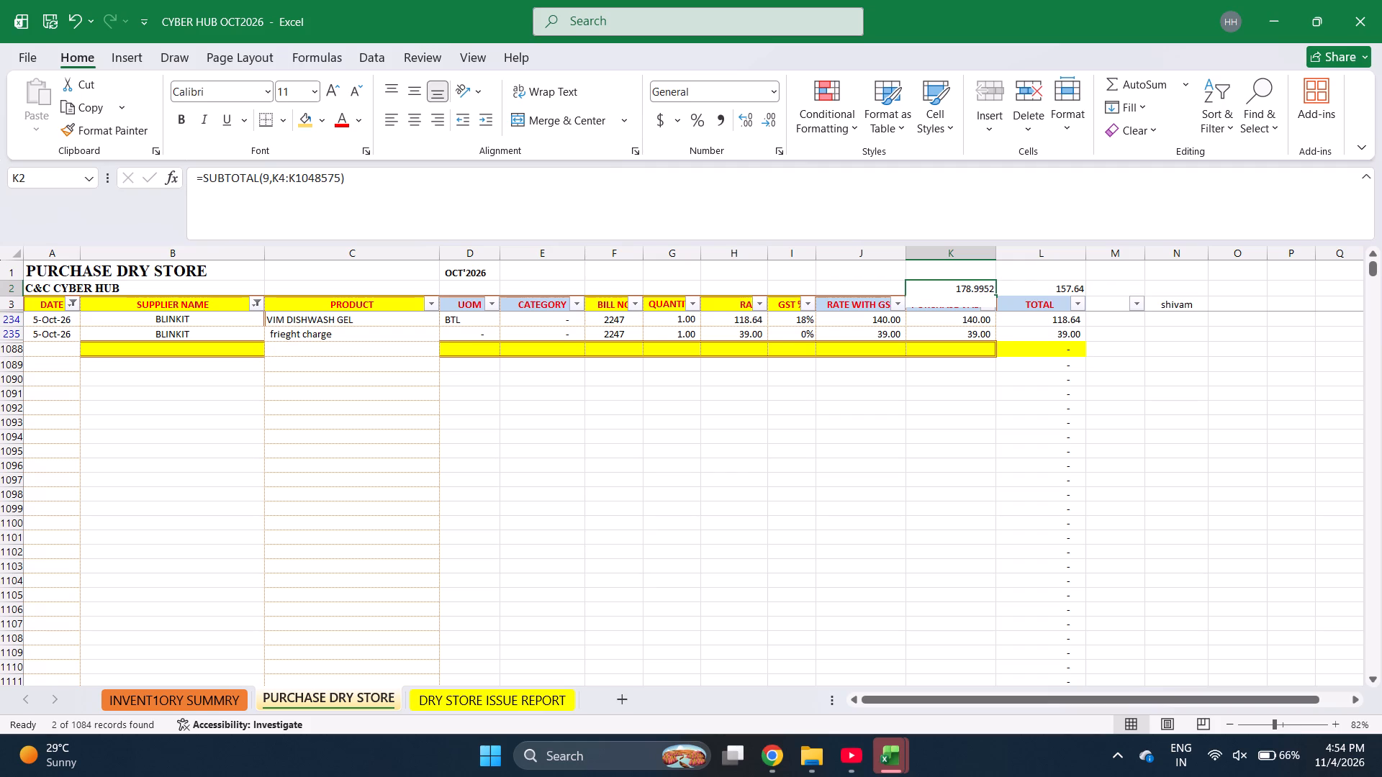
click(55, 308)
click(55, 308)
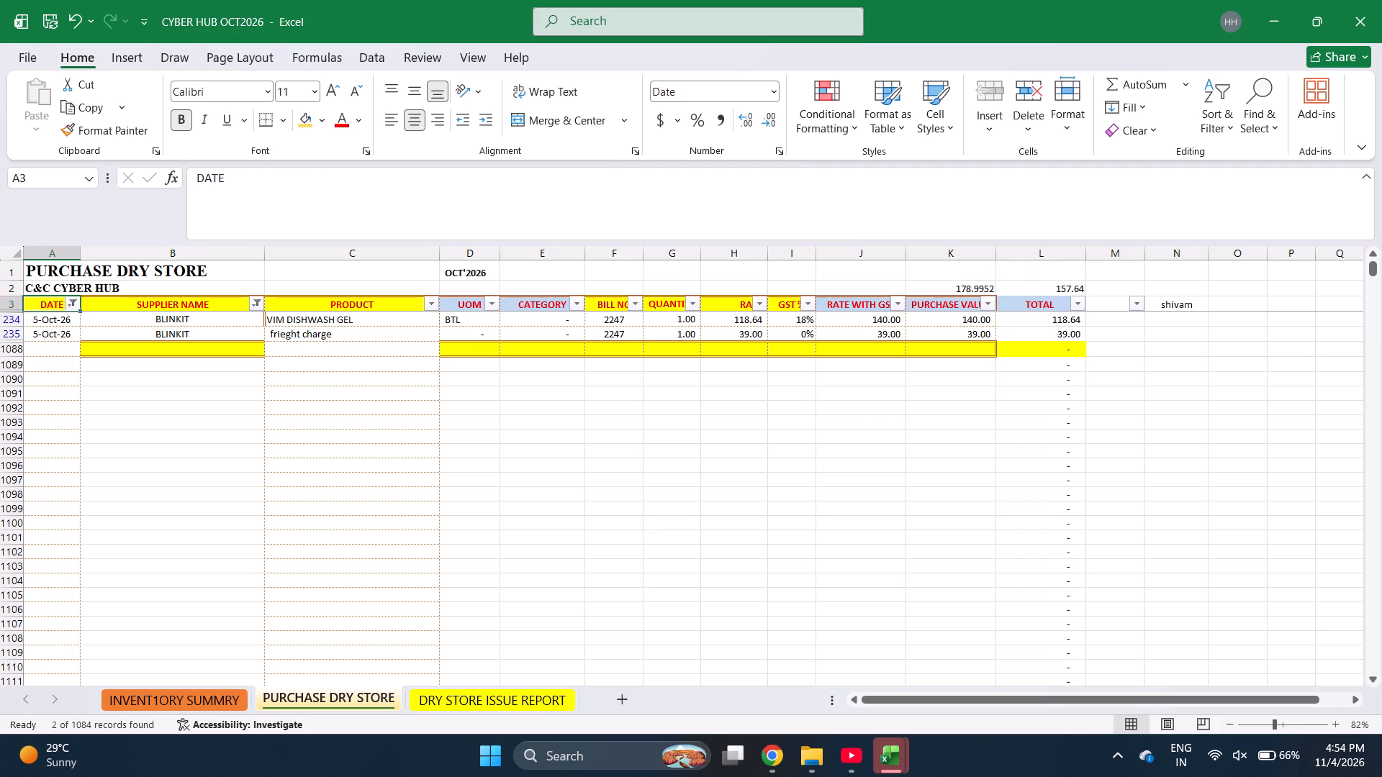
key(alt+Down)
text(E6)
key(Return)
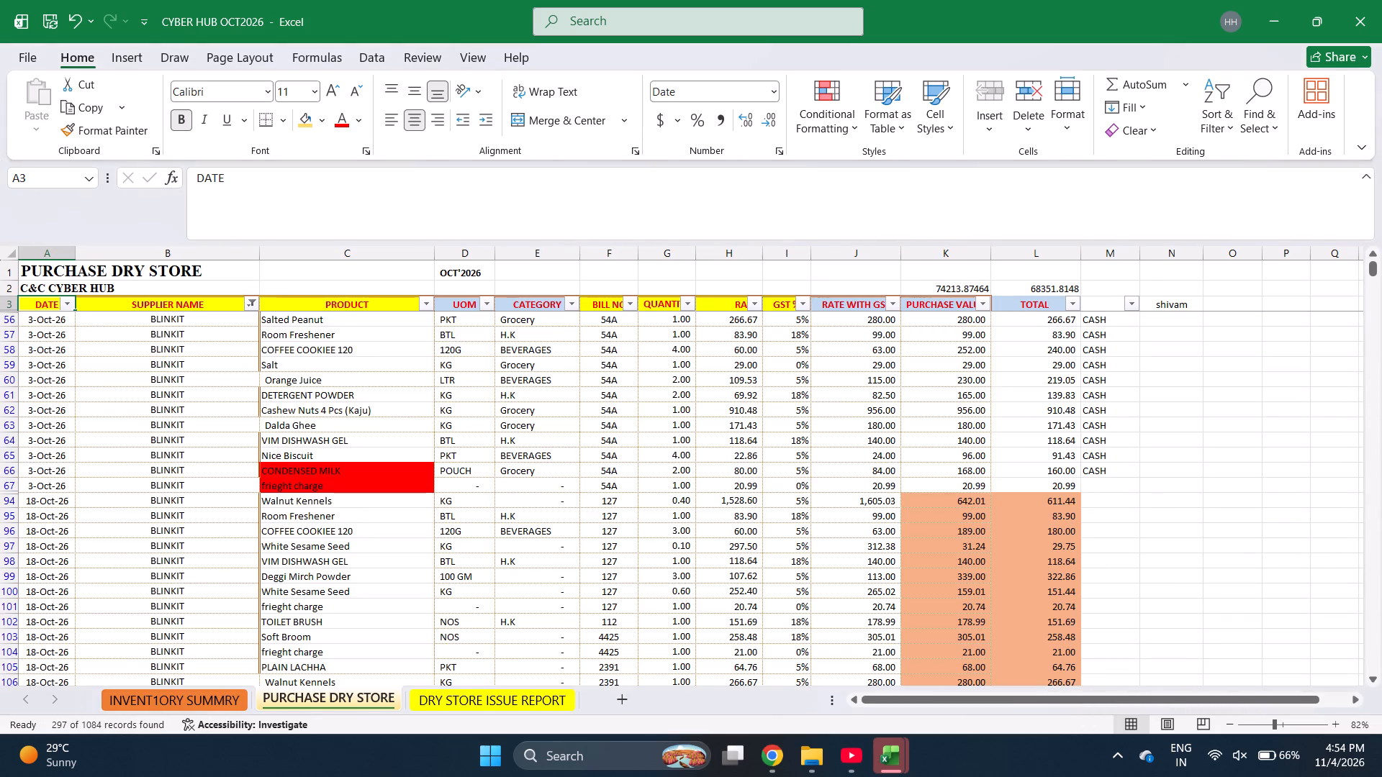
key(alt+Down)
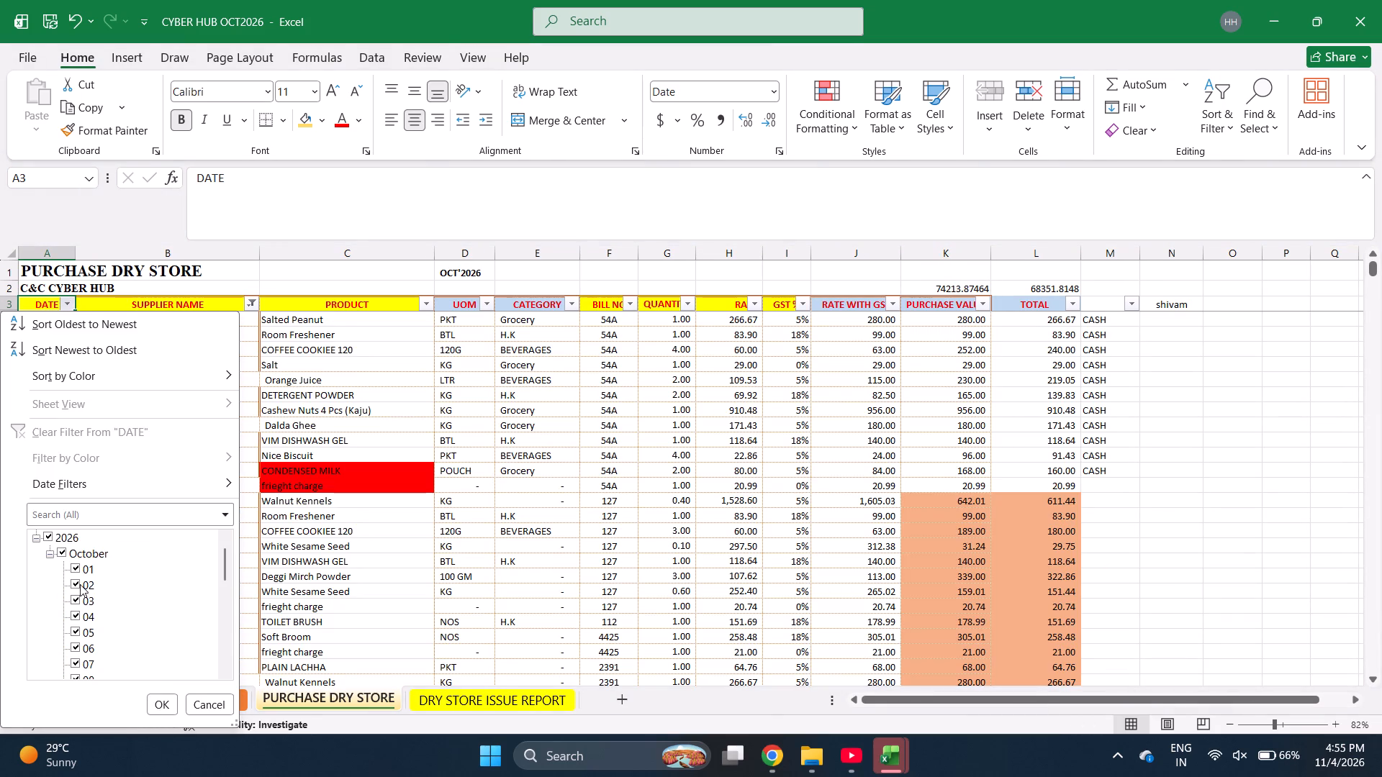
click(80, 554)
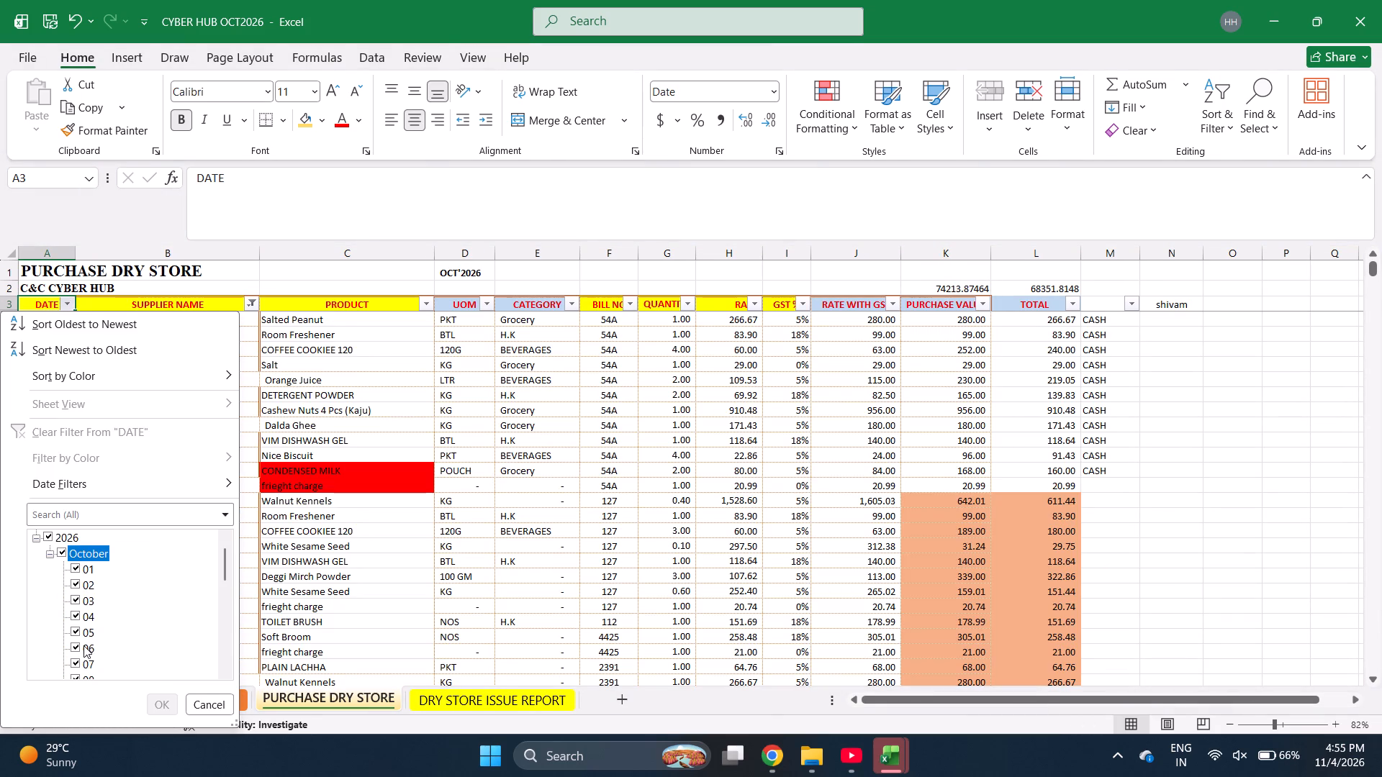
click(83, 645)
click(166, 712)
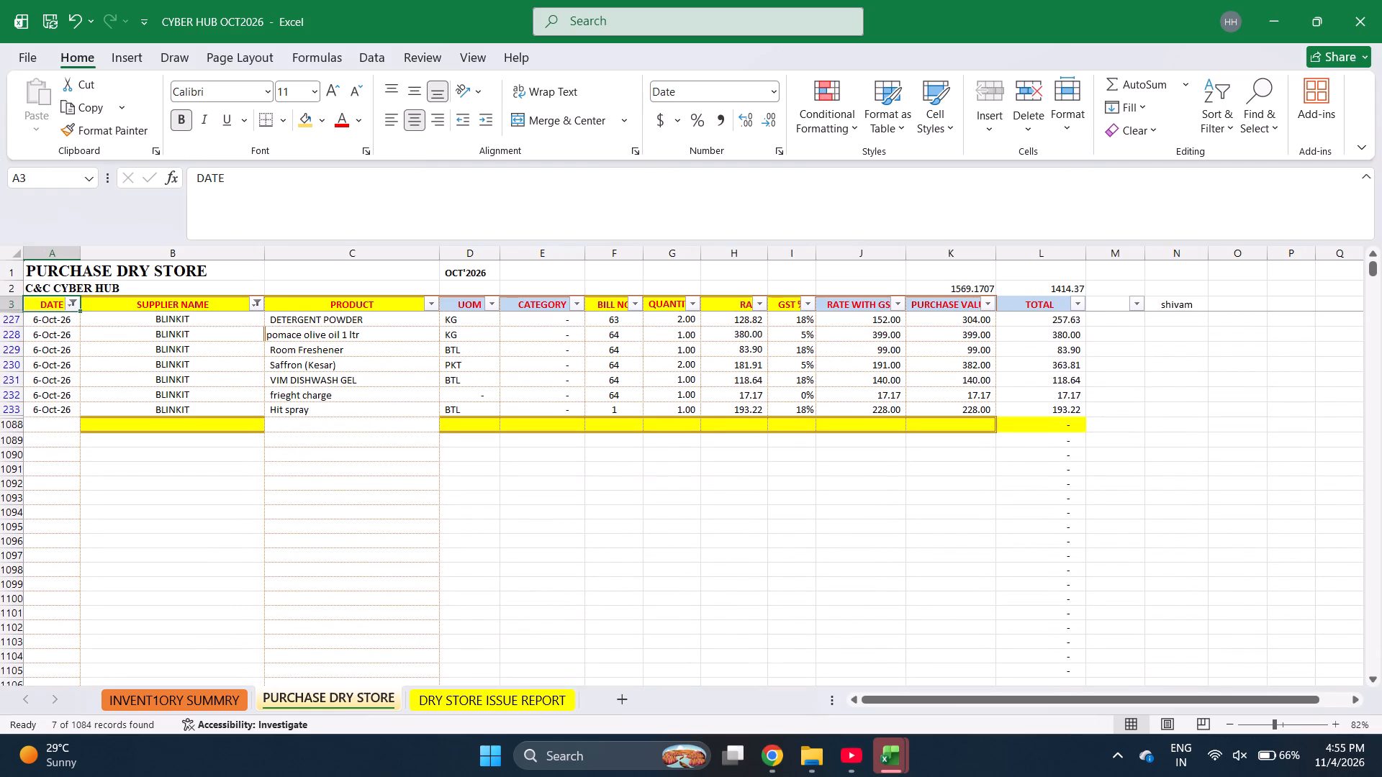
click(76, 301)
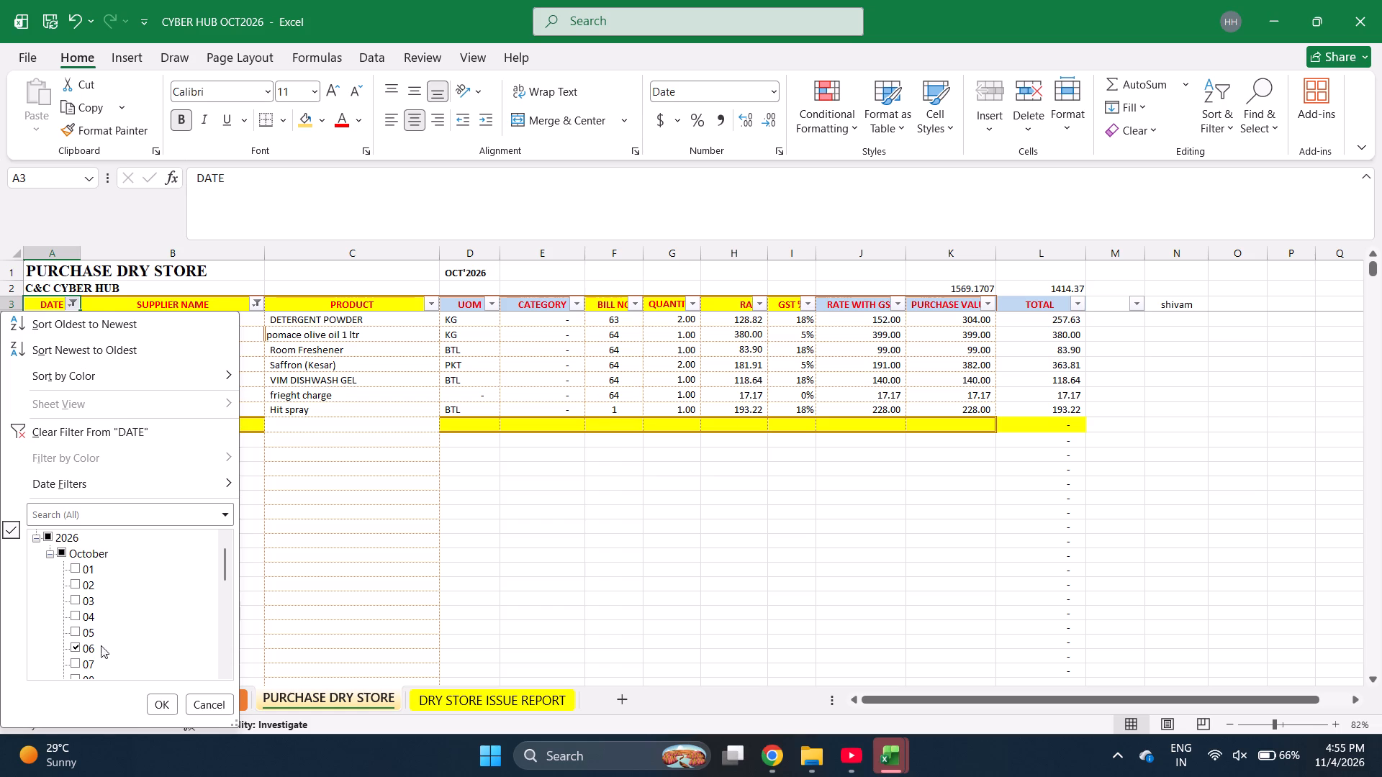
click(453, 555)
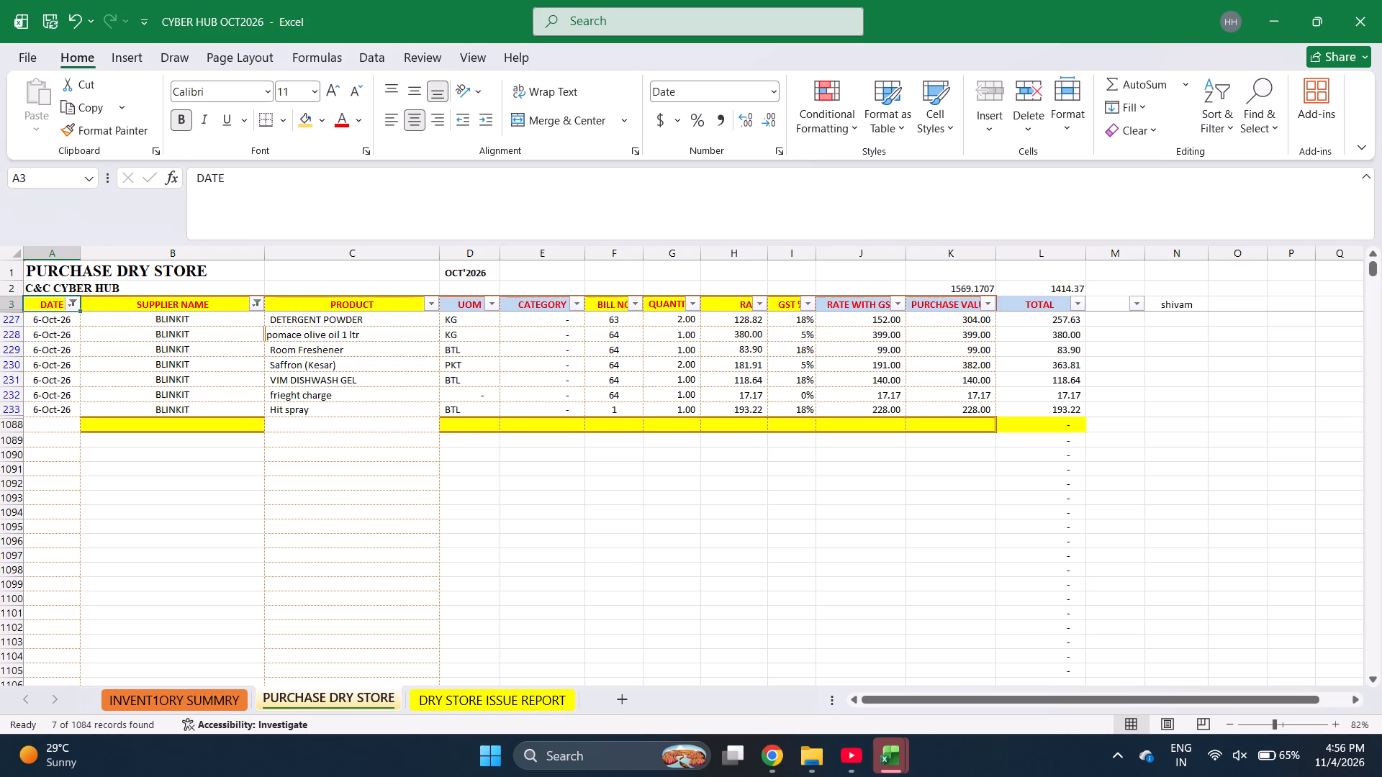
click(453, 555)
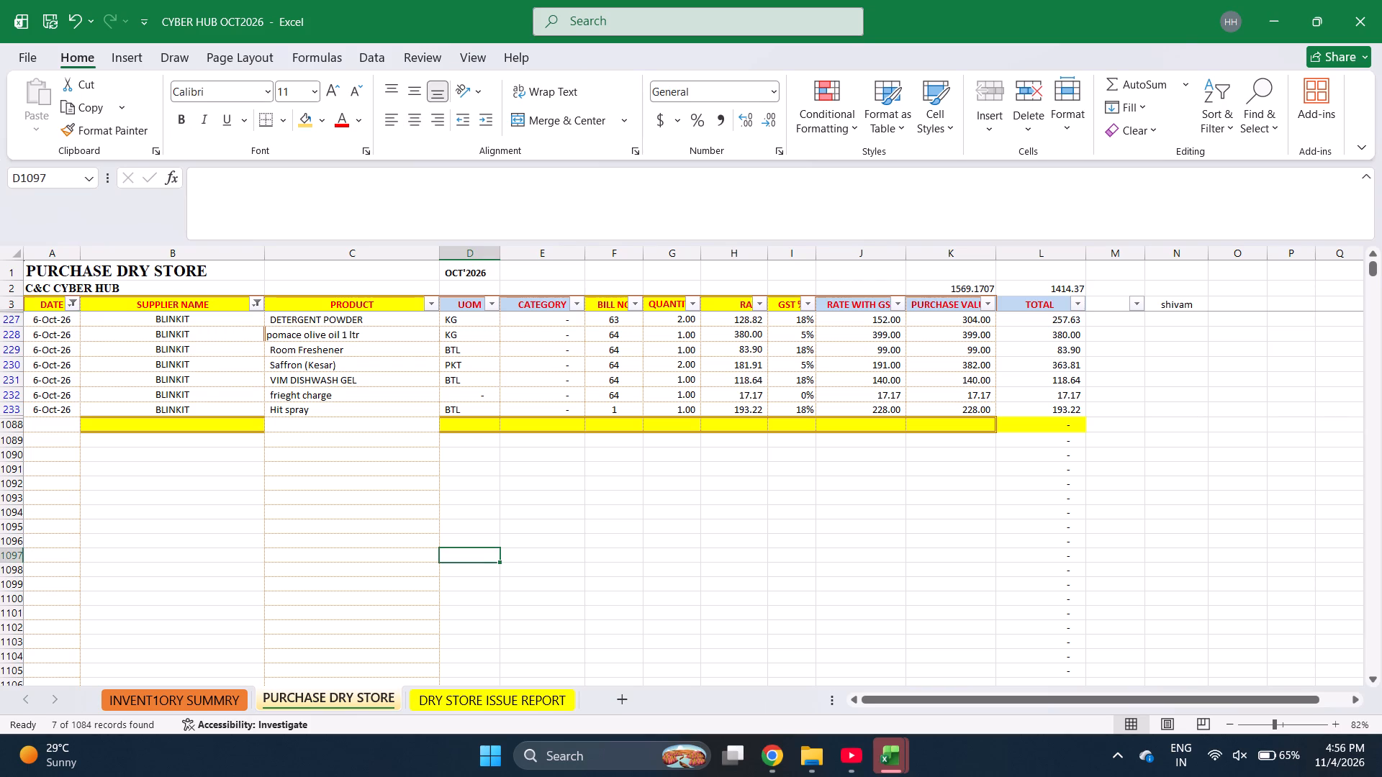
Change the date filter on the BLINKIT purchases to 7 October only and check the listed rows and subtotals.
click(70, 301)
key(e)
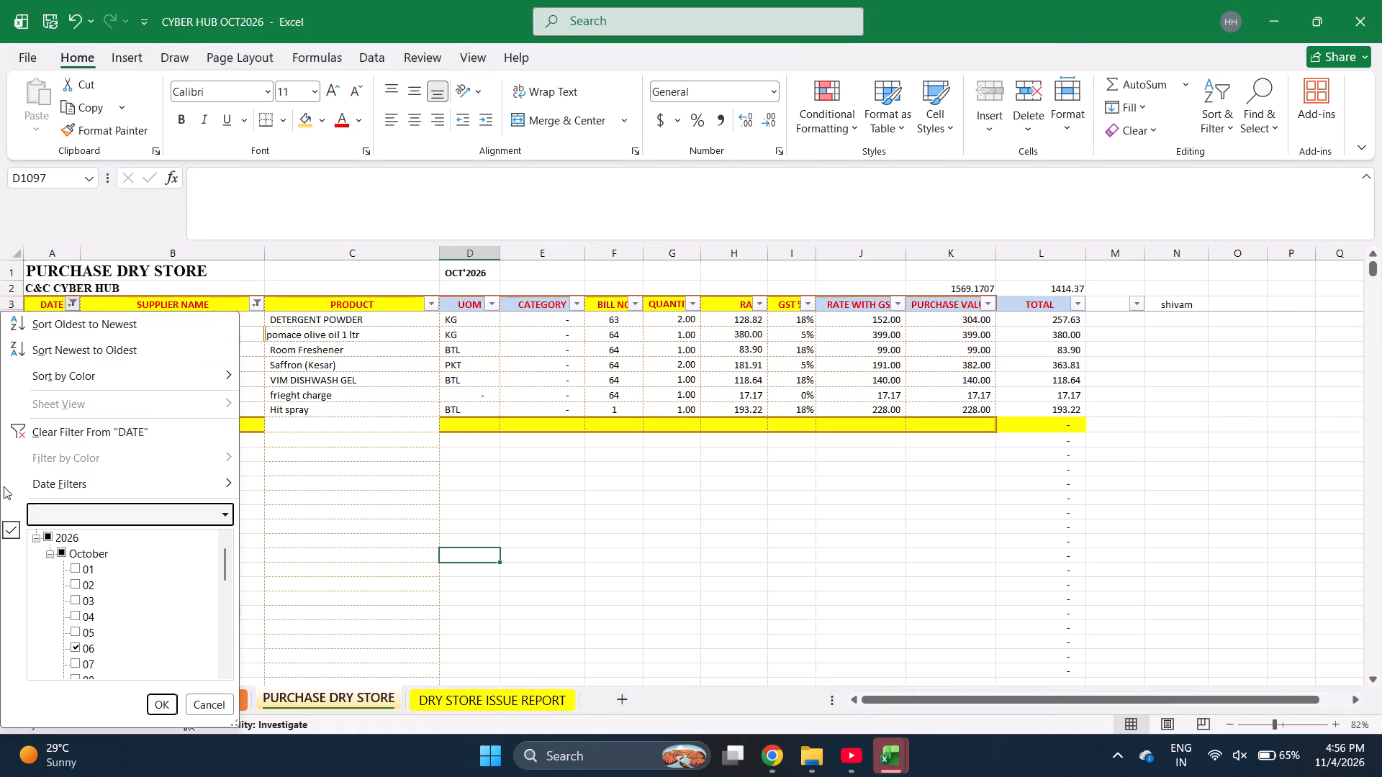
click(73, 630)
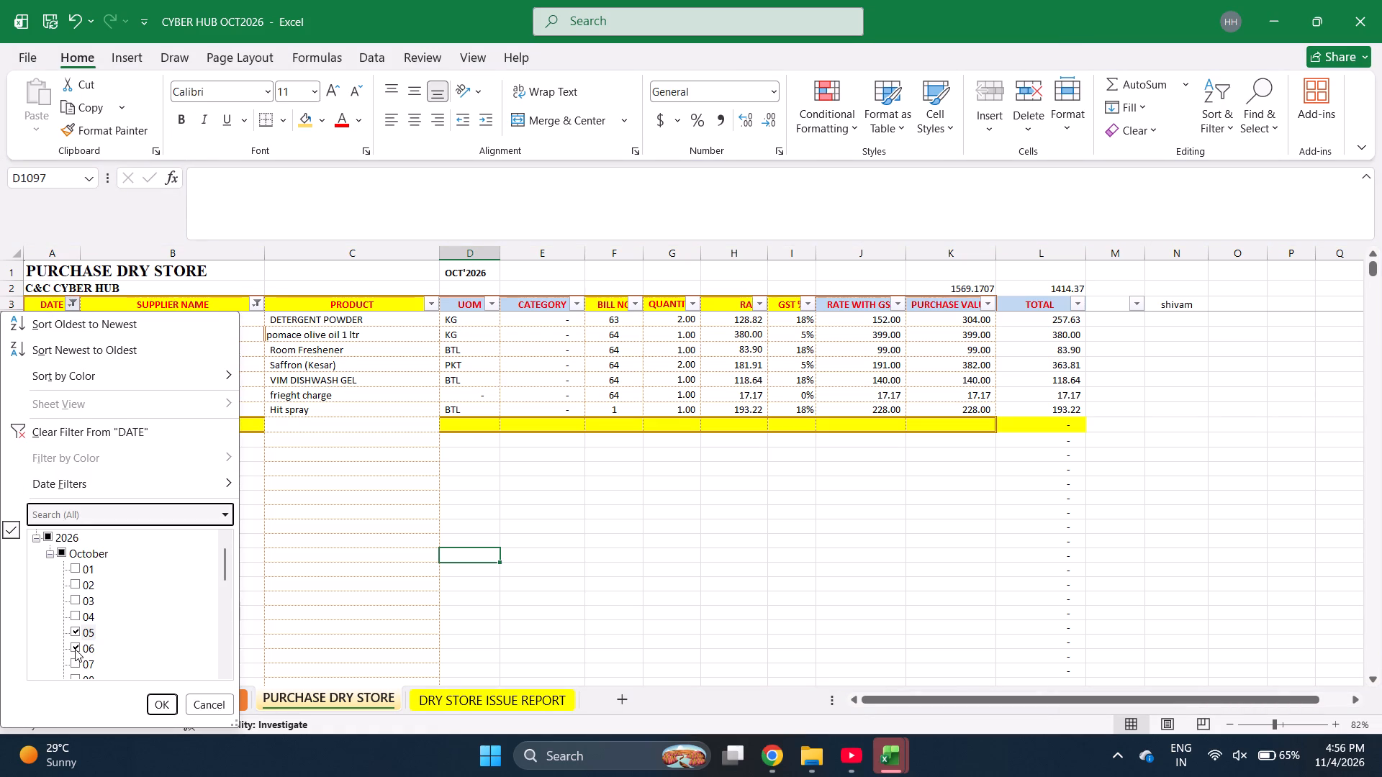
click(78, 632)
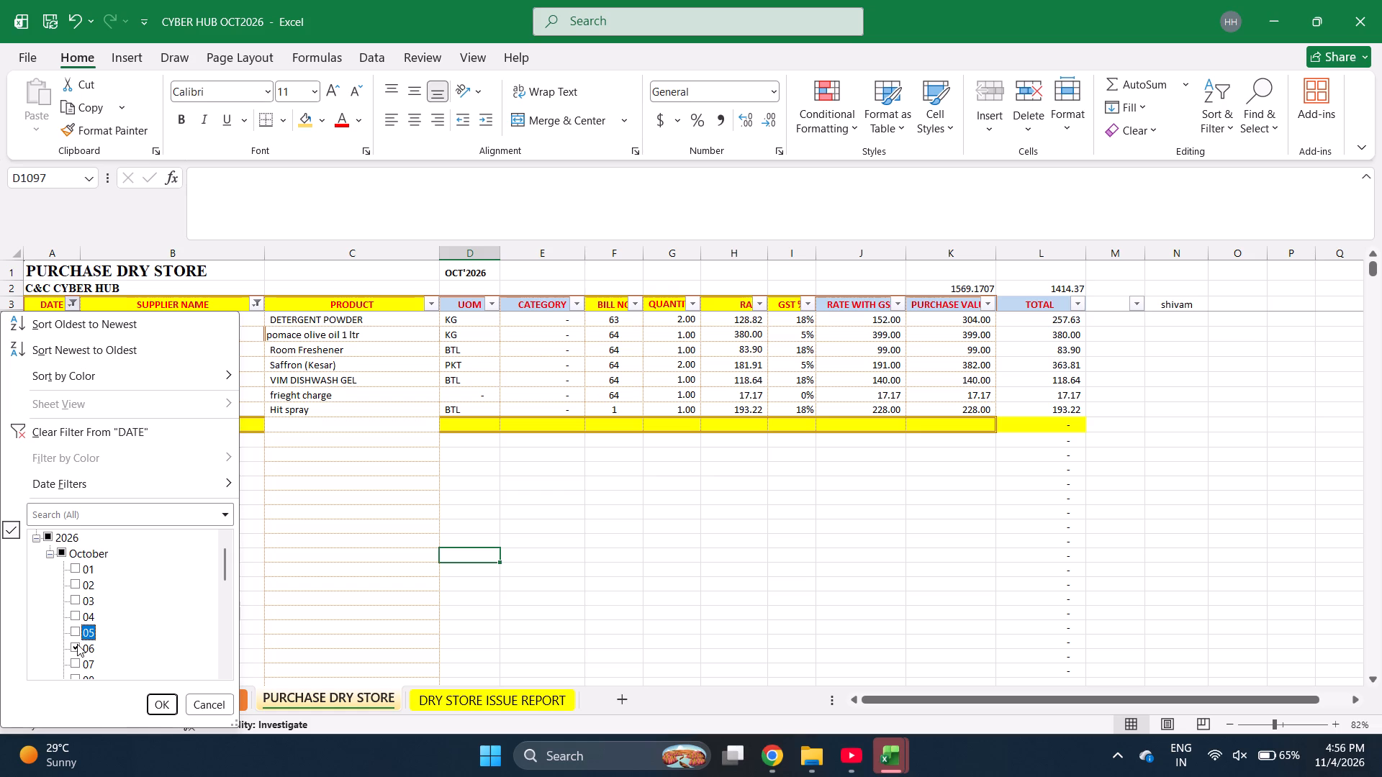
click(77, 644)
click(77, 662)
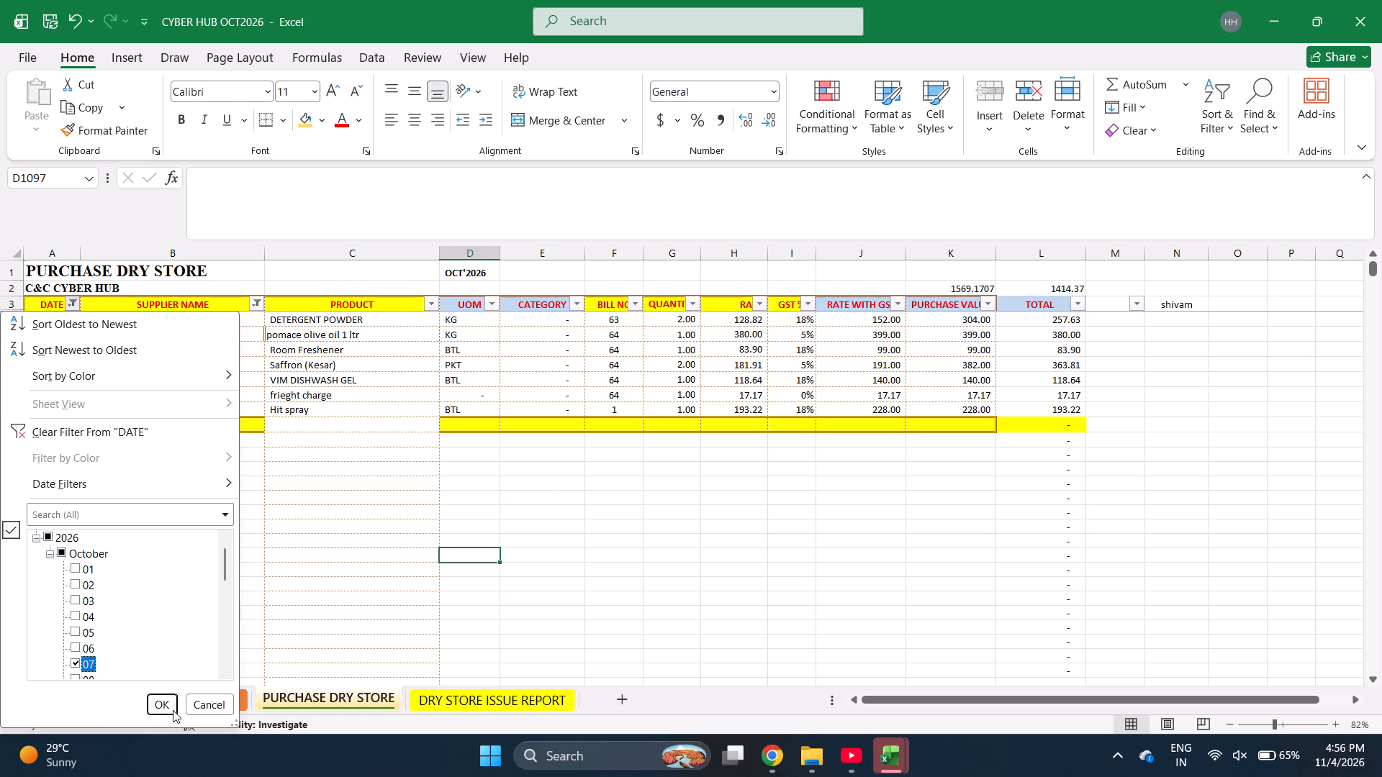
click(167, 709)
scroll(422, 496, up, 1)
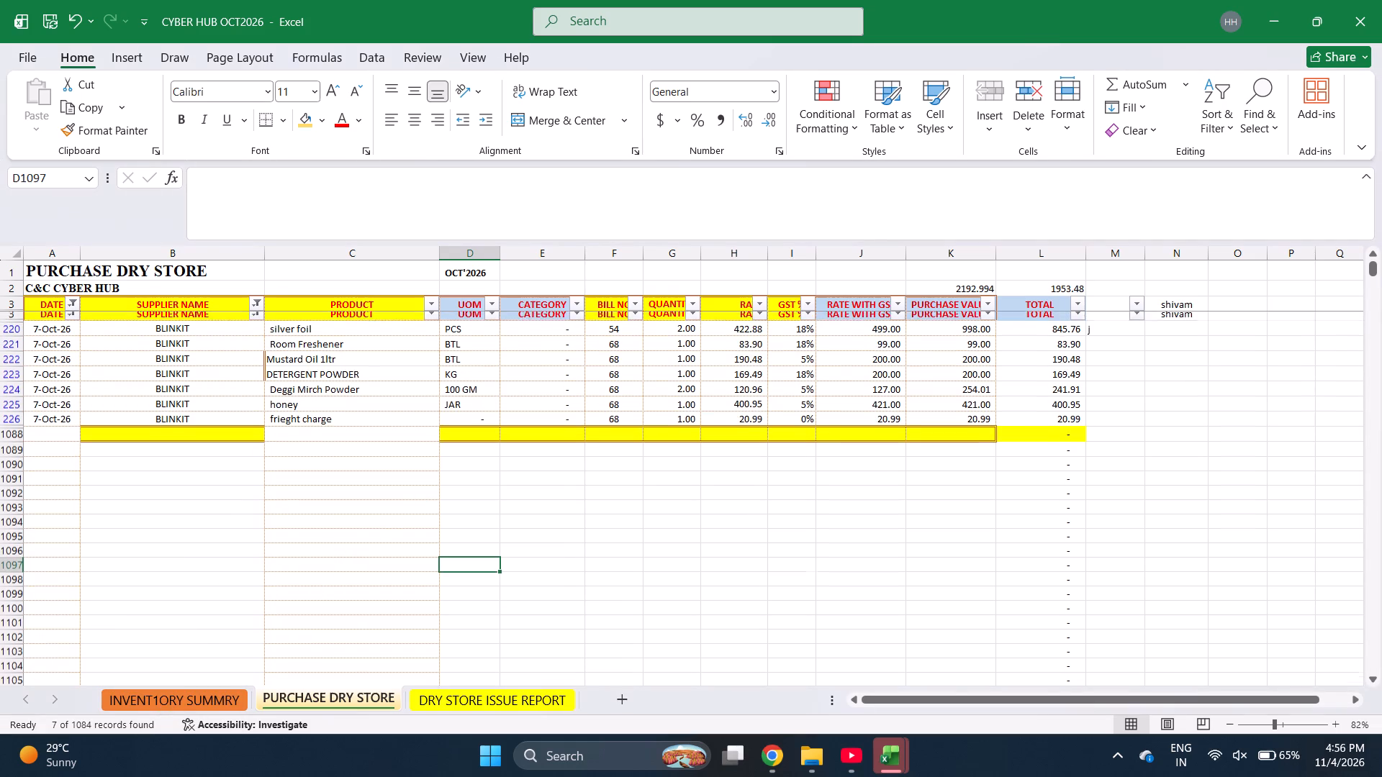
scroll(422, 496, up, 1)
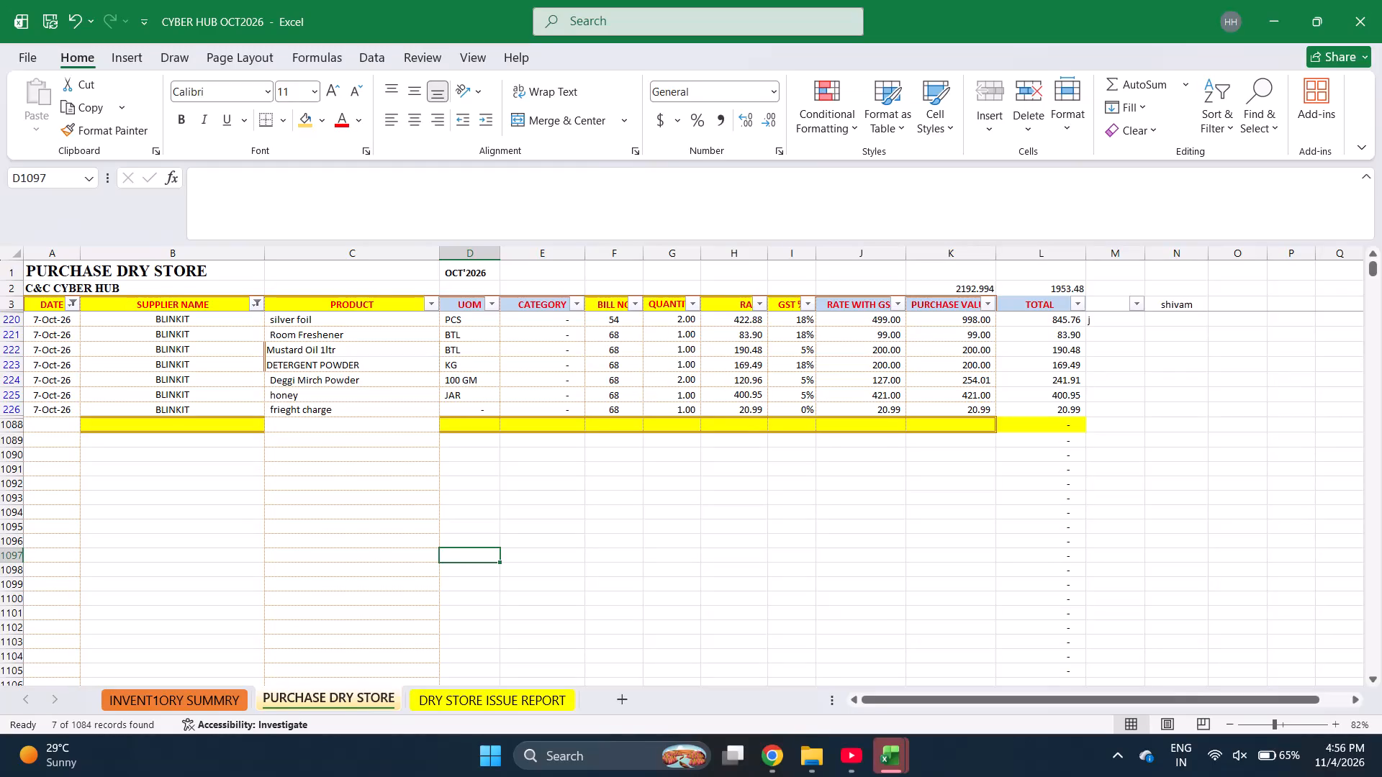
Change the date filter on the BLINKIT purchases to 8 October only and check the subtotals.
click(72, 301)
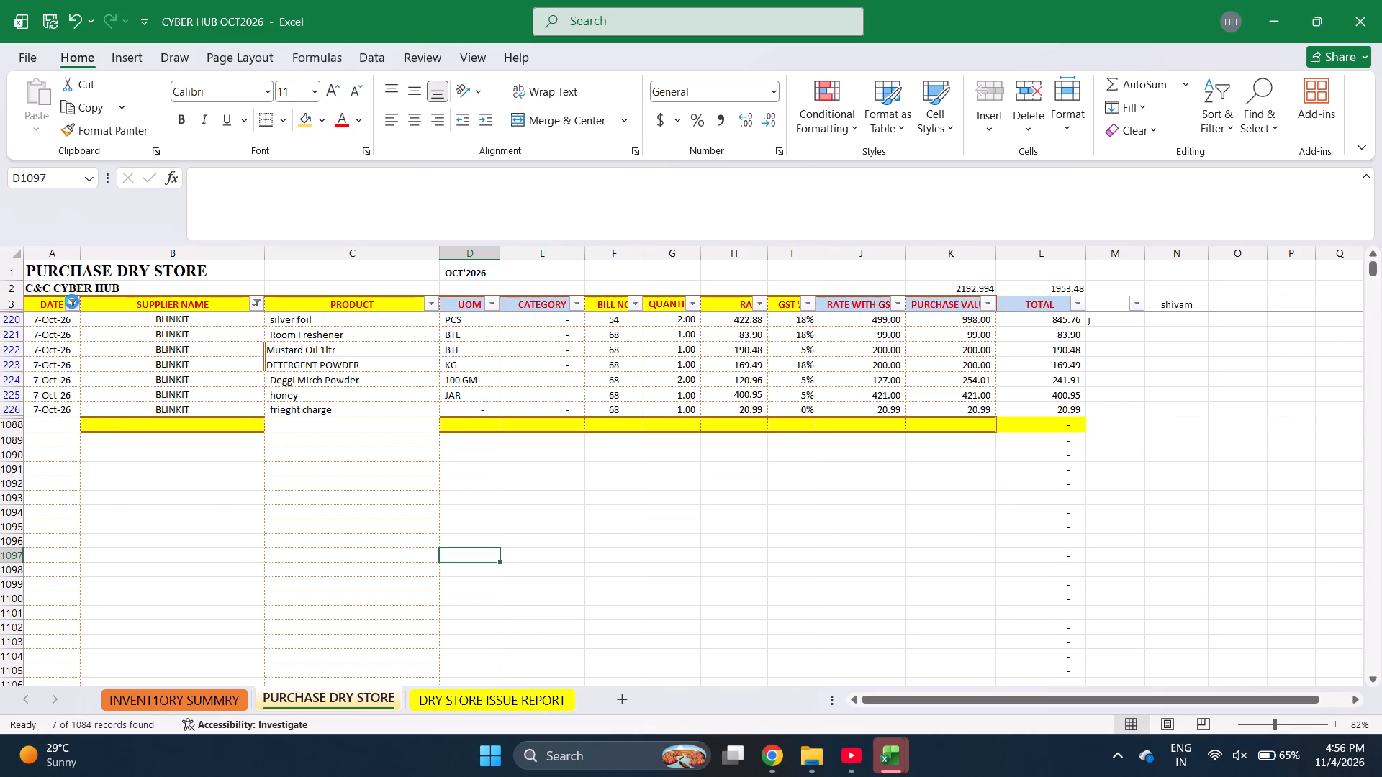
scroll(78, 659, down, 1)
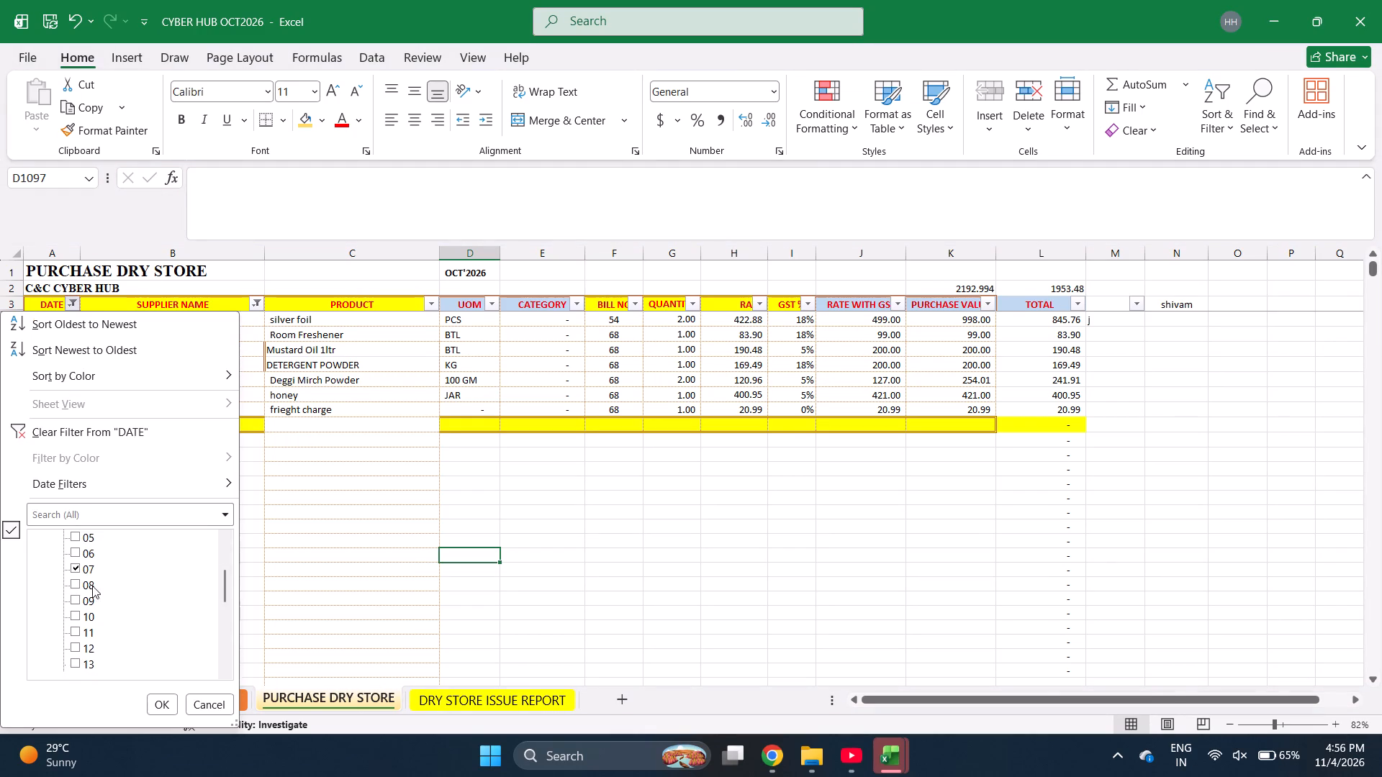
click(73, 564)
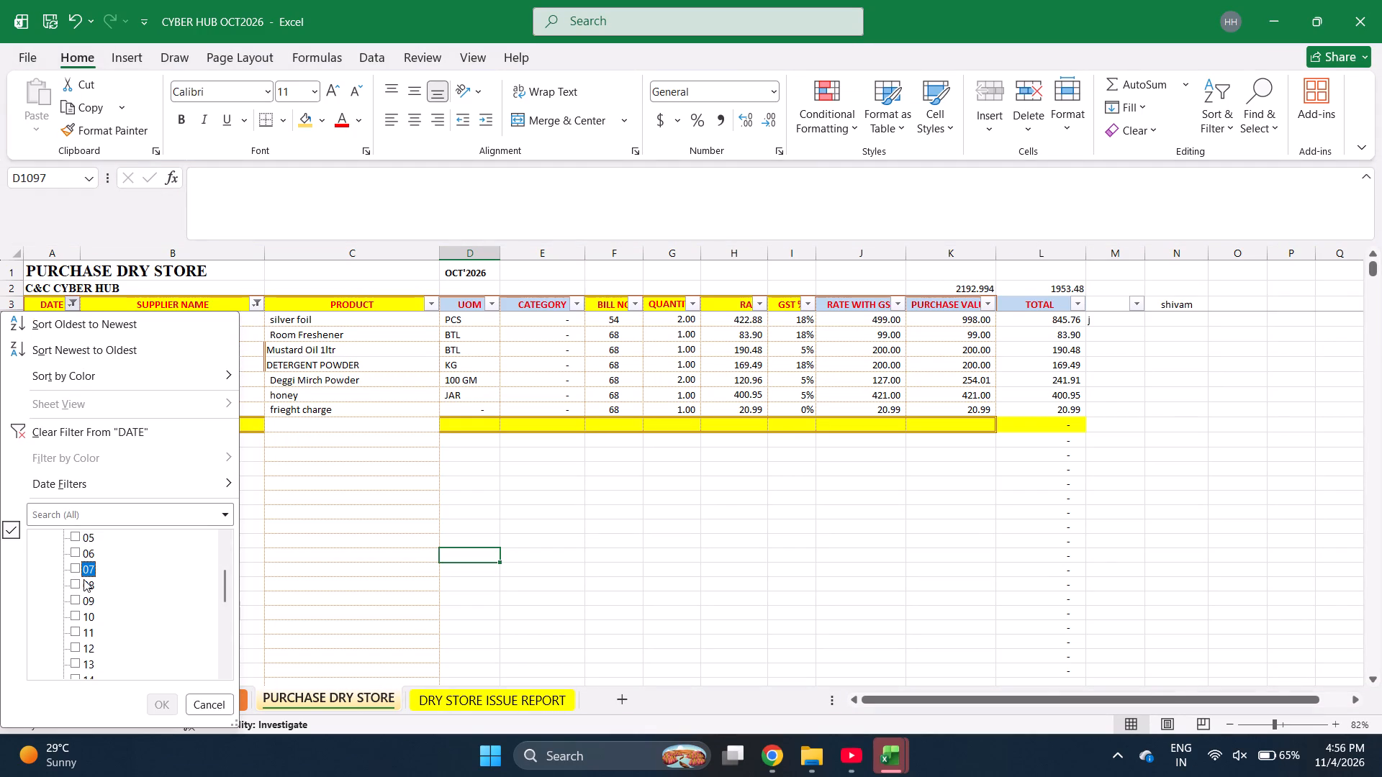
click(78, 579)
click(157, 701)
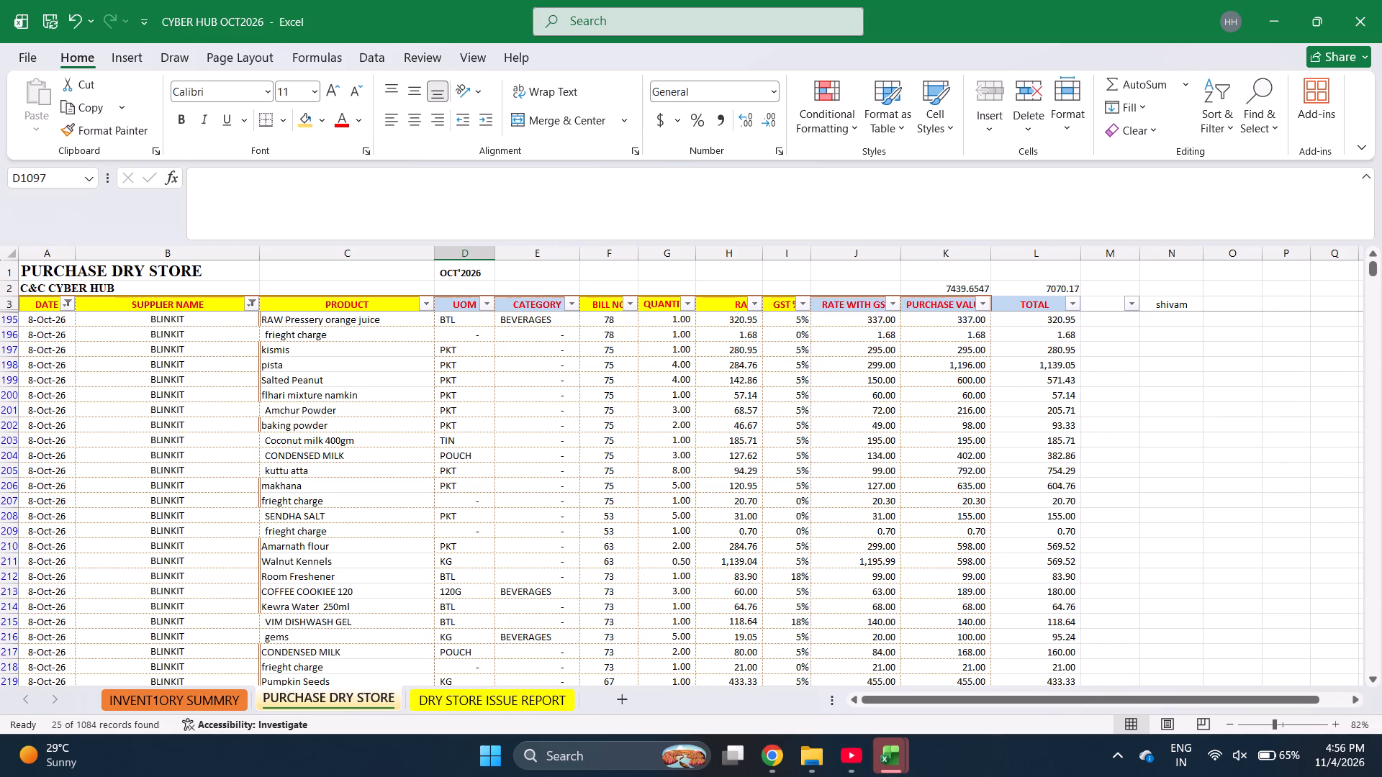
Switch the date selection in the filter from 8 to 9 October and look over the listed 8 October BLINKIT rows.
click(64, 305)
scroll(96, 629, down, 1)
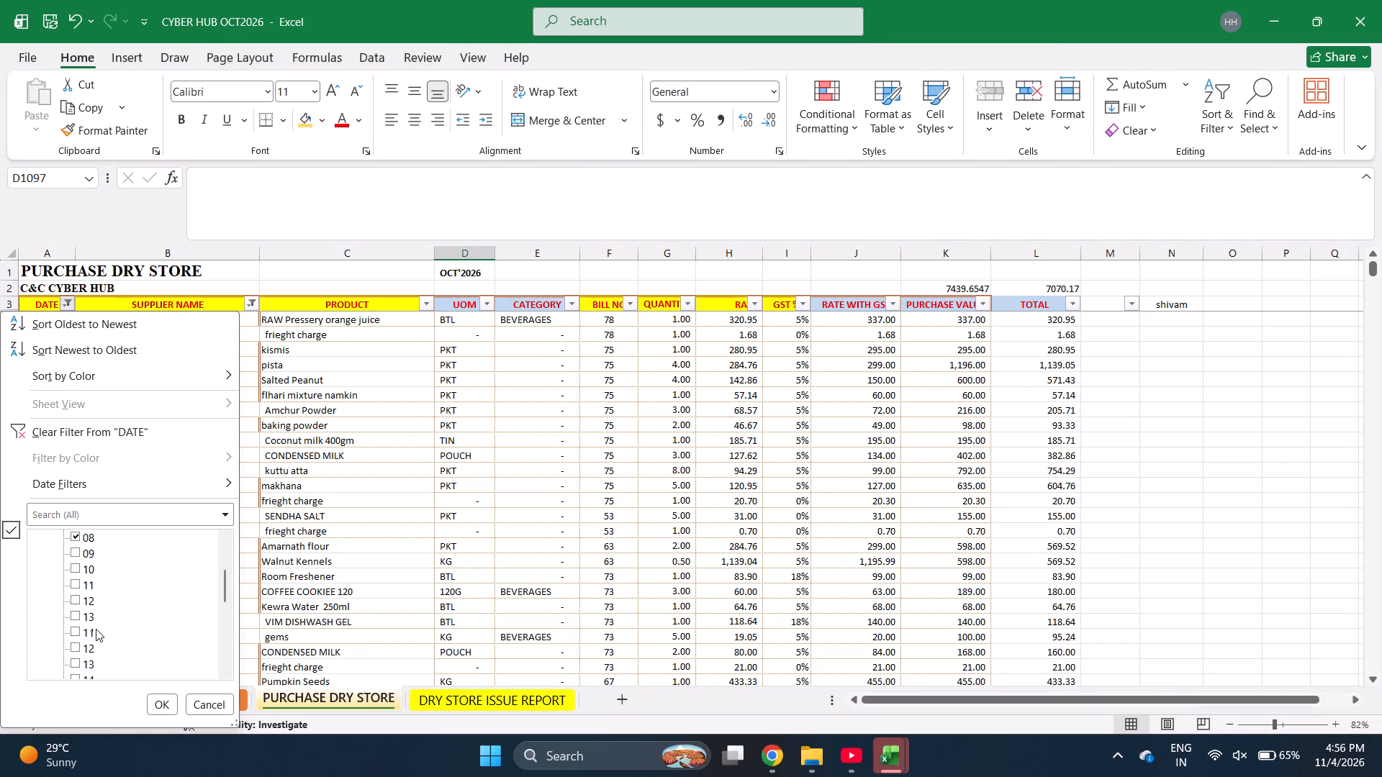
click(76, 536)
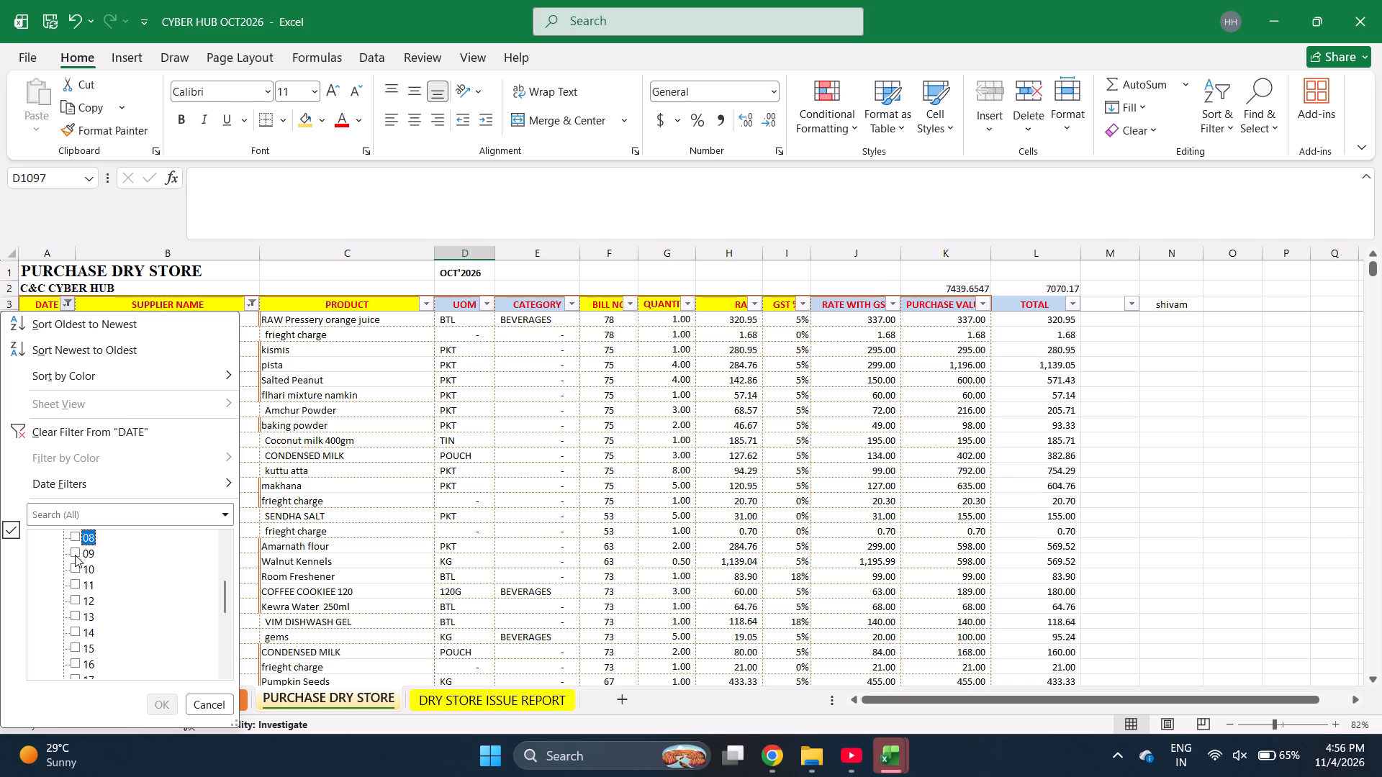
click(75, 555)
scroll(616, 633, down, 1)
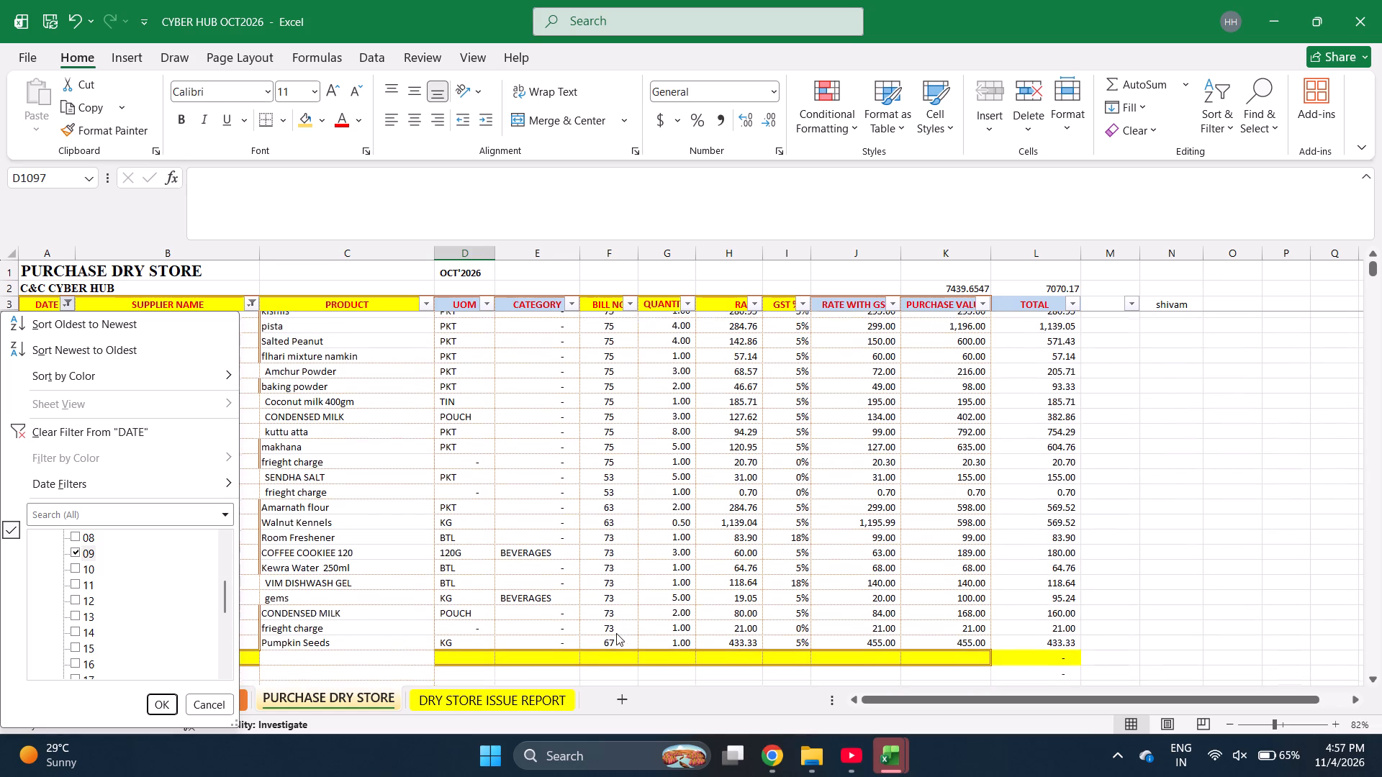
scroll(616, 633, down, 1)
scroll(623, 460, up, 3)
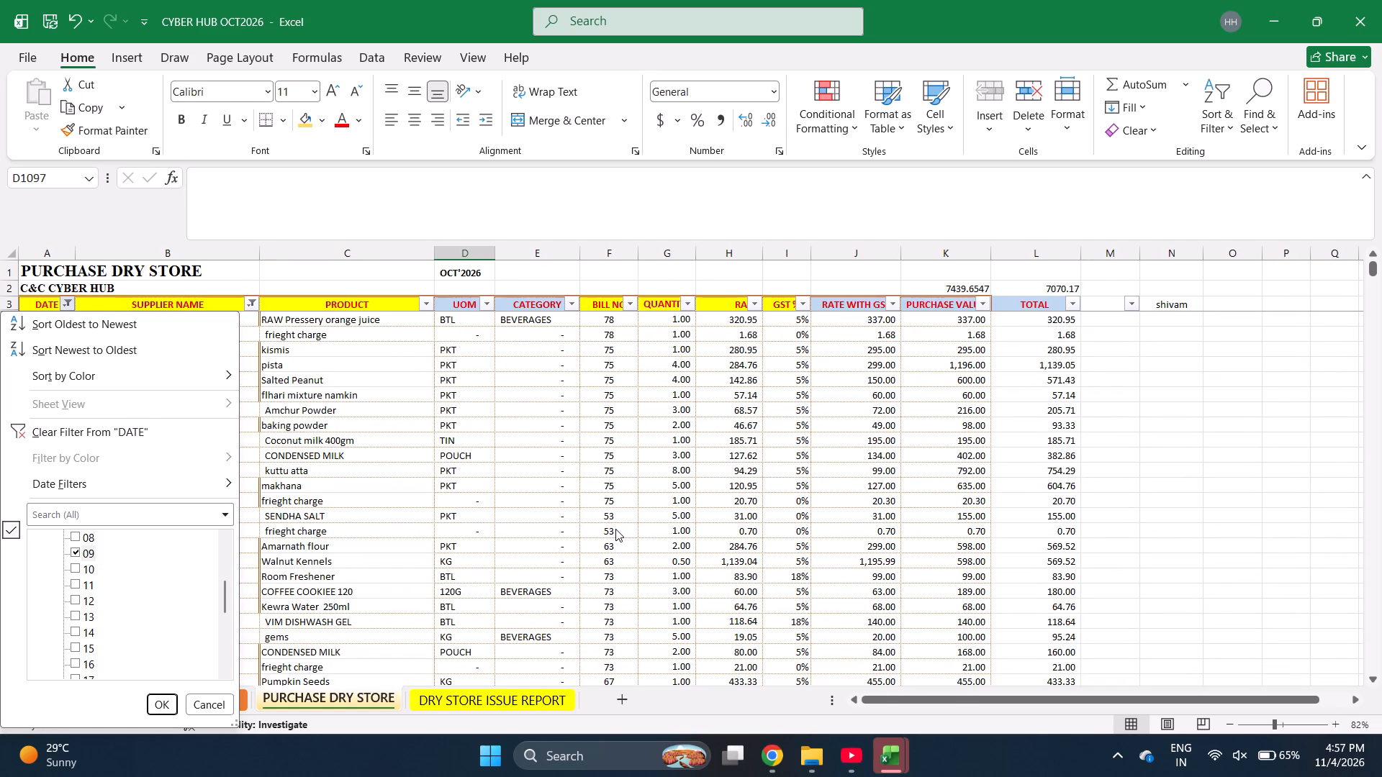
scroll(609, 618, down, 1)
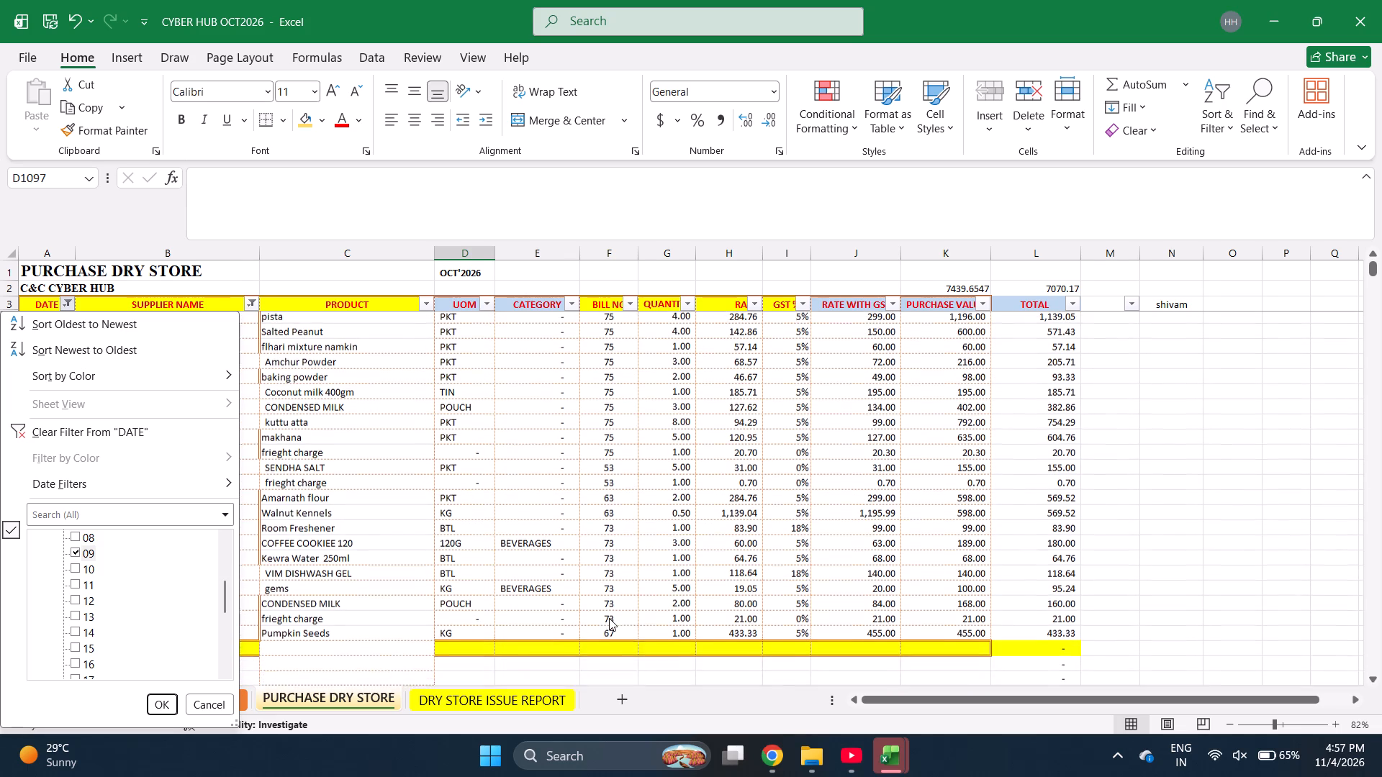
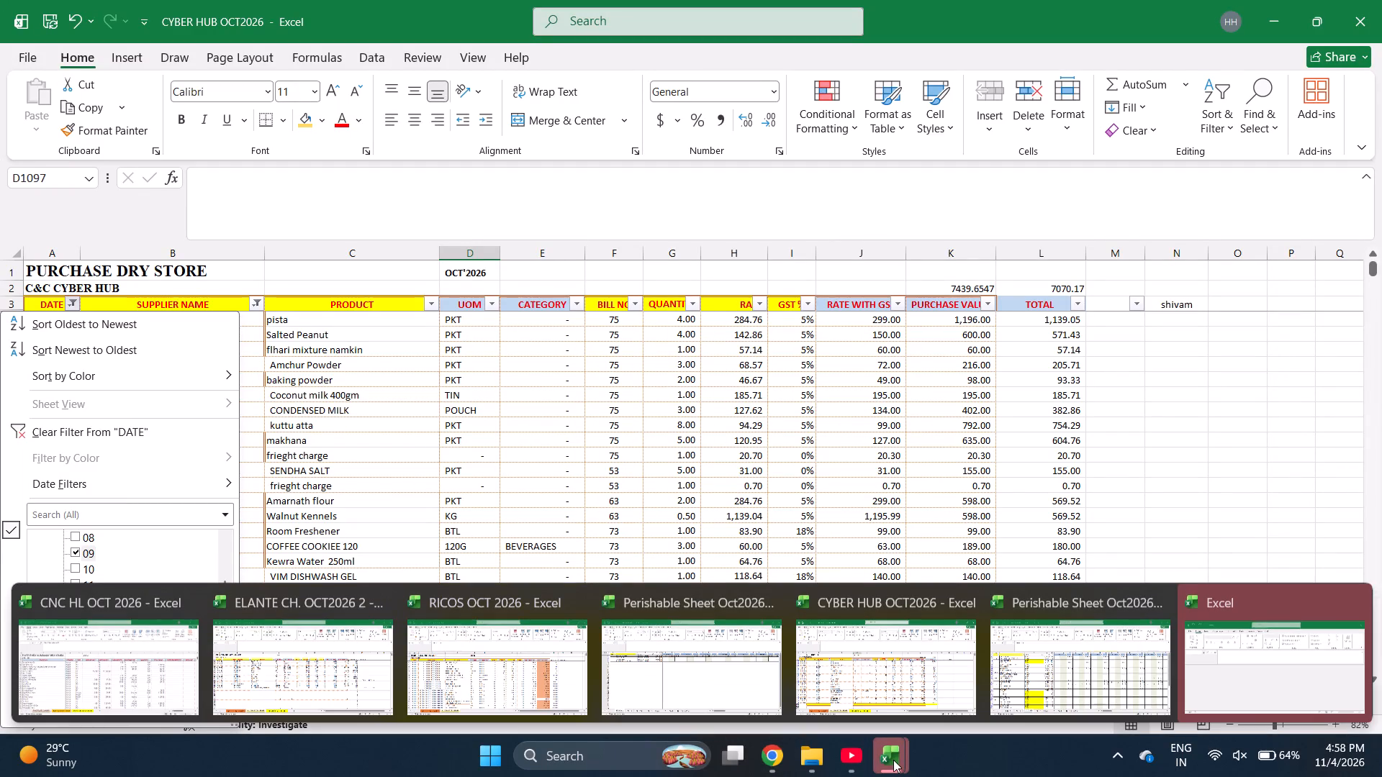
Look over the 8 October BLINKIT purchase rows in the CYBER HUB dry store purchase sheet.
click(956, 767)
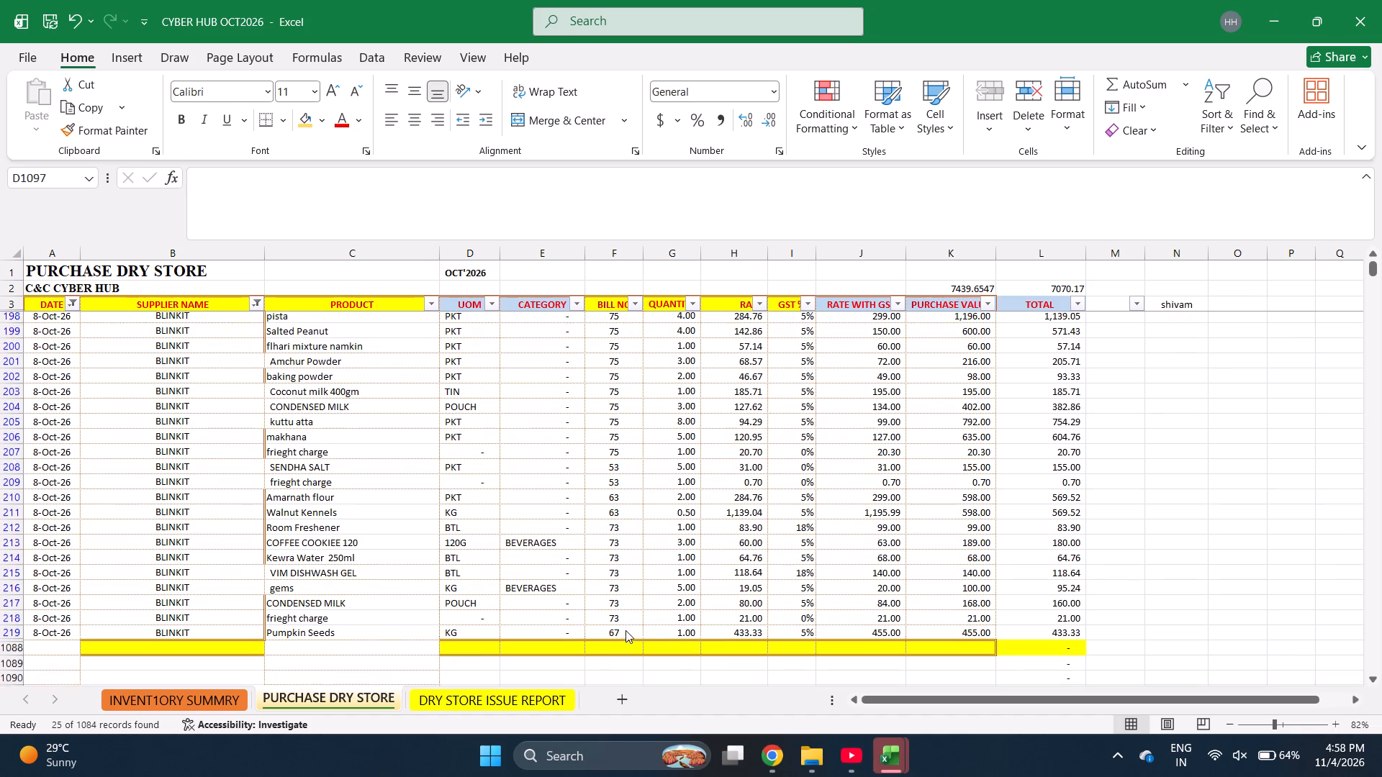
scroll(625, 630, up, 1)
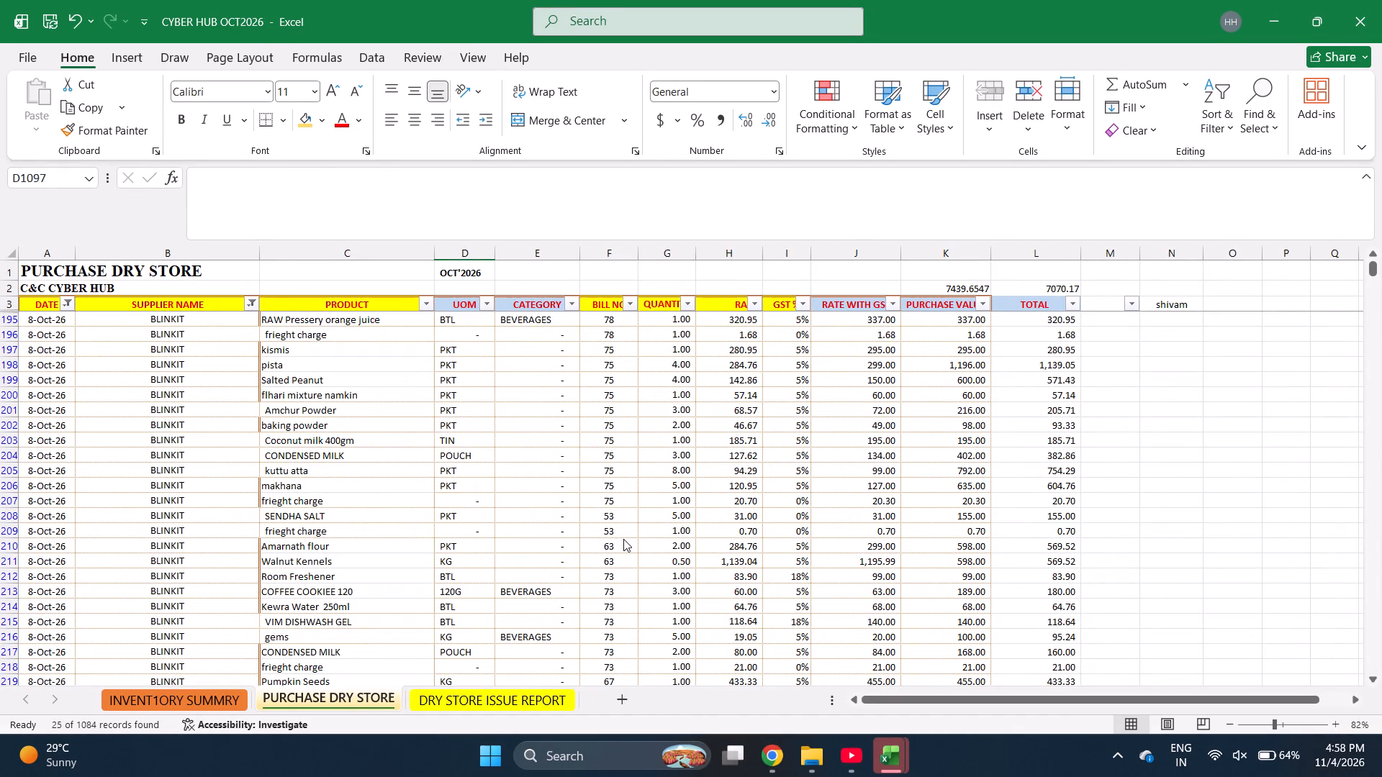
scroll(623, 627, up, 1)
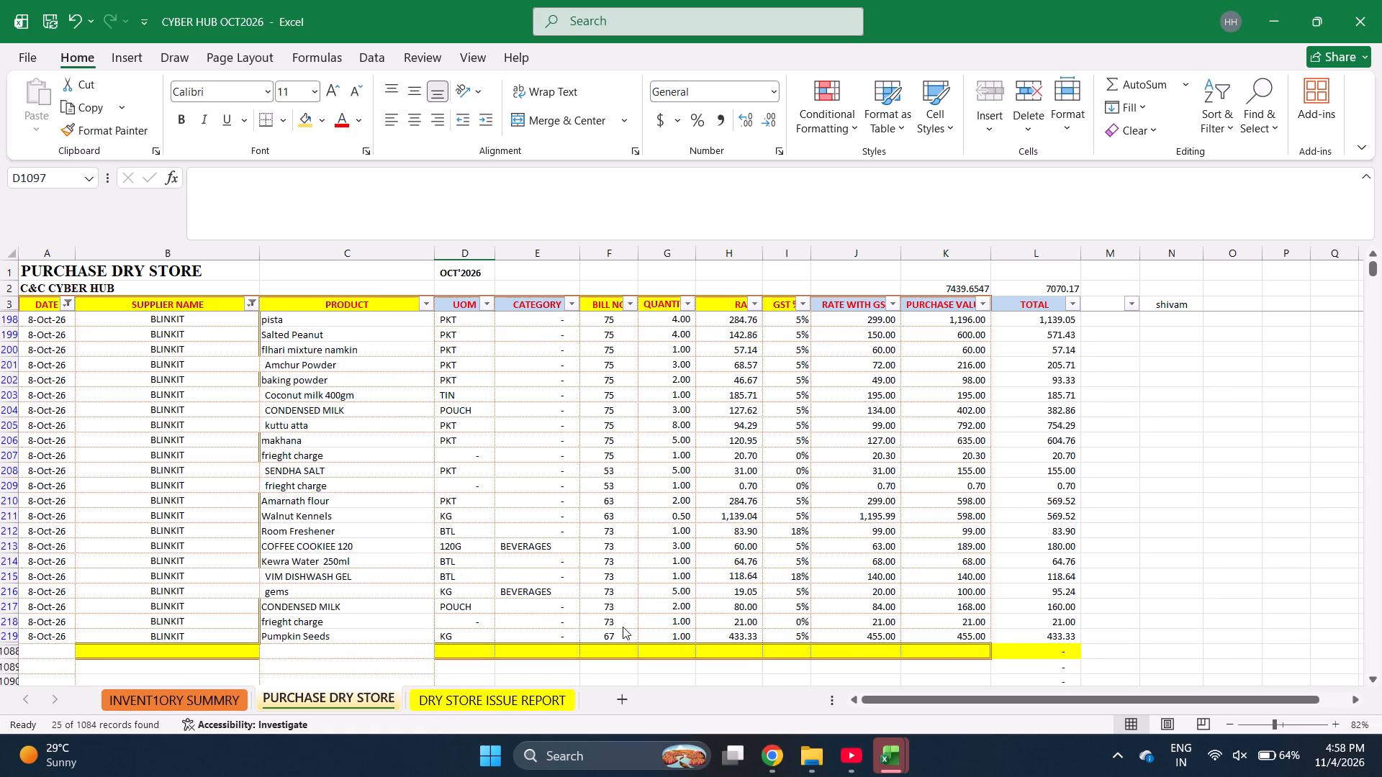
scroll(623, 627, up, 3)
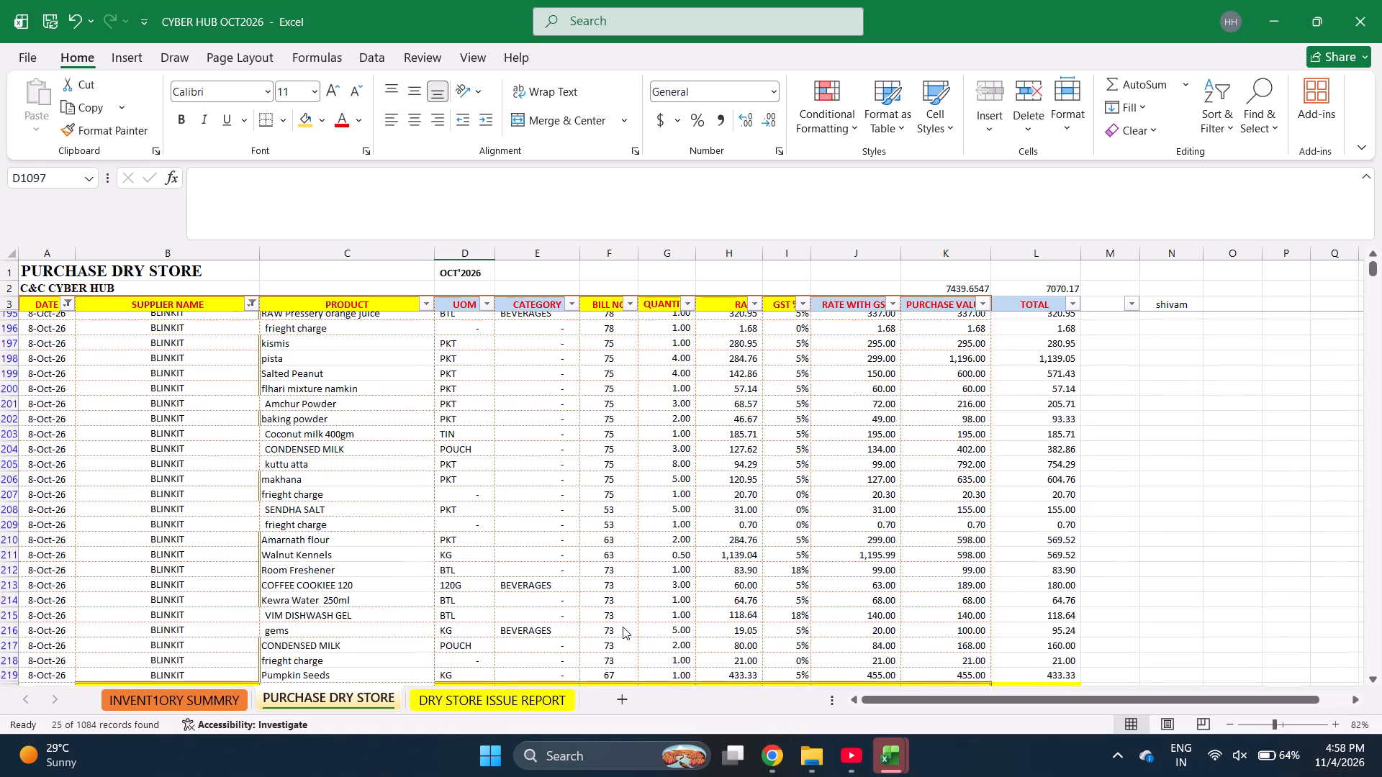
scroll(623, 627, up, 2)
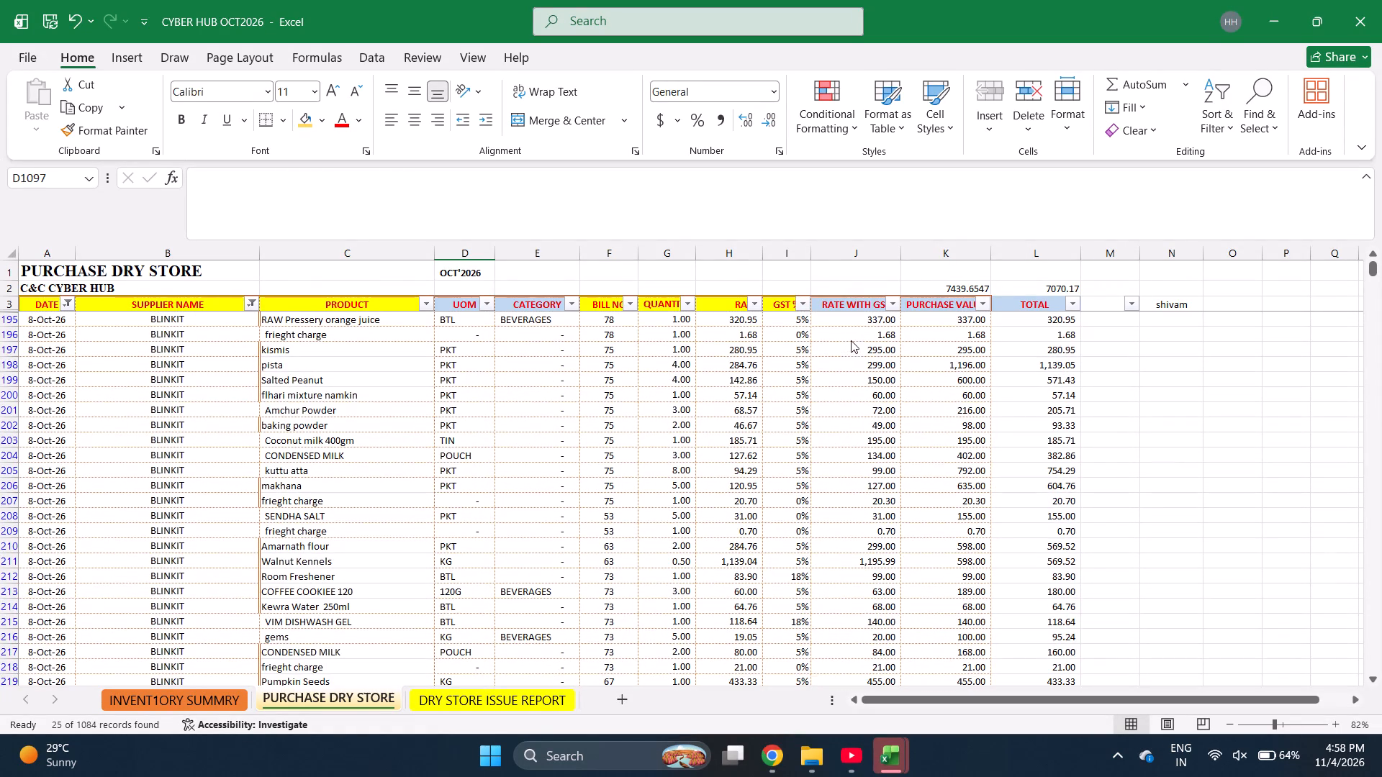
Select the purchase values of the two bill 78 rows to check that bill's sum.
click(929, 322)
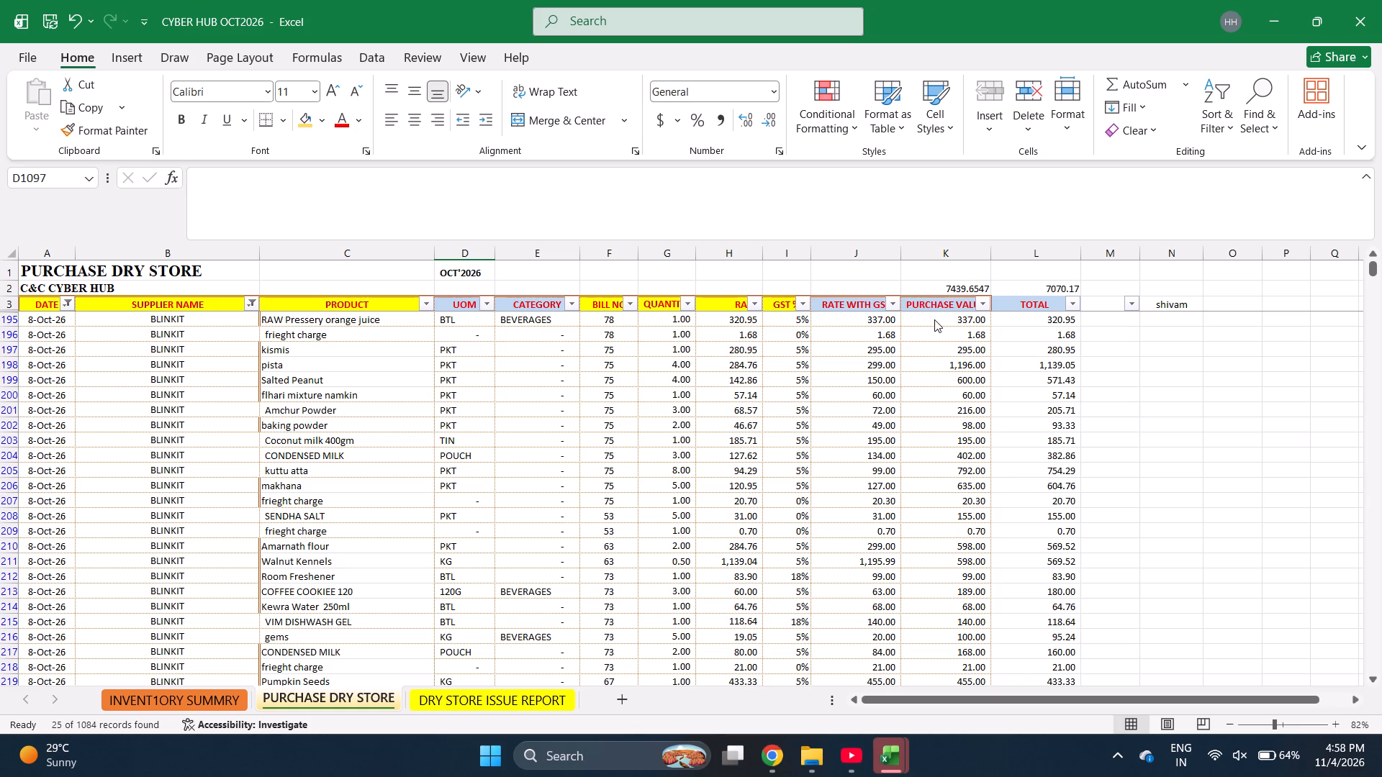
click(934, 319)
click(934, 319)
click(952, 338)
click(574, 443)
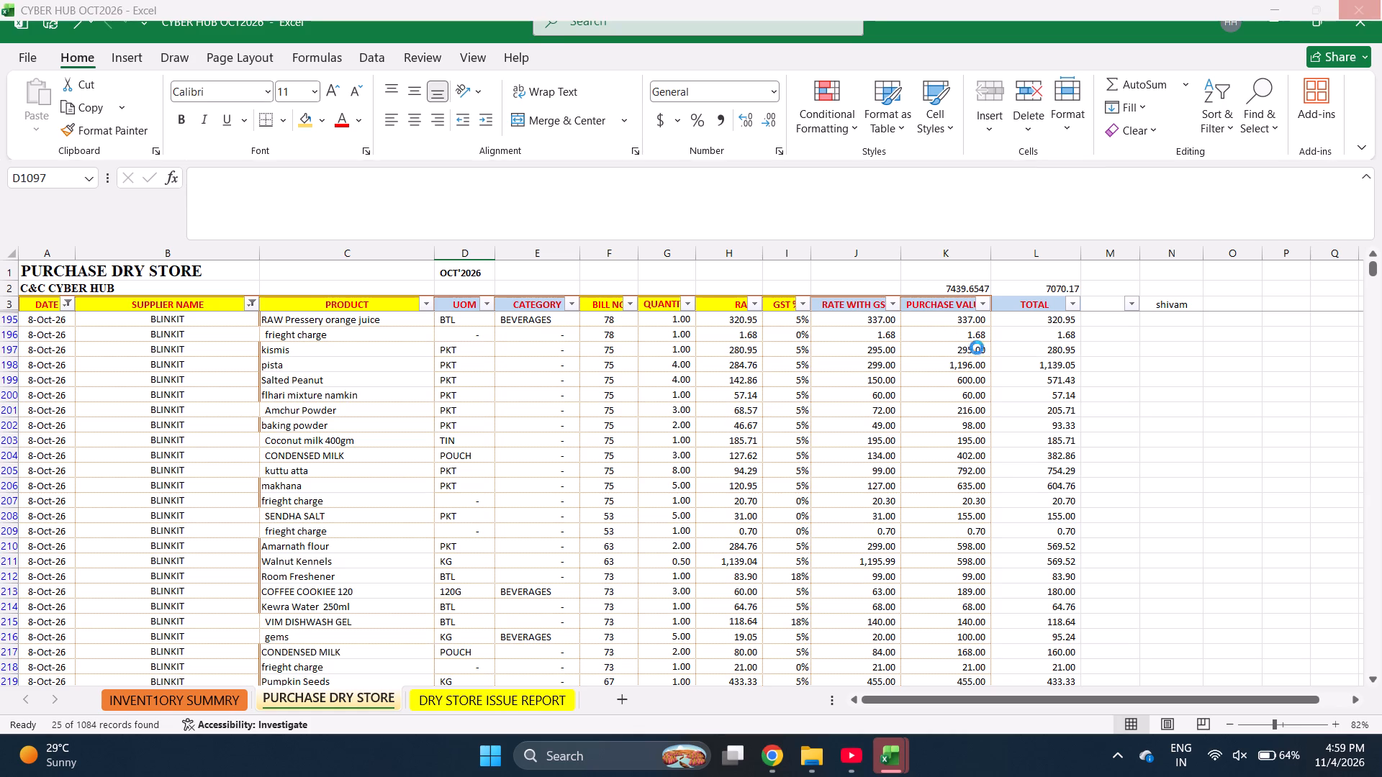
click(970, 320)
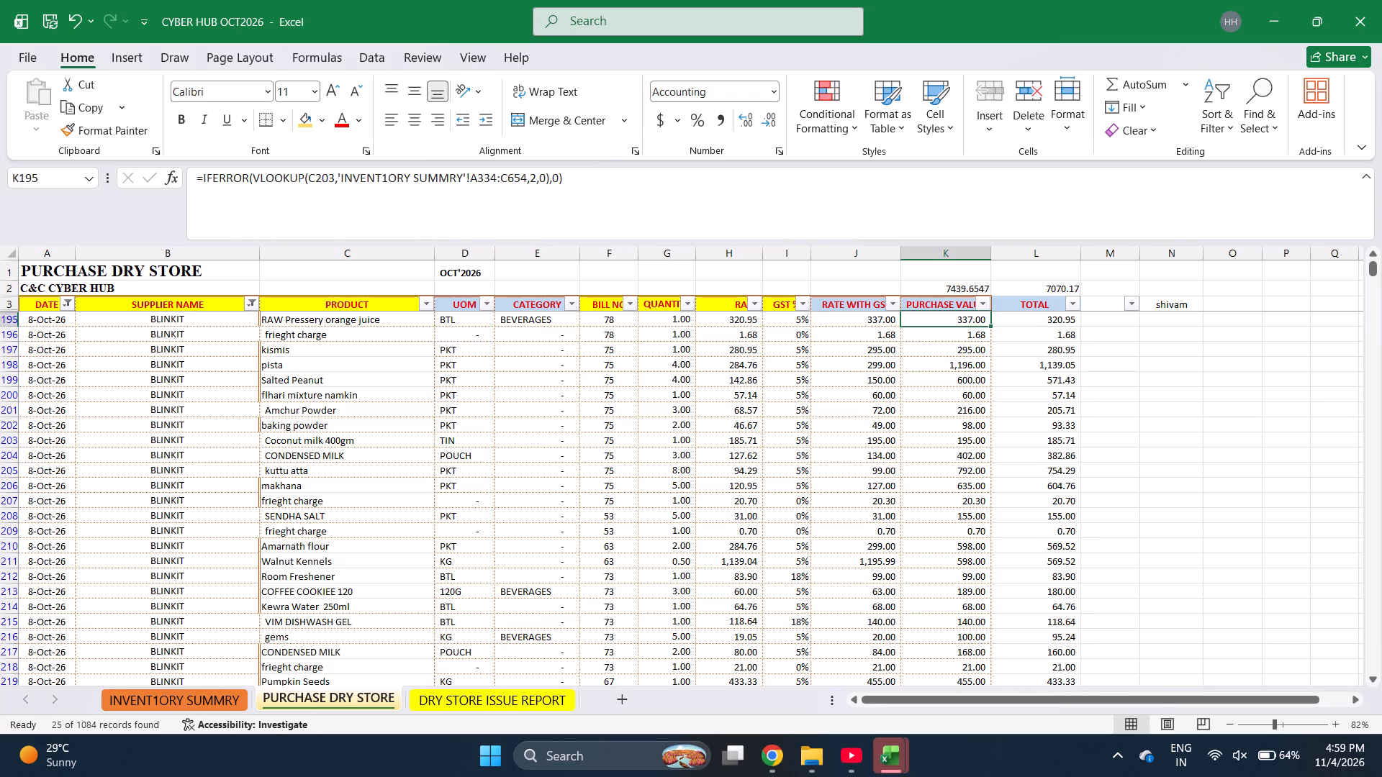
key(shift+Down)
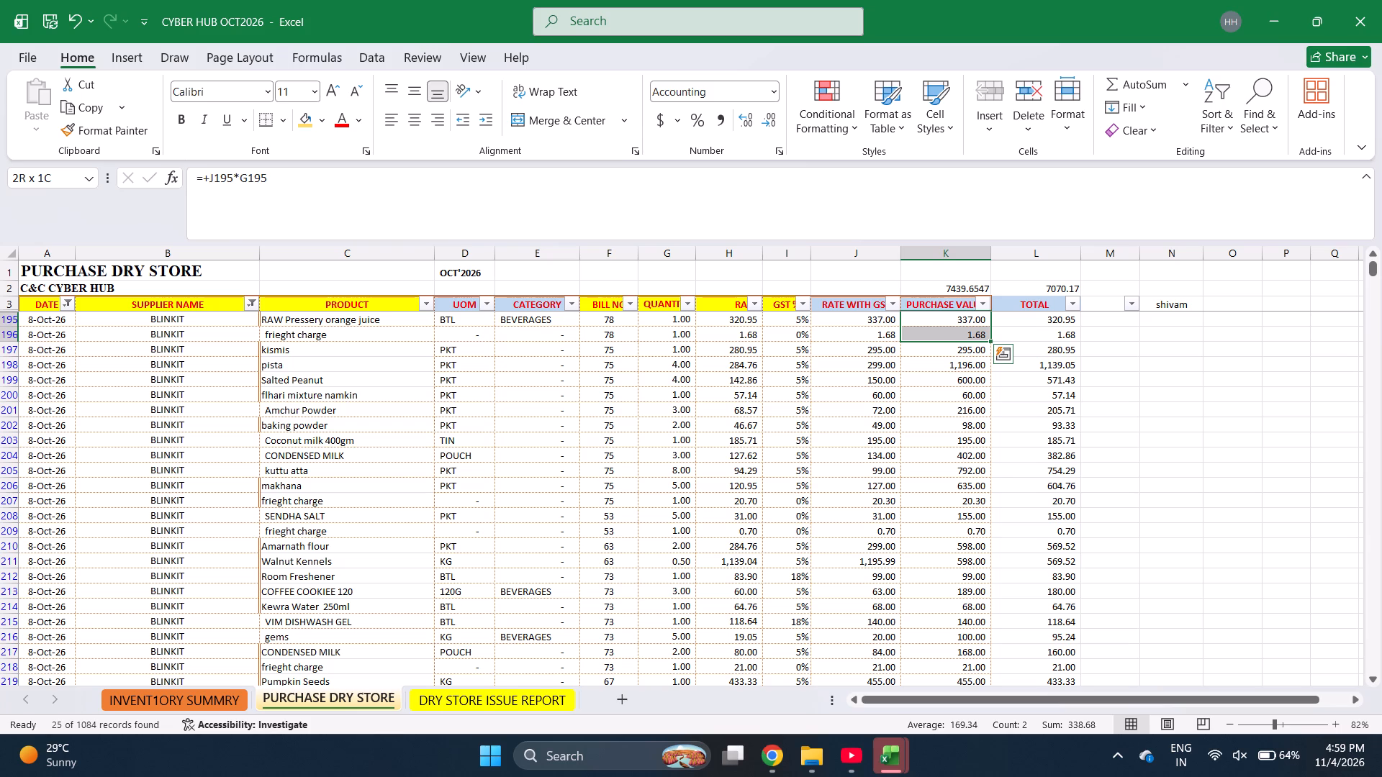
Select the purchase values of all bill 75 rows, from kismis to the freight charge, to check their sum.
key(Down)
key(Down)
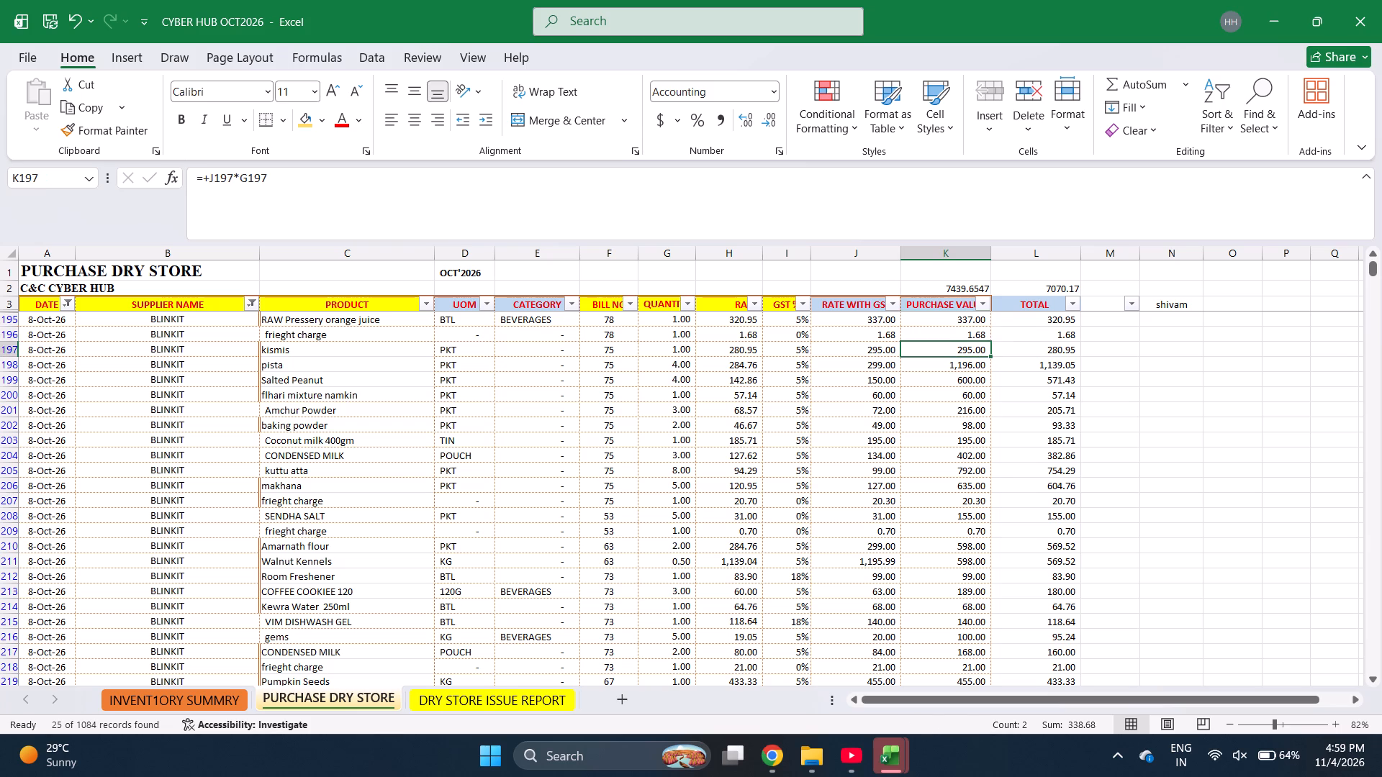
key(shift+Down)
key(shift+Down)
key(shift+Down)
key(shift+Down)
key(shift+Down)
key(shift+Down)
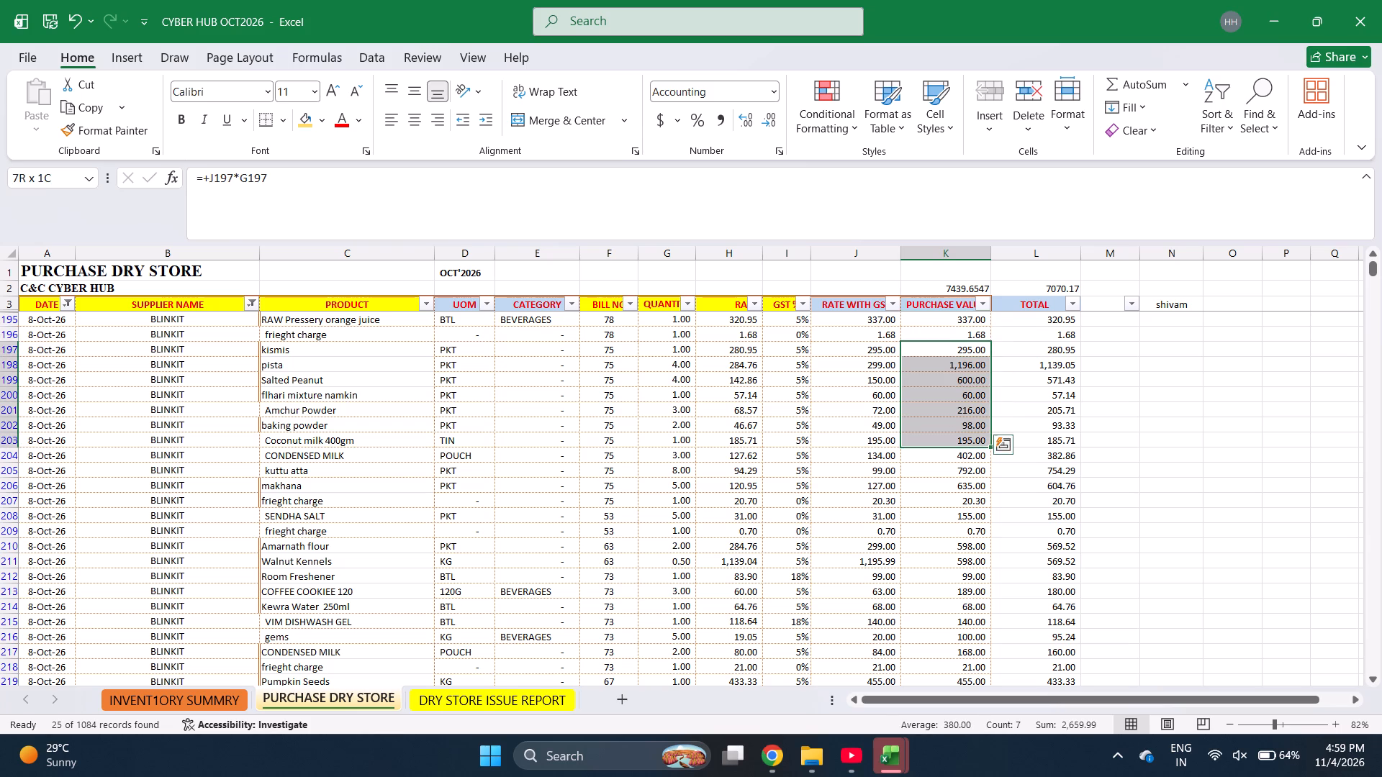
key(shift+Down)
key(shift+Down)
key(shift+Down)
key(shift+Down)
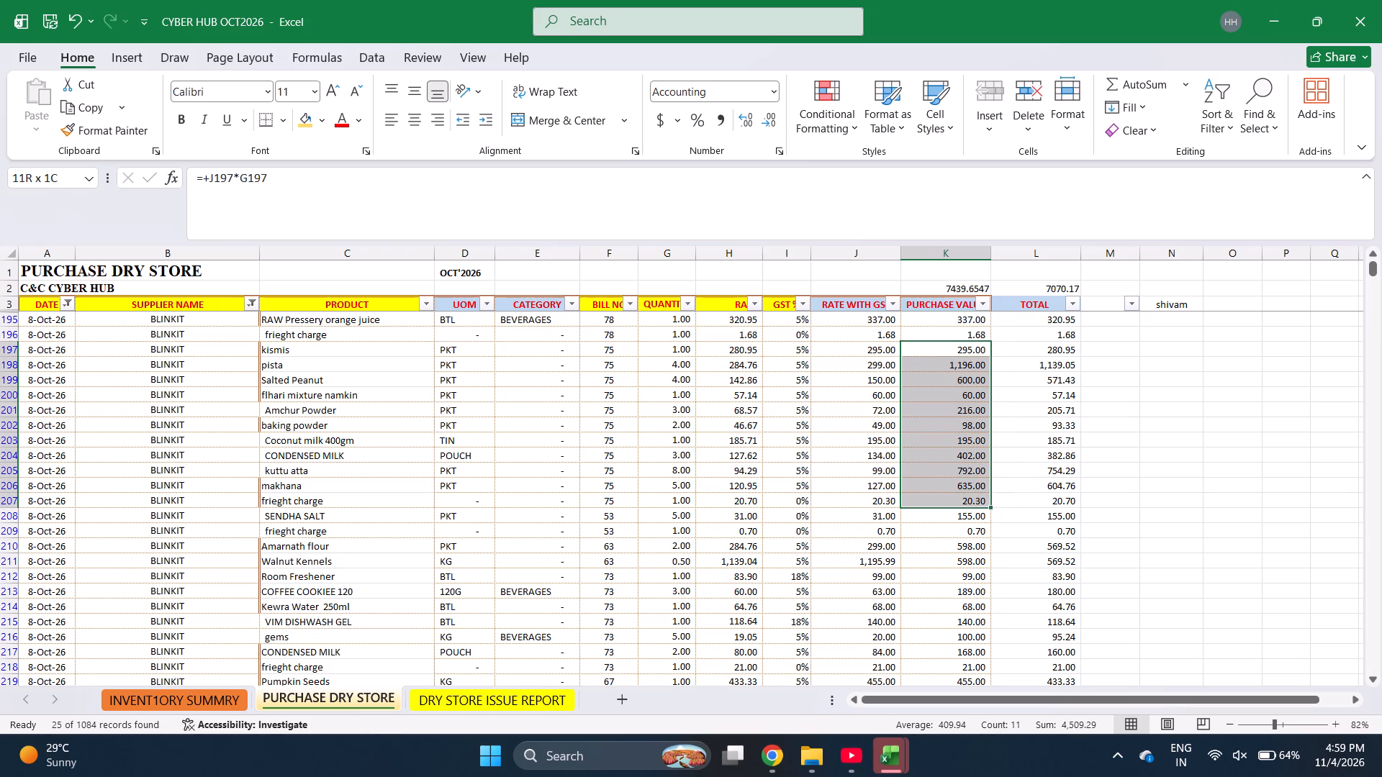
Select the purchase values of the bill 53 SENDHA SALT and freight charge rows to check their sum.
key(Down)
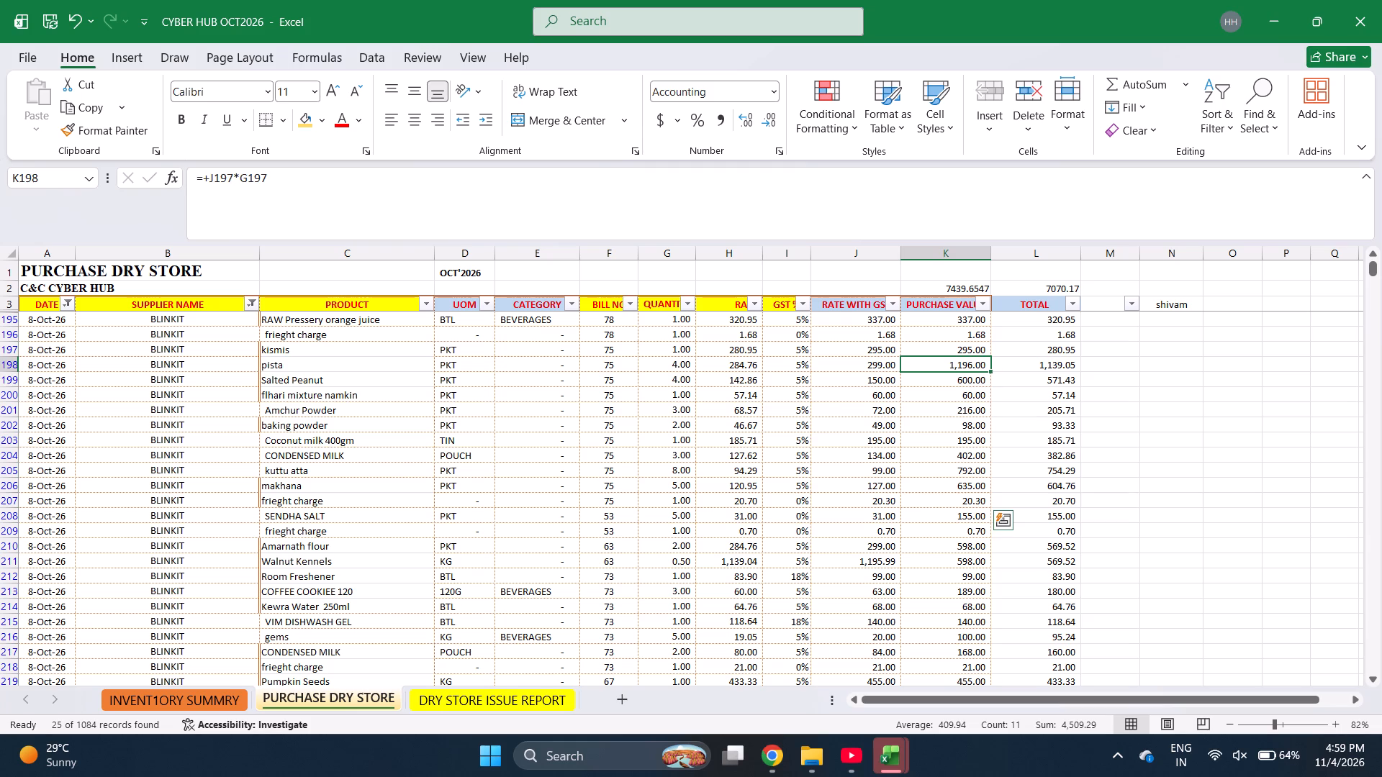
key(Down)
key(Down)
key(Down)
key(Down)
key(Down)
key(Down)
key(Down)
key(Left)
key(Left)
key(Left)
key(Left)
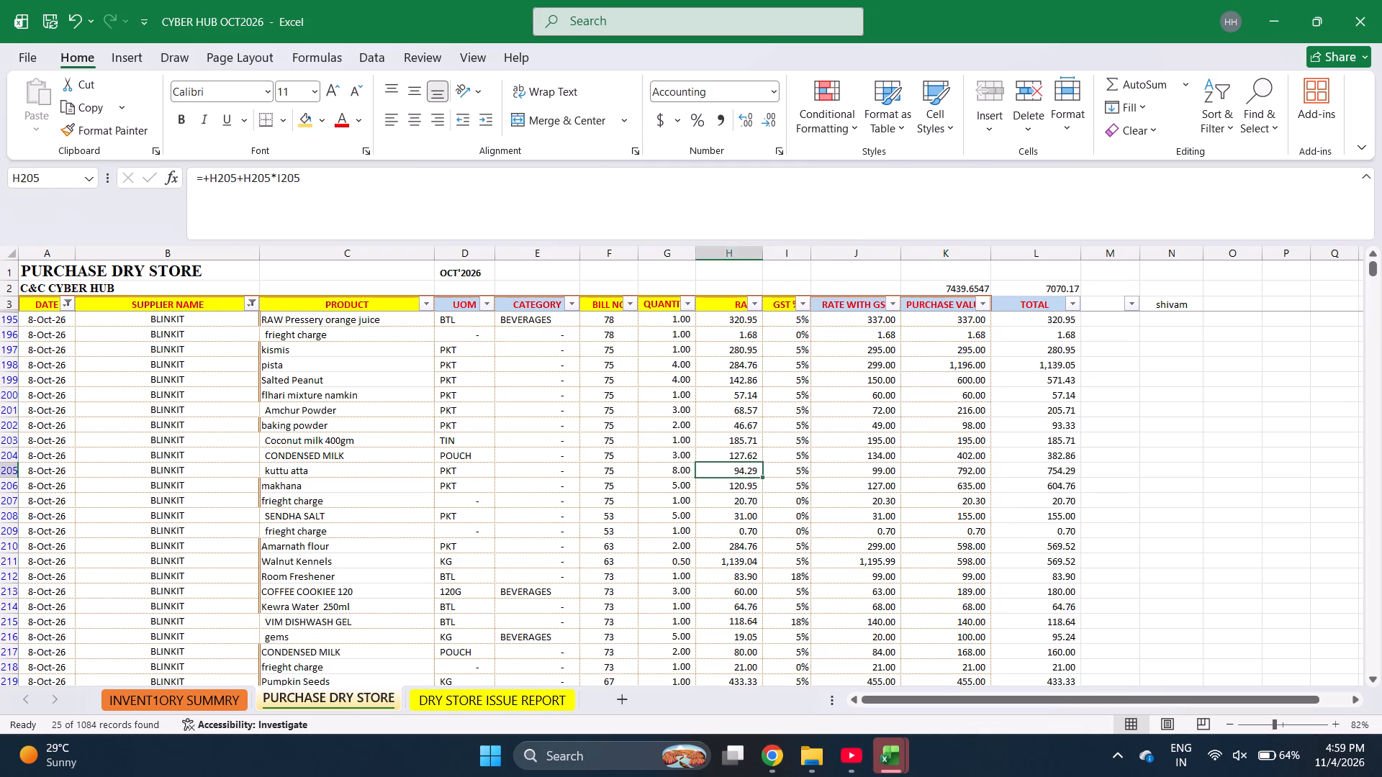
key(Down)
key(Down)
key(Down)
key(Right)
key(Right)
key(Right)
key(Right)
key(shift+Down)
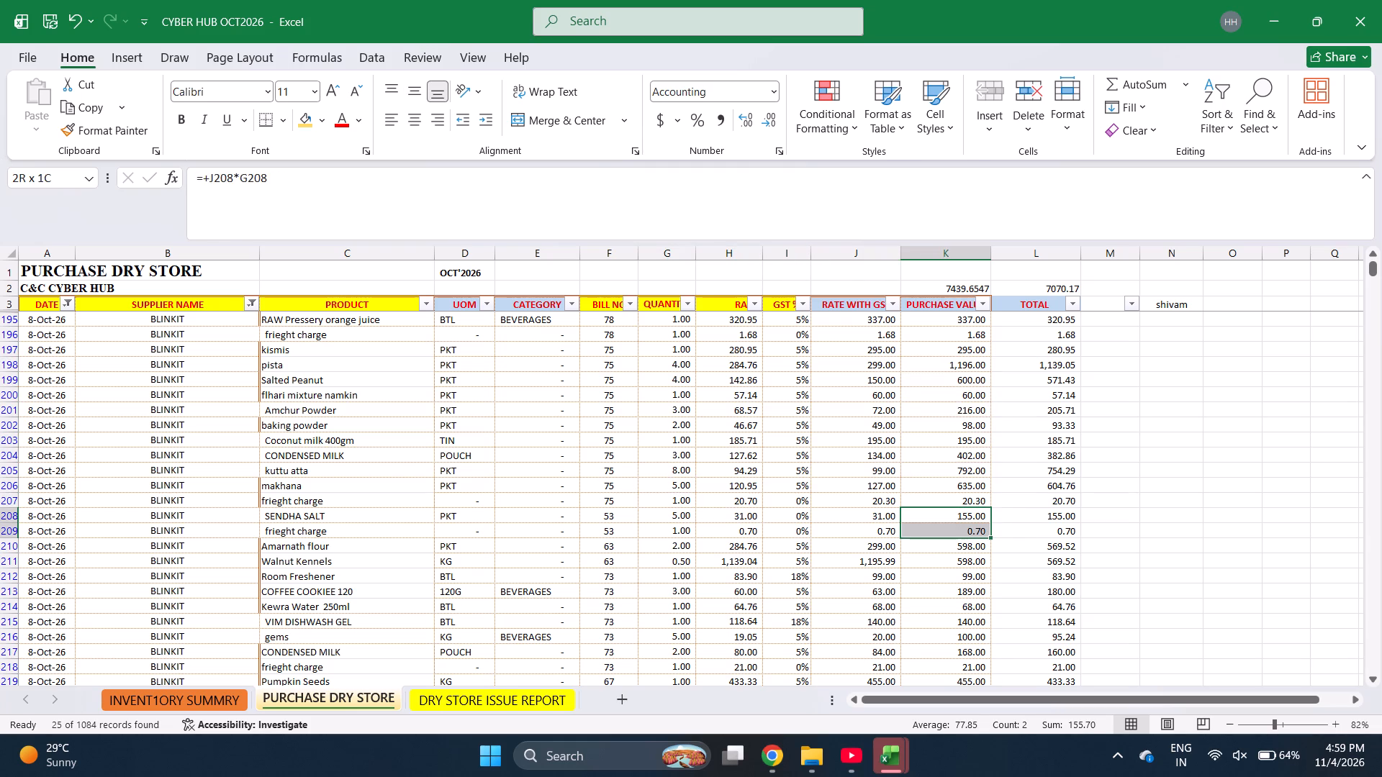
Check the sum of the bill 63 purchase values for Amarnath flour and Walnut Kennels, and inspect the Walnut Kennels rate formula.
key(Down)
key(Down)
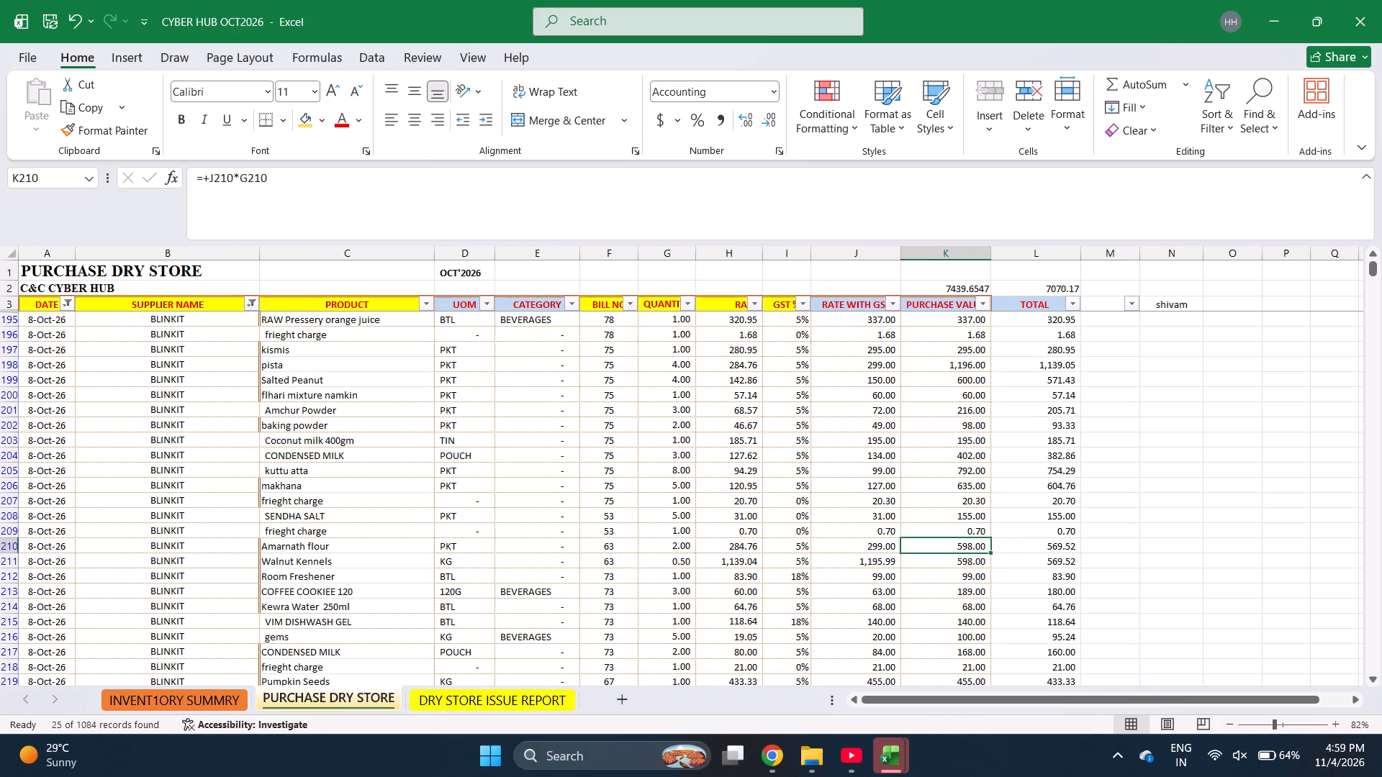
key(shift+Down)
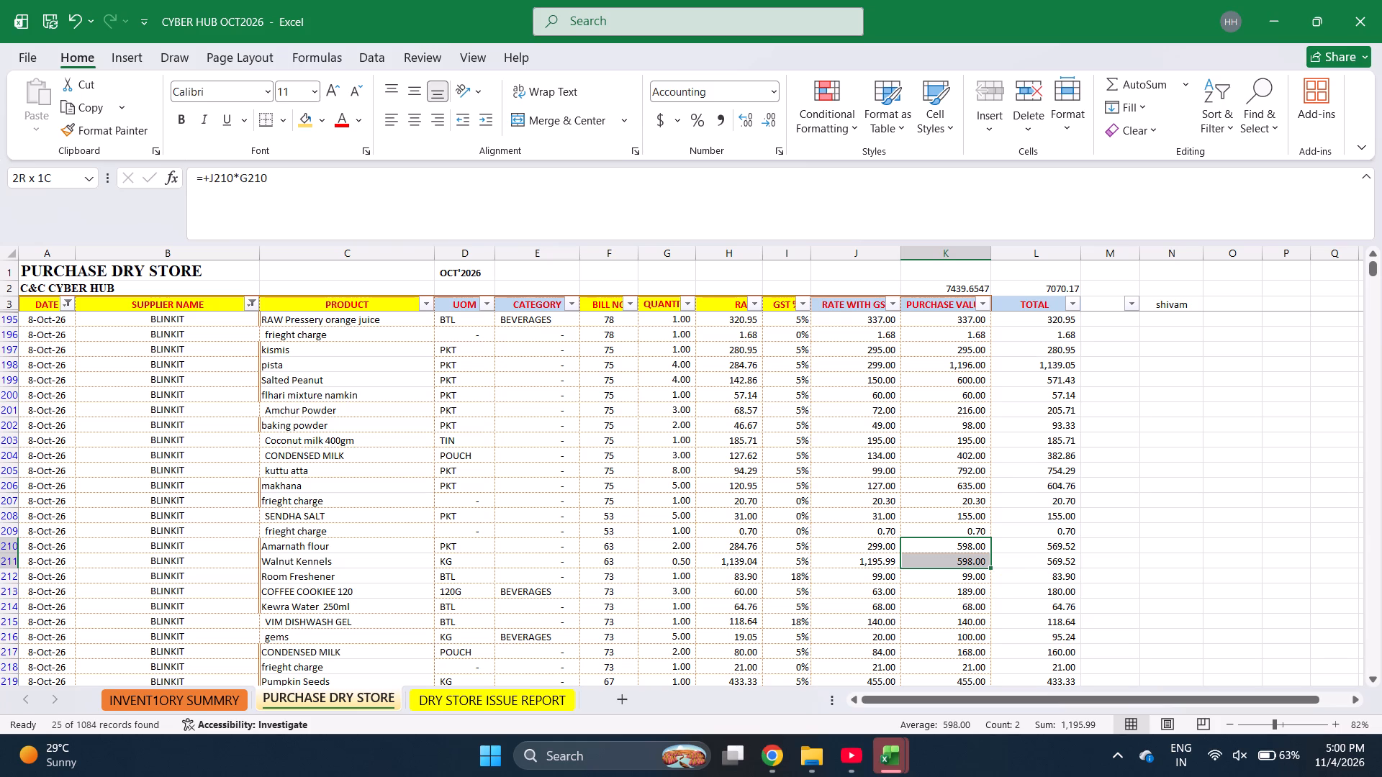
click(733, 558)
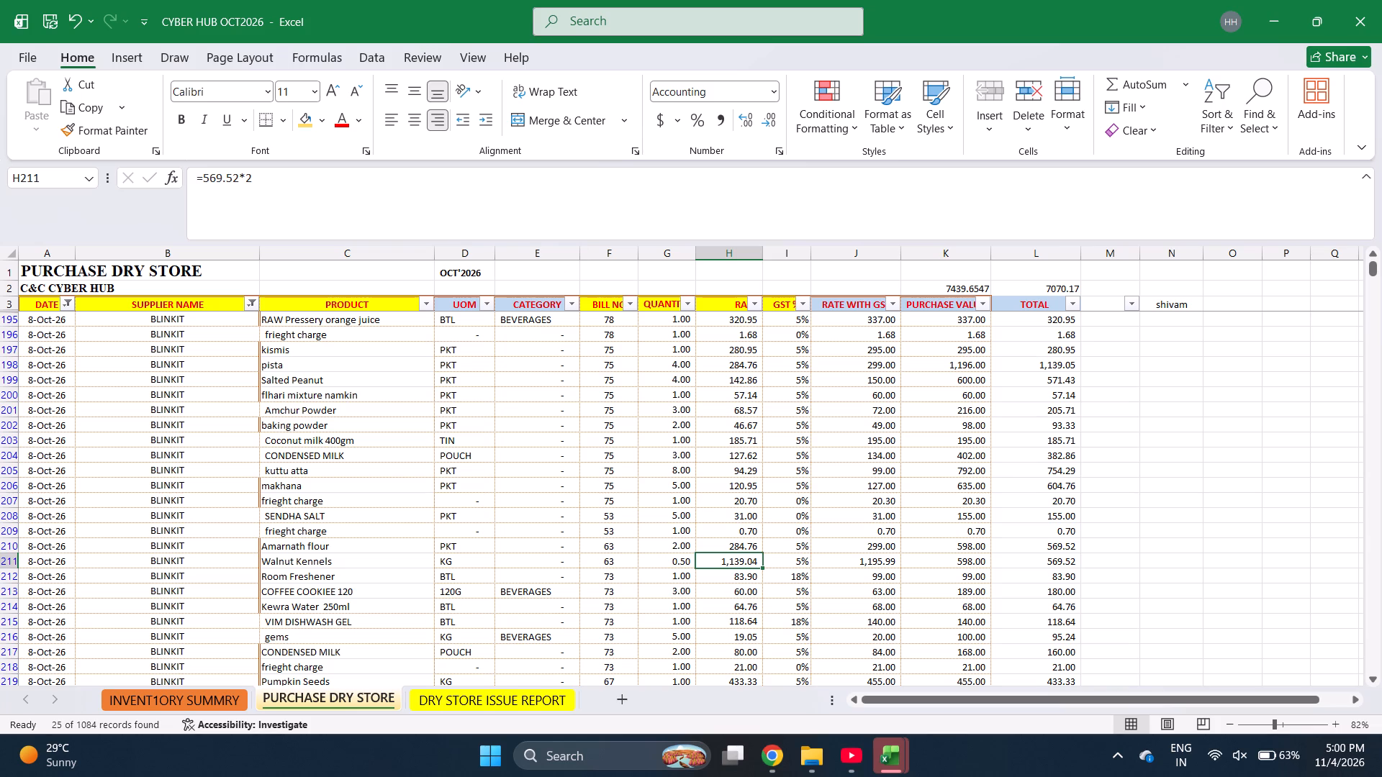
key(Right)
key(Right)
key(Right)
key(shift+Up)
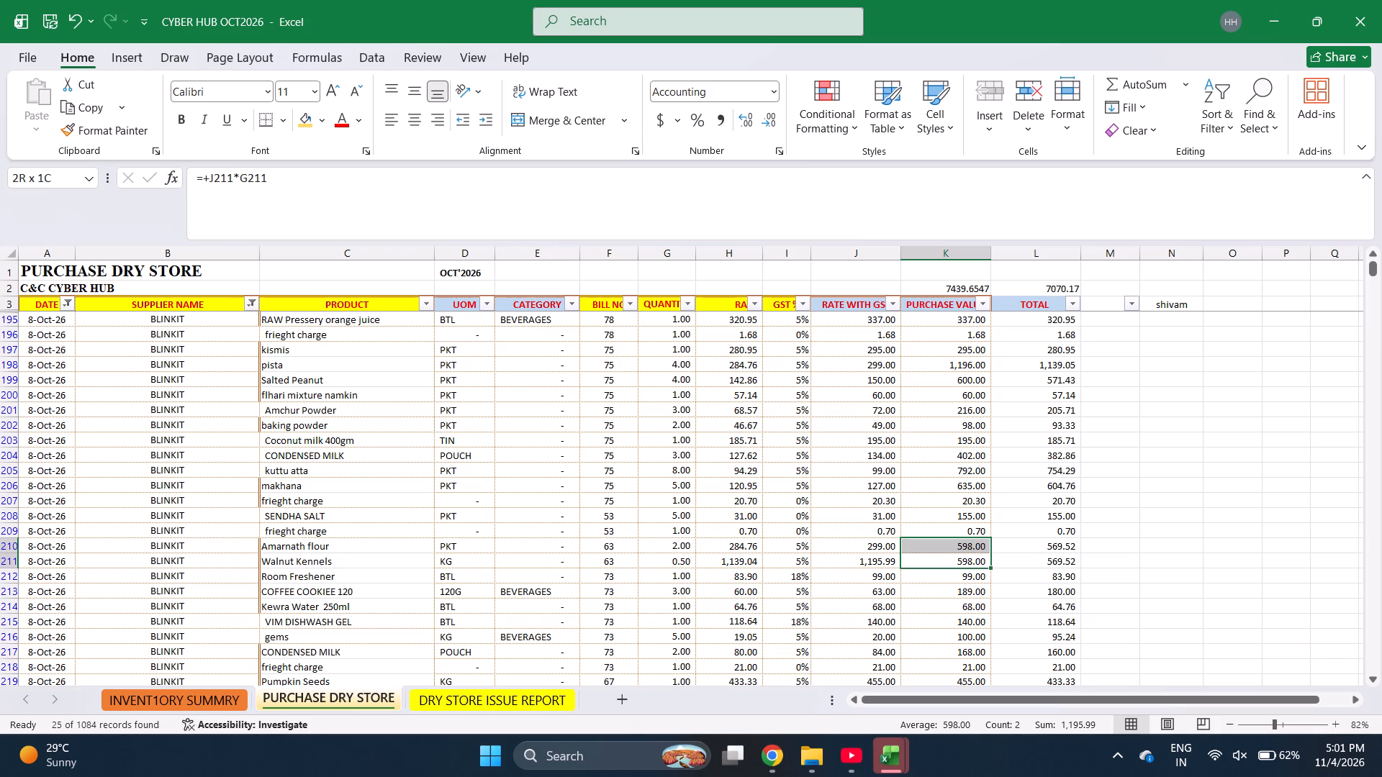
Correct the rate formula of the Walnut Kennels row on bill 63 to =332.38*2.
click(728, 565)
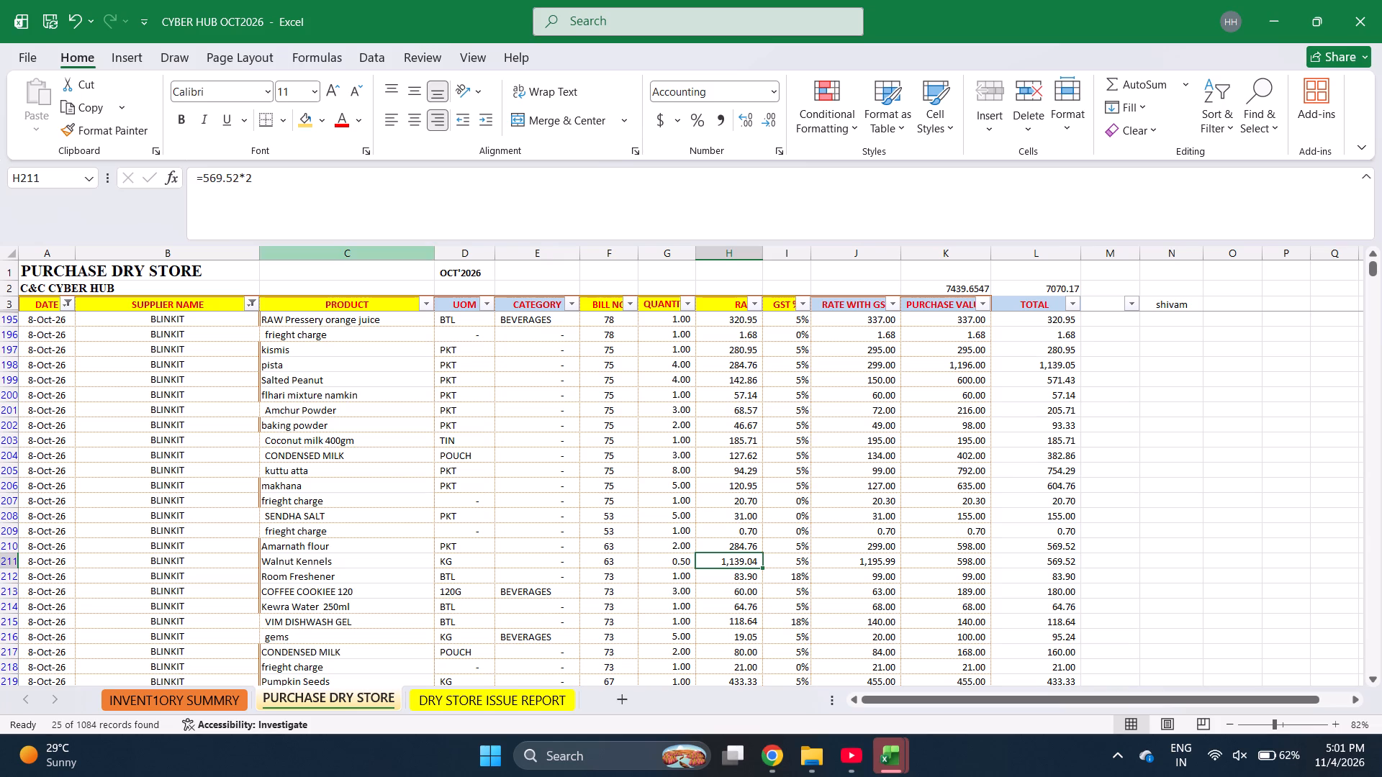
click(240, 178)
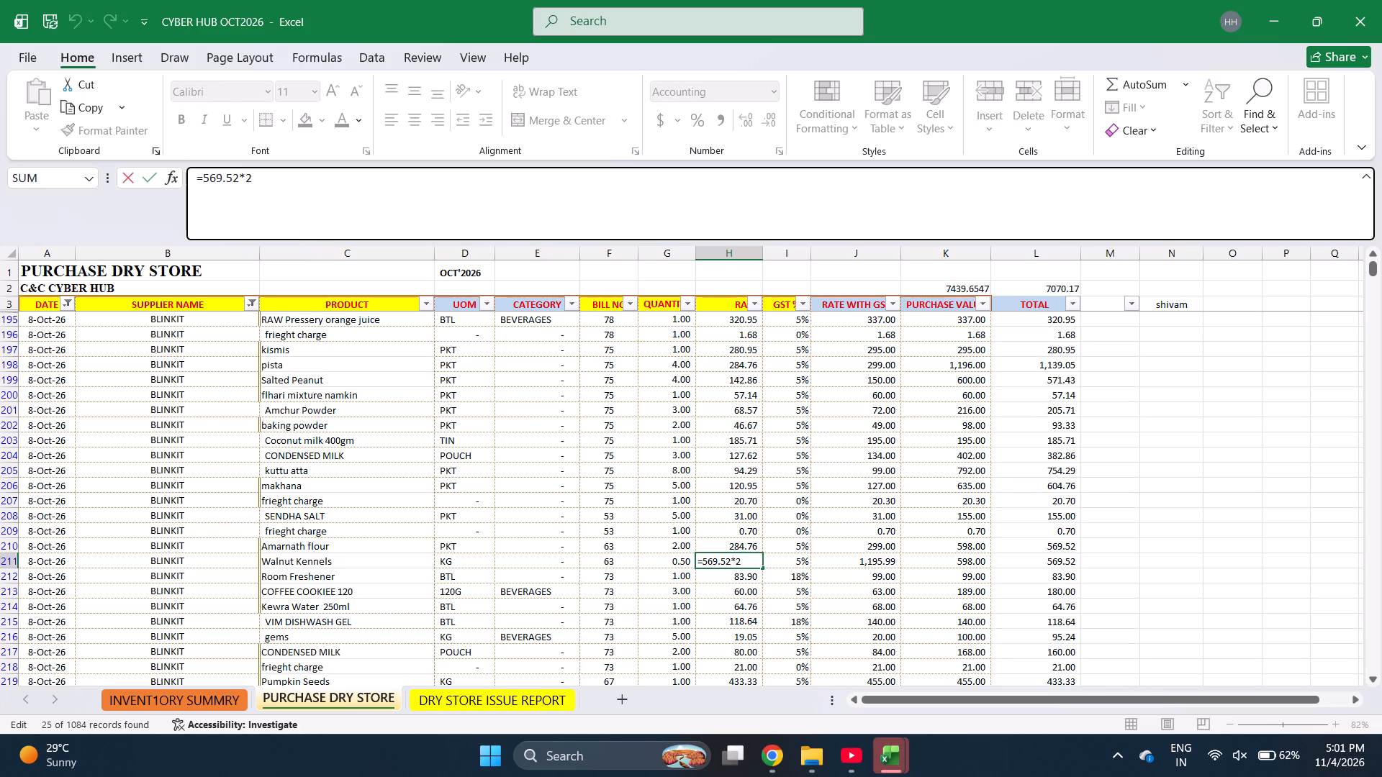
key(BackSpace)
key(BackSpace)
key(BackSpace)
key(BackSpace)
key(BackSpace)
key(BackSpace)
text(332.38)
key(Return)
key(Up)
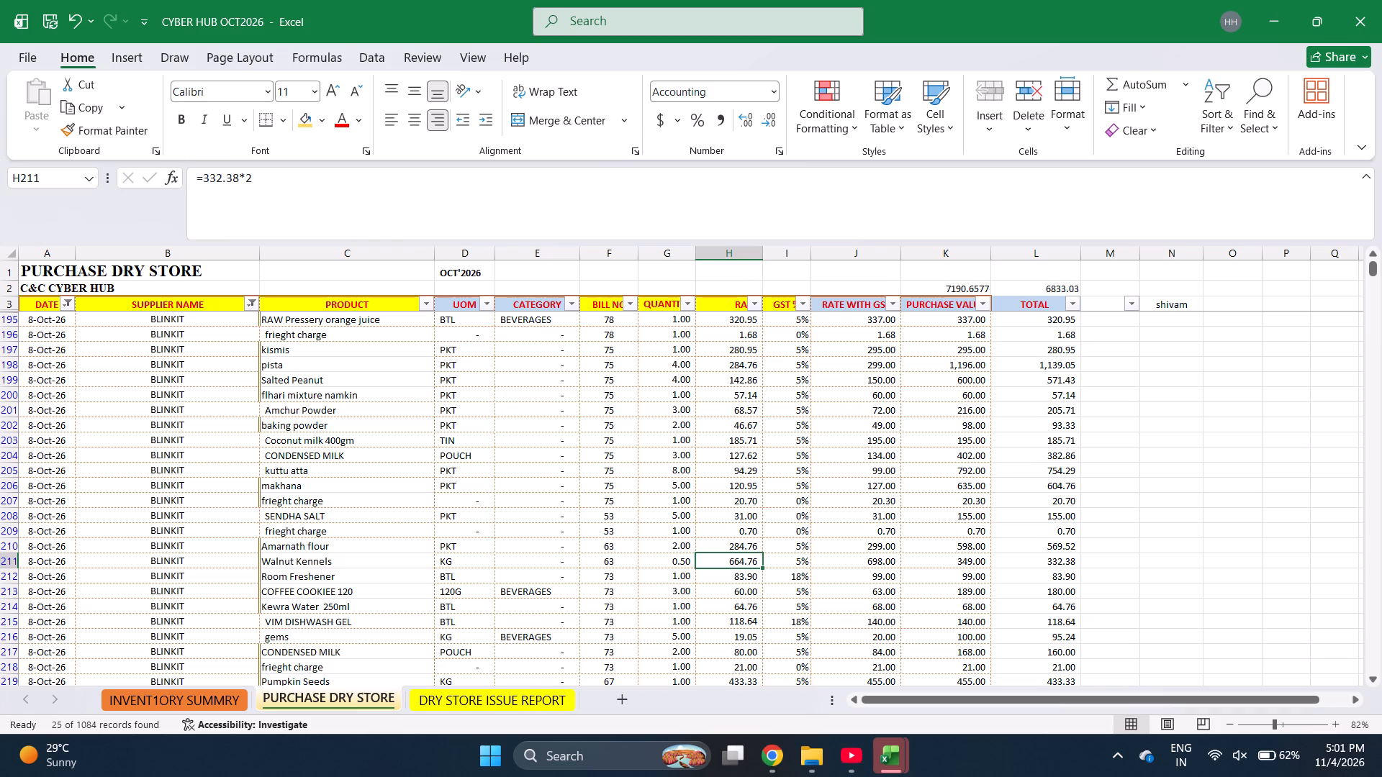
Change the date filter on the BLINKIT purchases to 9 October only.
click(66, 306)
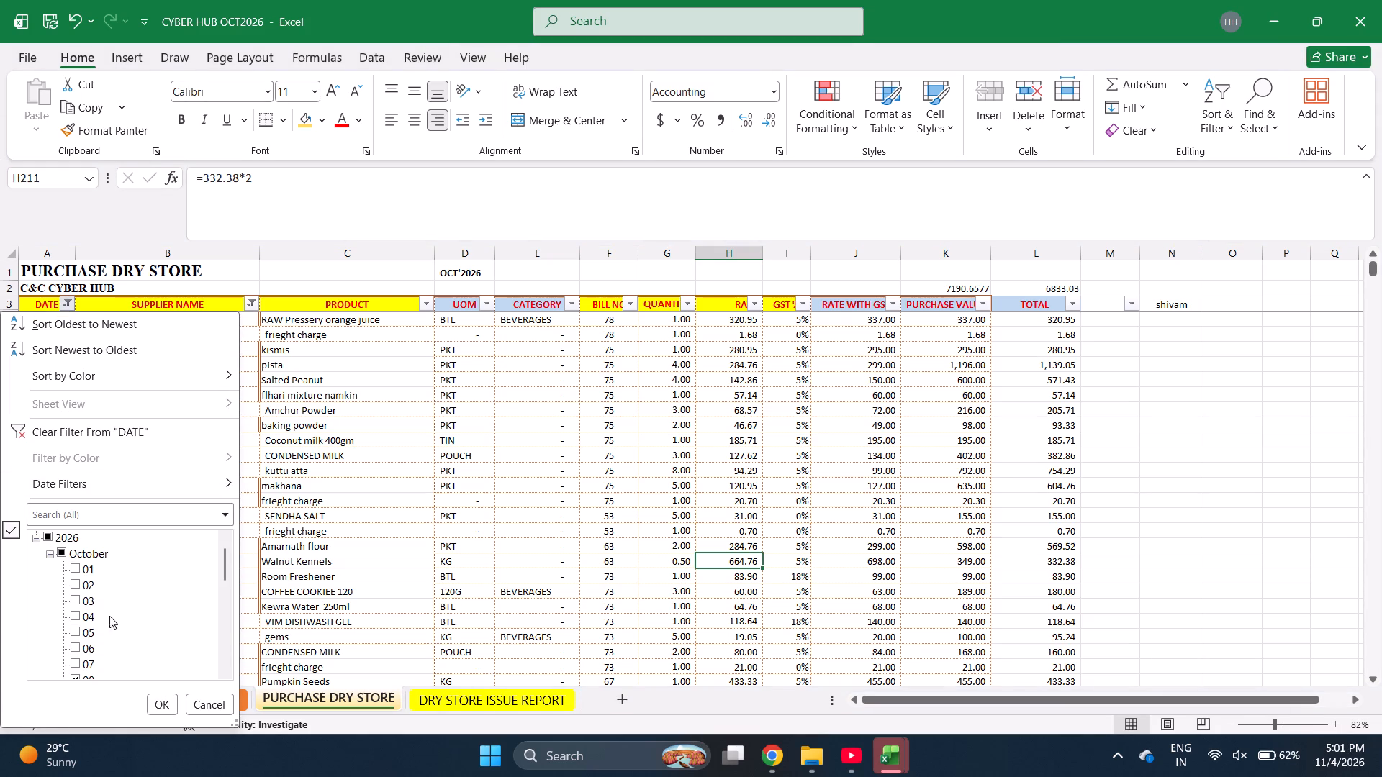
scroll(87, 658, down, 1)
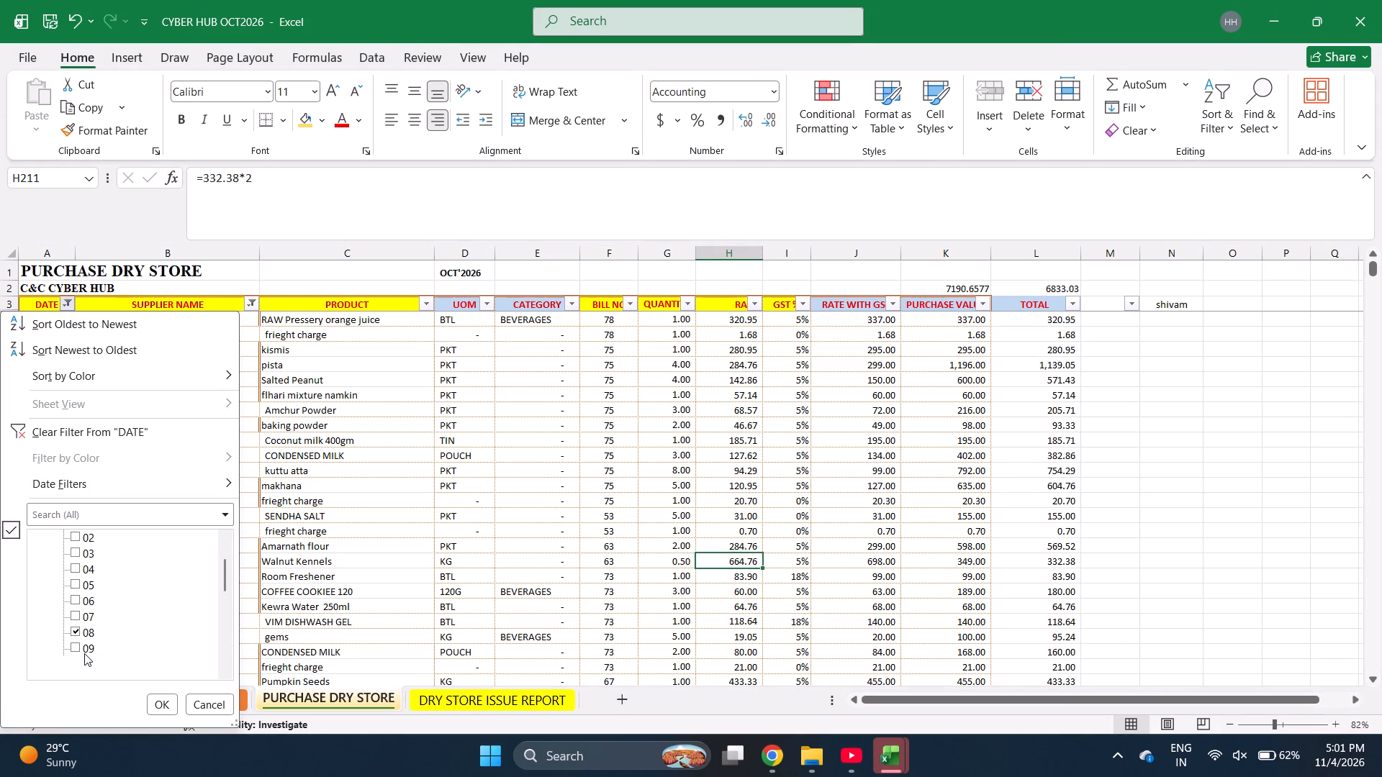
click(73, 646)
click(73, 628)
click(163, 703)
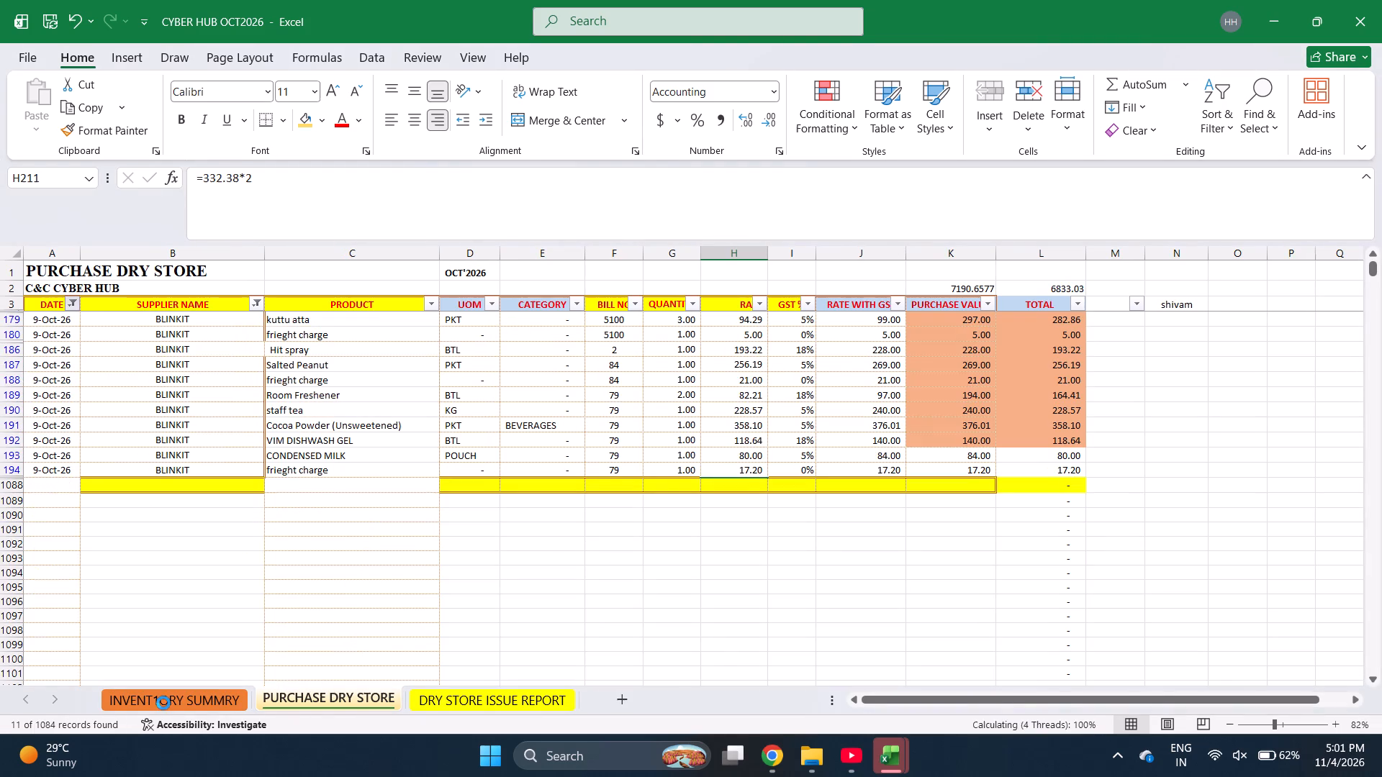
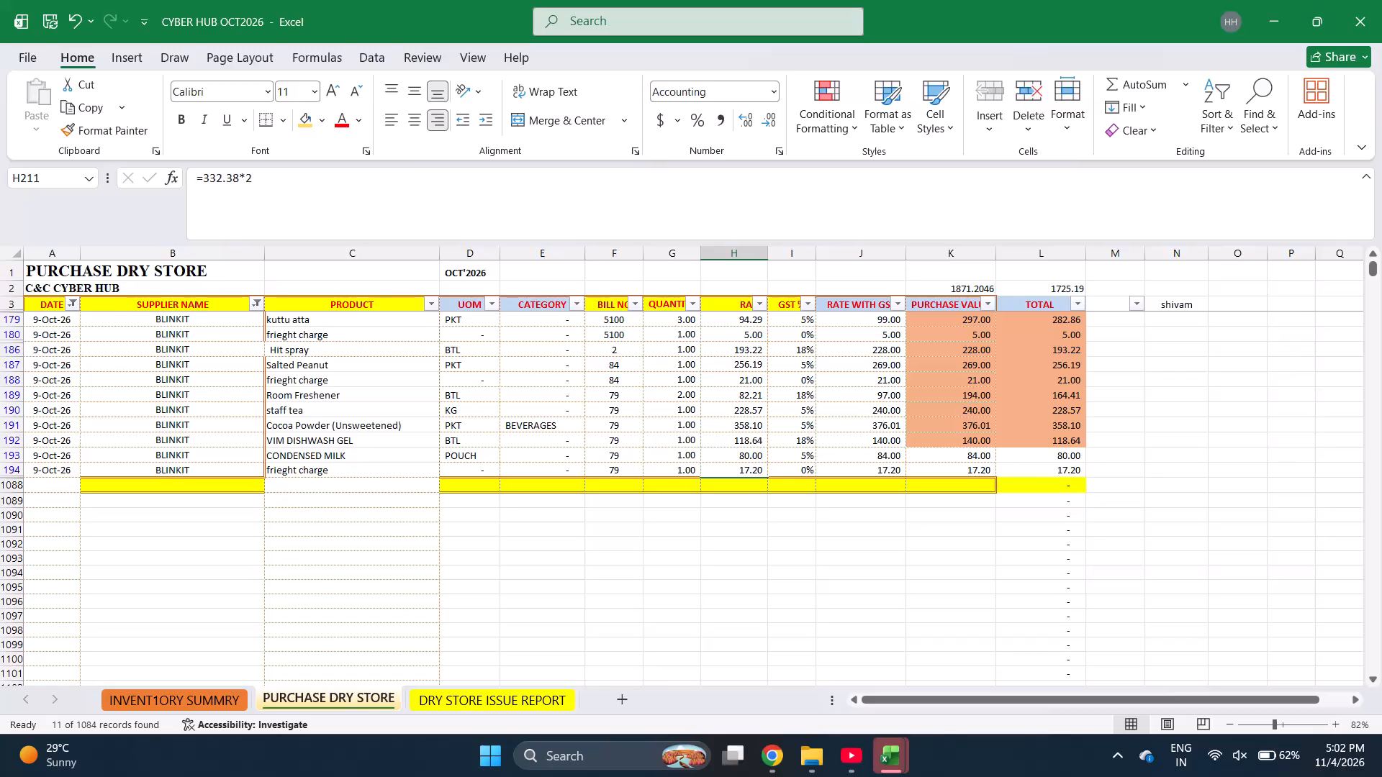
Change the date filter on the BLINKIT purchases to 10 October only and view that day's bills.
click(74, 301)
scroll(71, 622, down, 1)
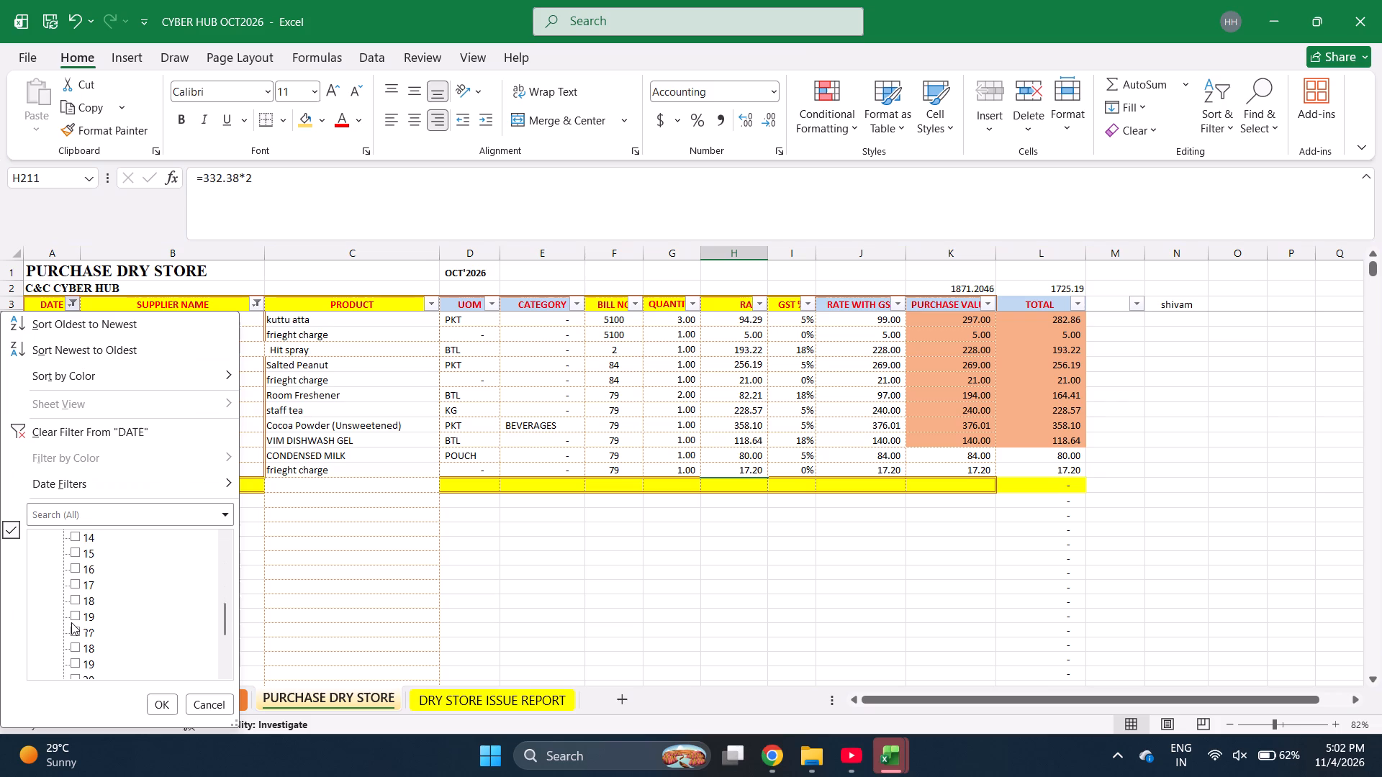
scroll(71, 622, down, 1)
scroll(114, 571, up, 1)
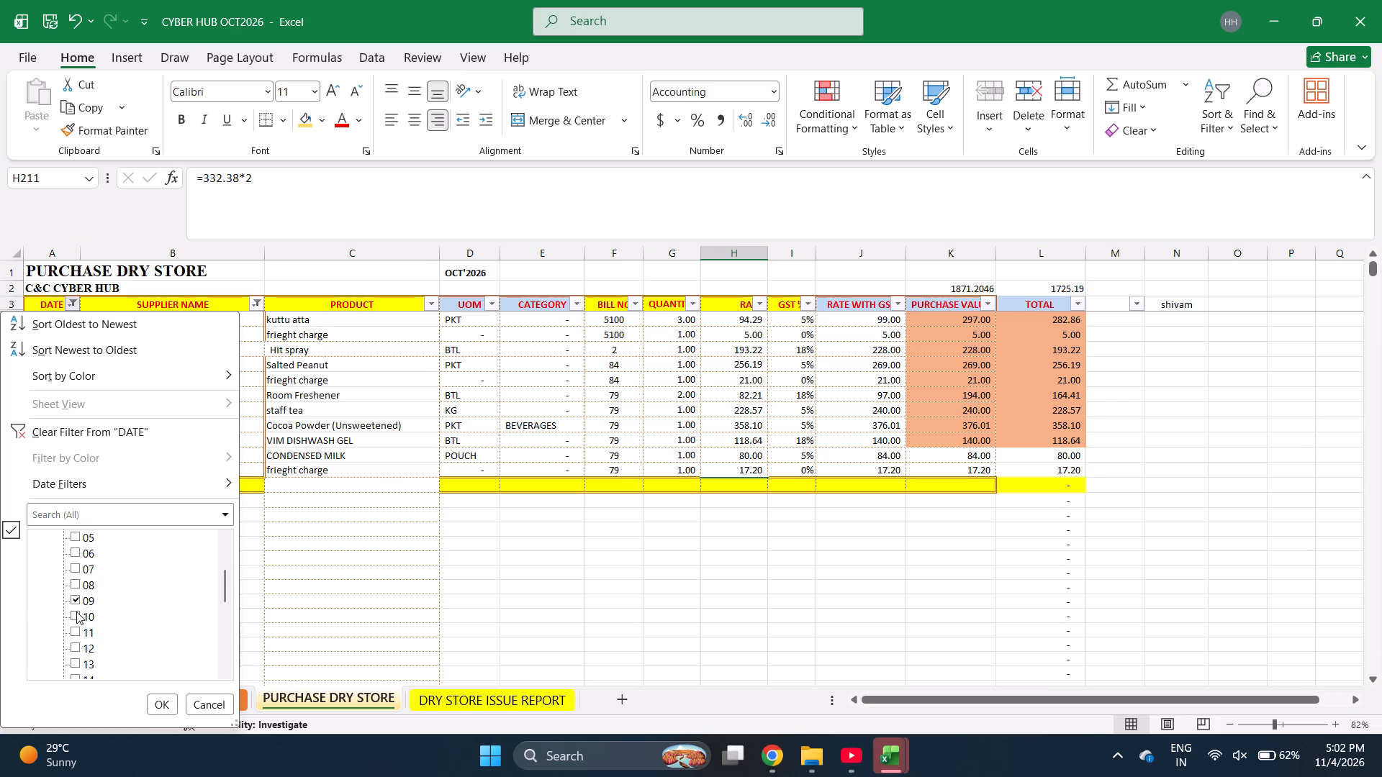
click(76, 612)
click(75, 599)
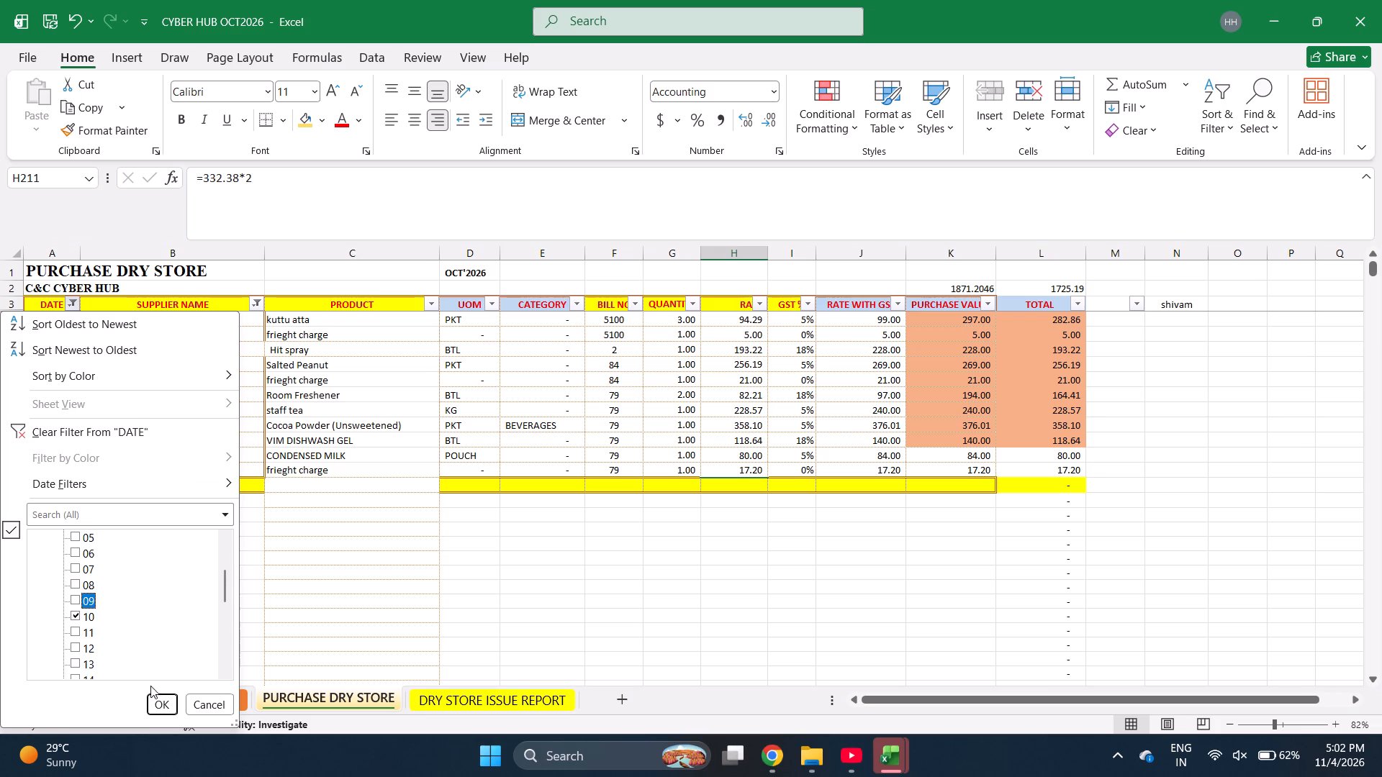
click(158, 696)
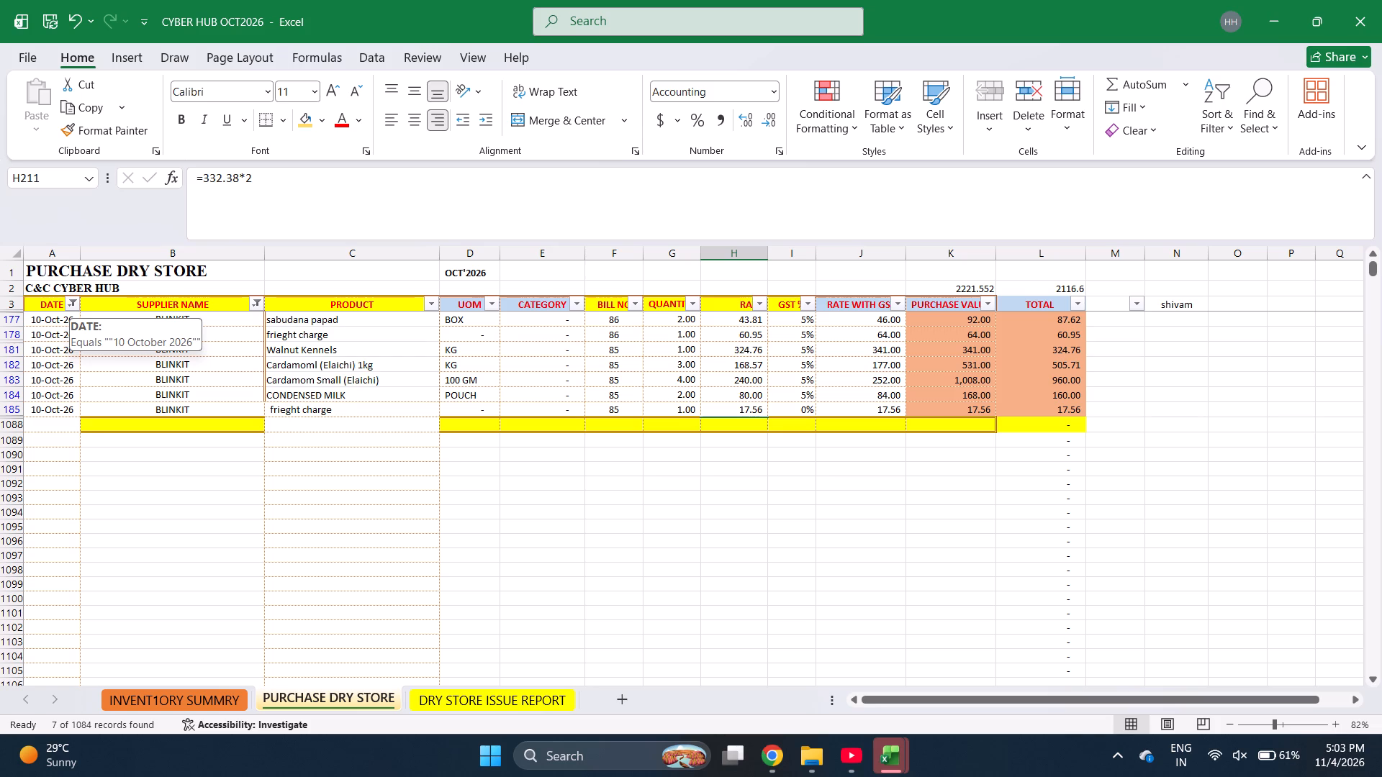
Change the date filter on the BLINKIT purchases from 10 October to 11 October only.
click(74, 304)
key(e)
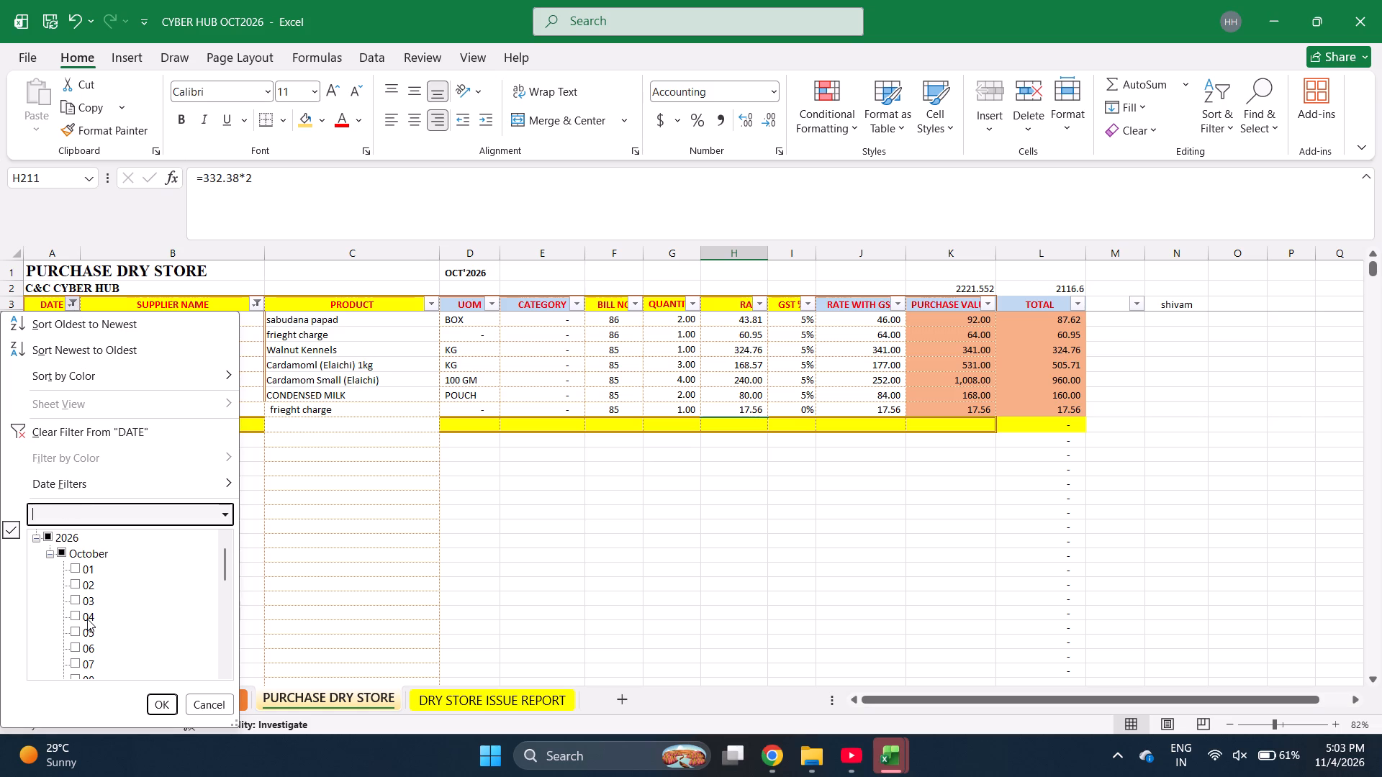
scroll(87, 619, down, 1)
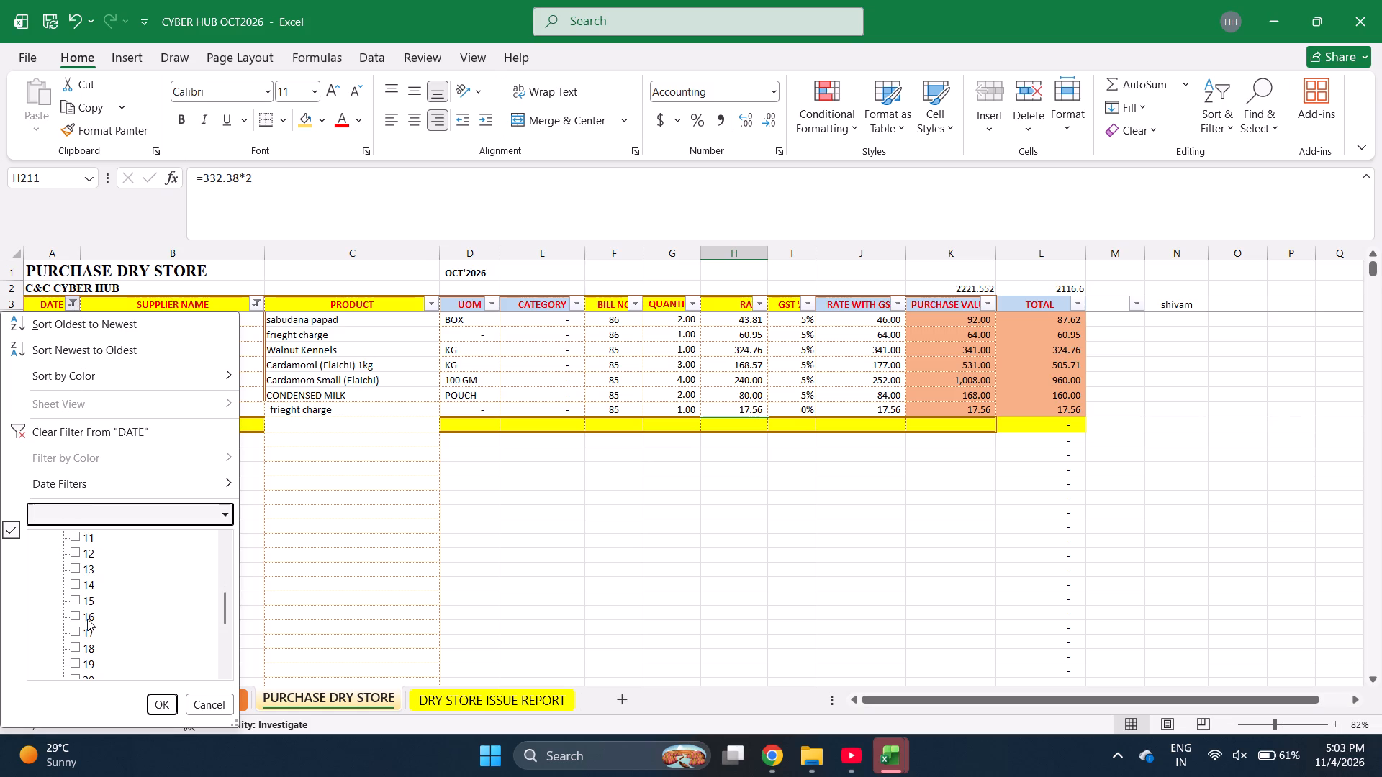
scroll(87, 619, down, 4)
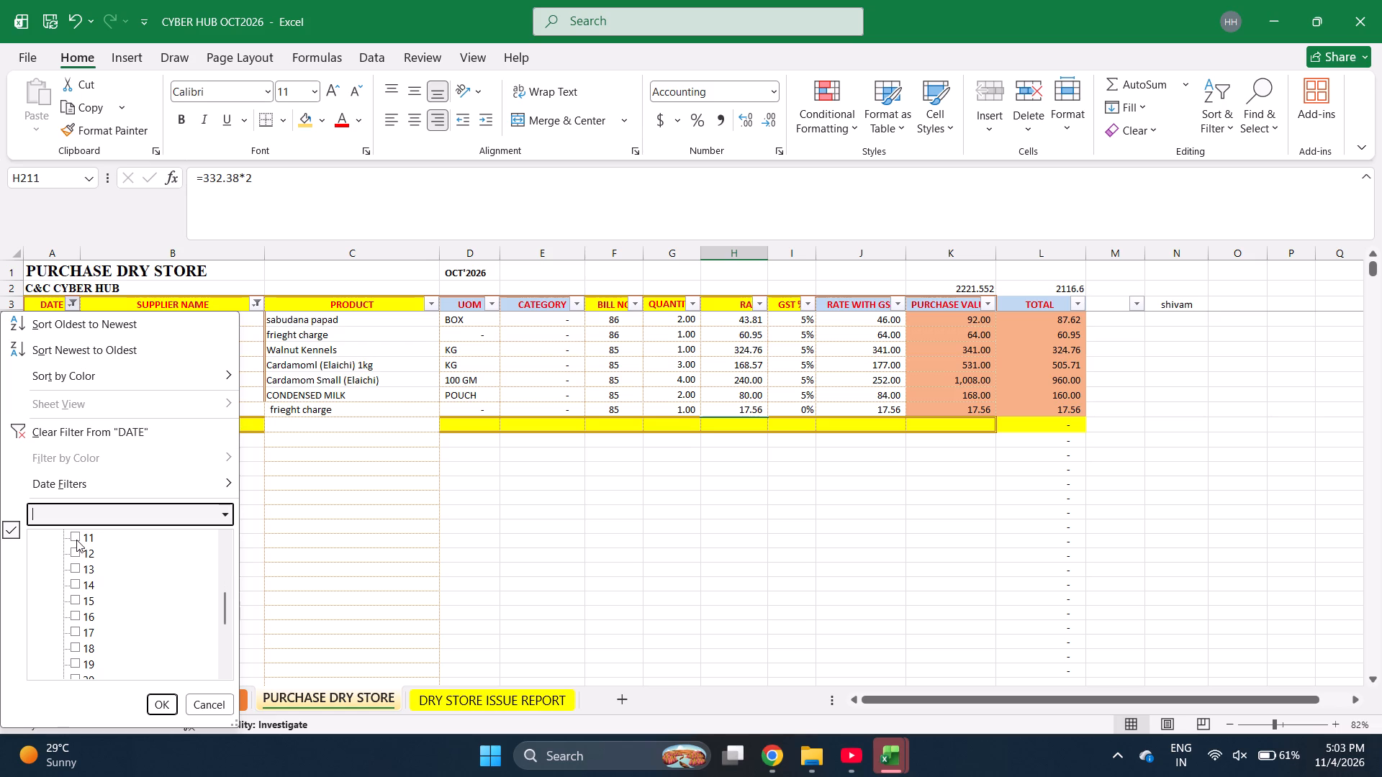
click(76, 540)
scroll(78, 554, up, 1)
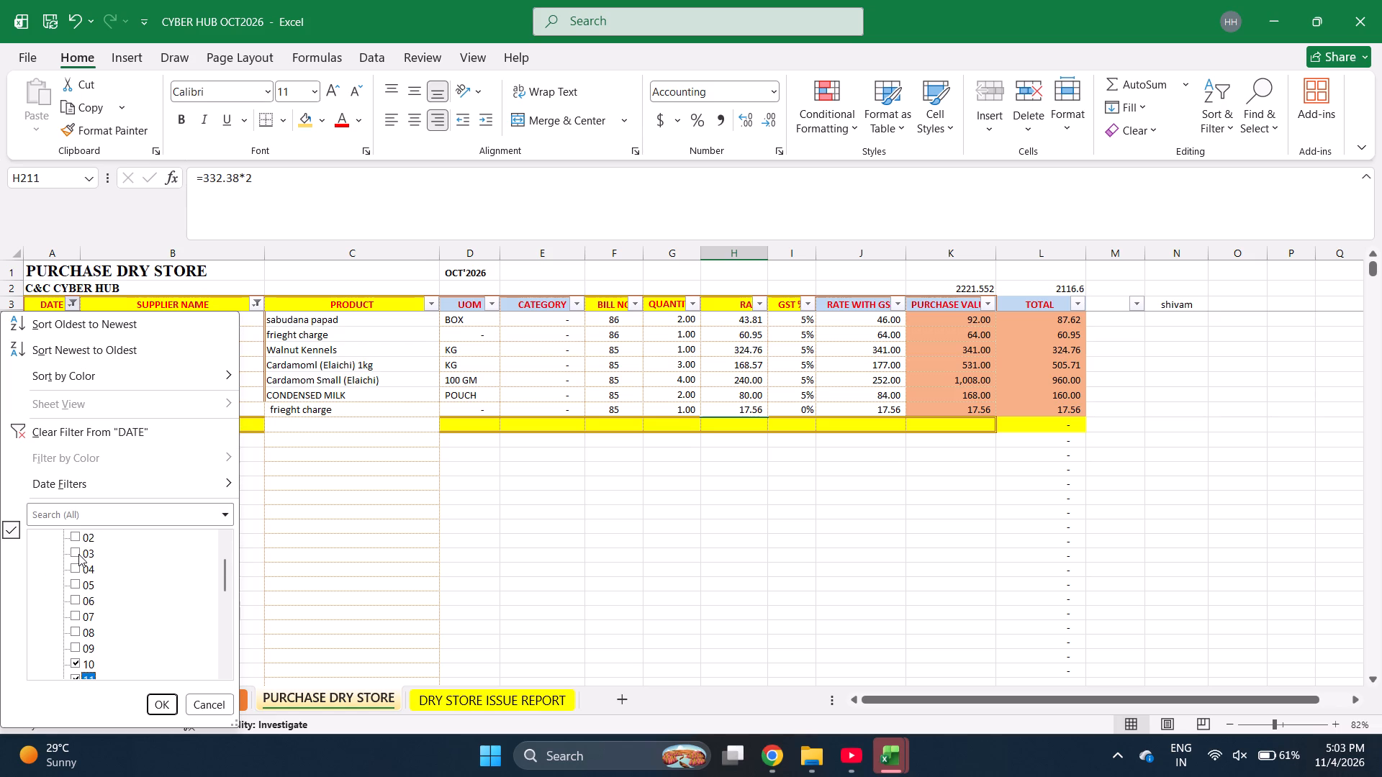
scroll(78, 554, down, 1)
scroll(99, 624, down, 1)
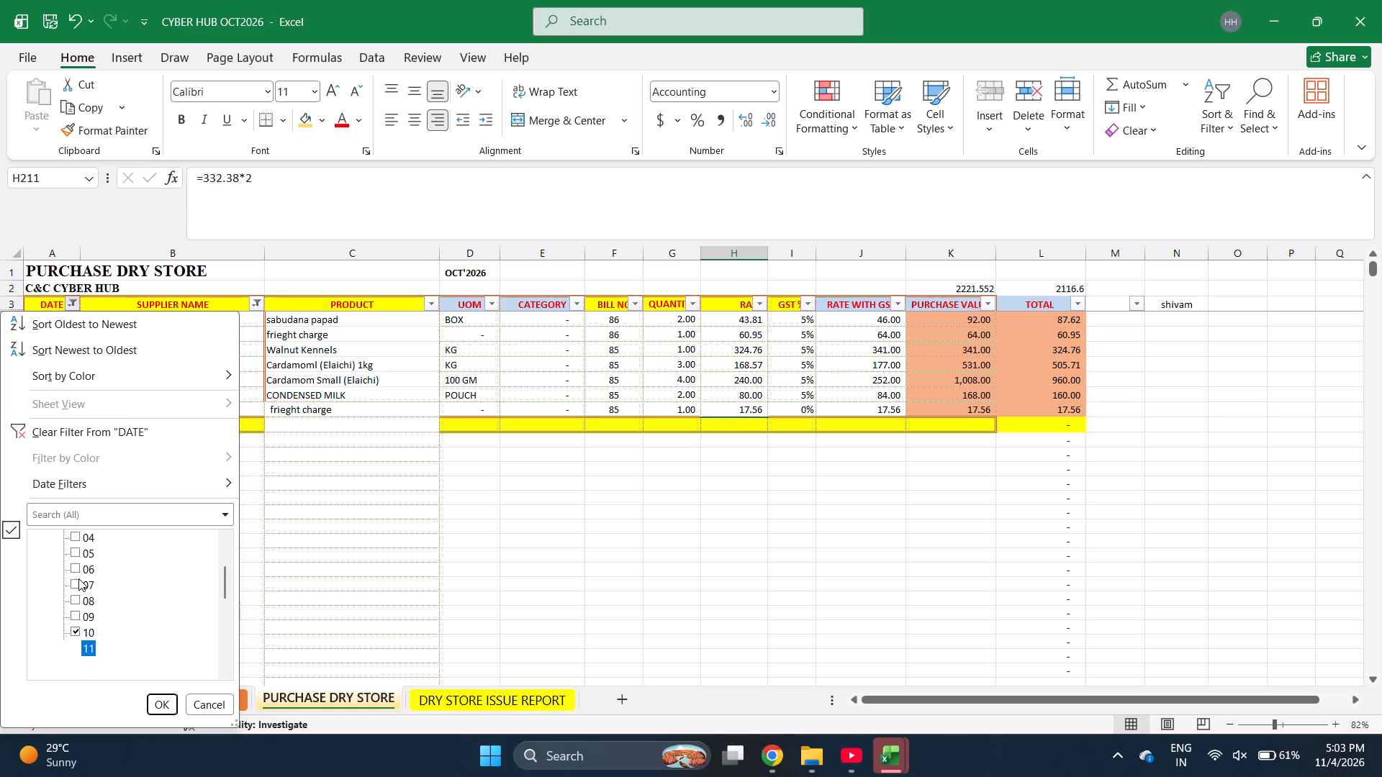
click(78, 578)
click(167, 707)
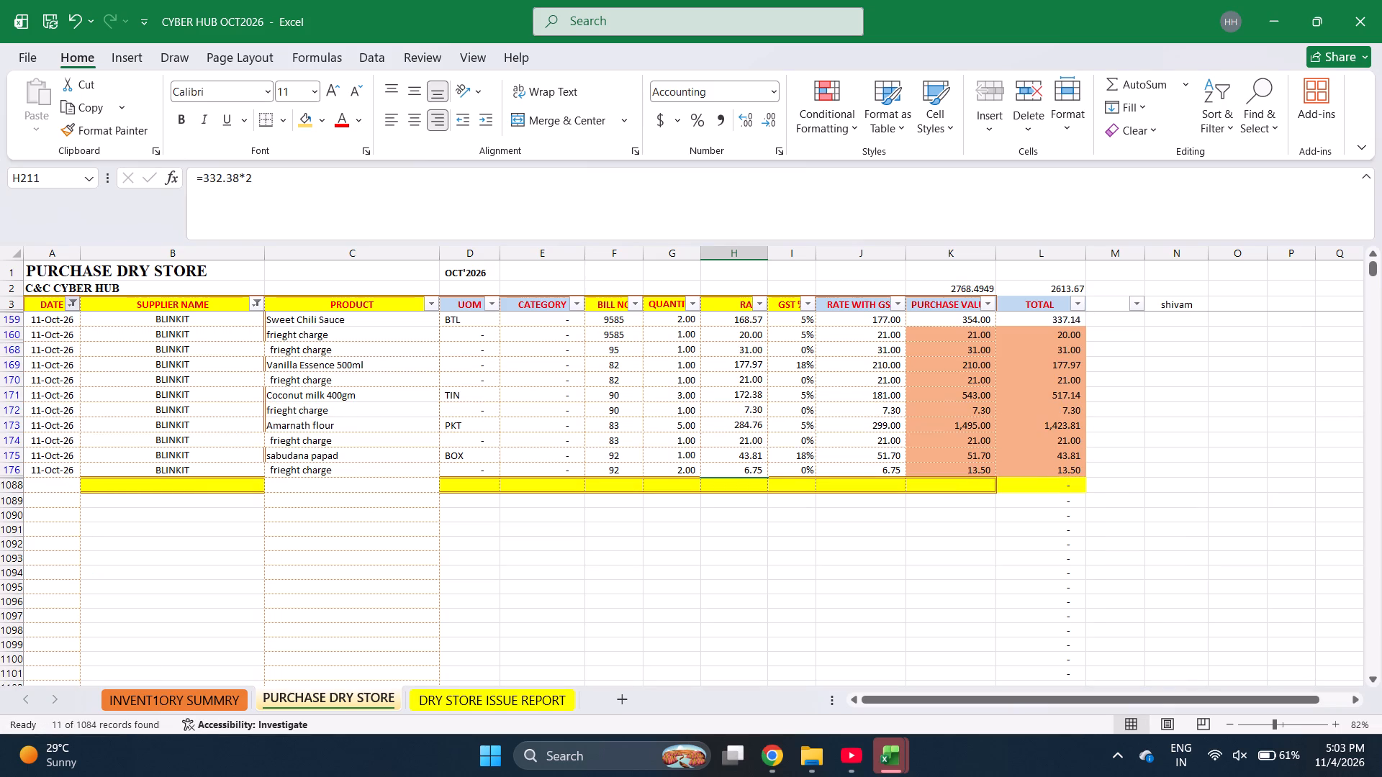
Open the date filter options for the BLINKIT purchases.
click(76, 304)
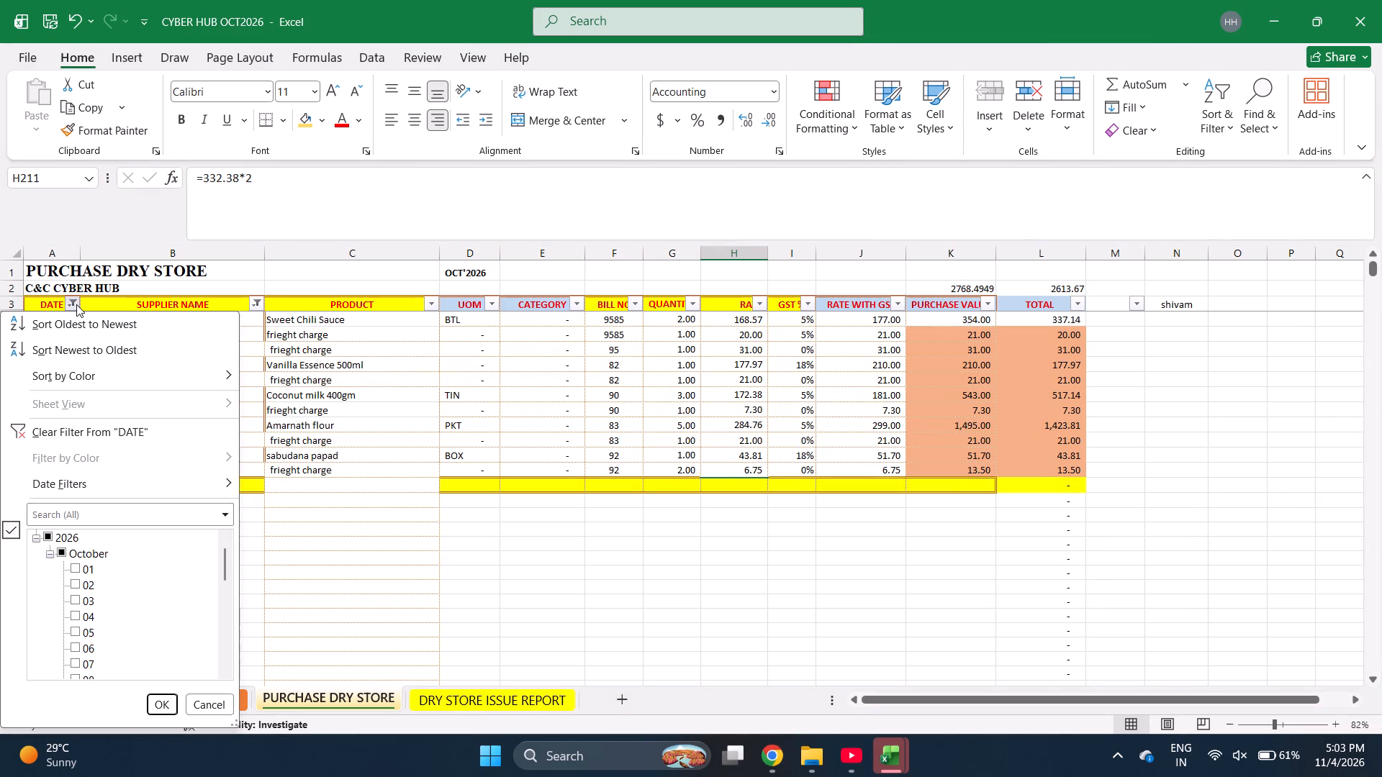
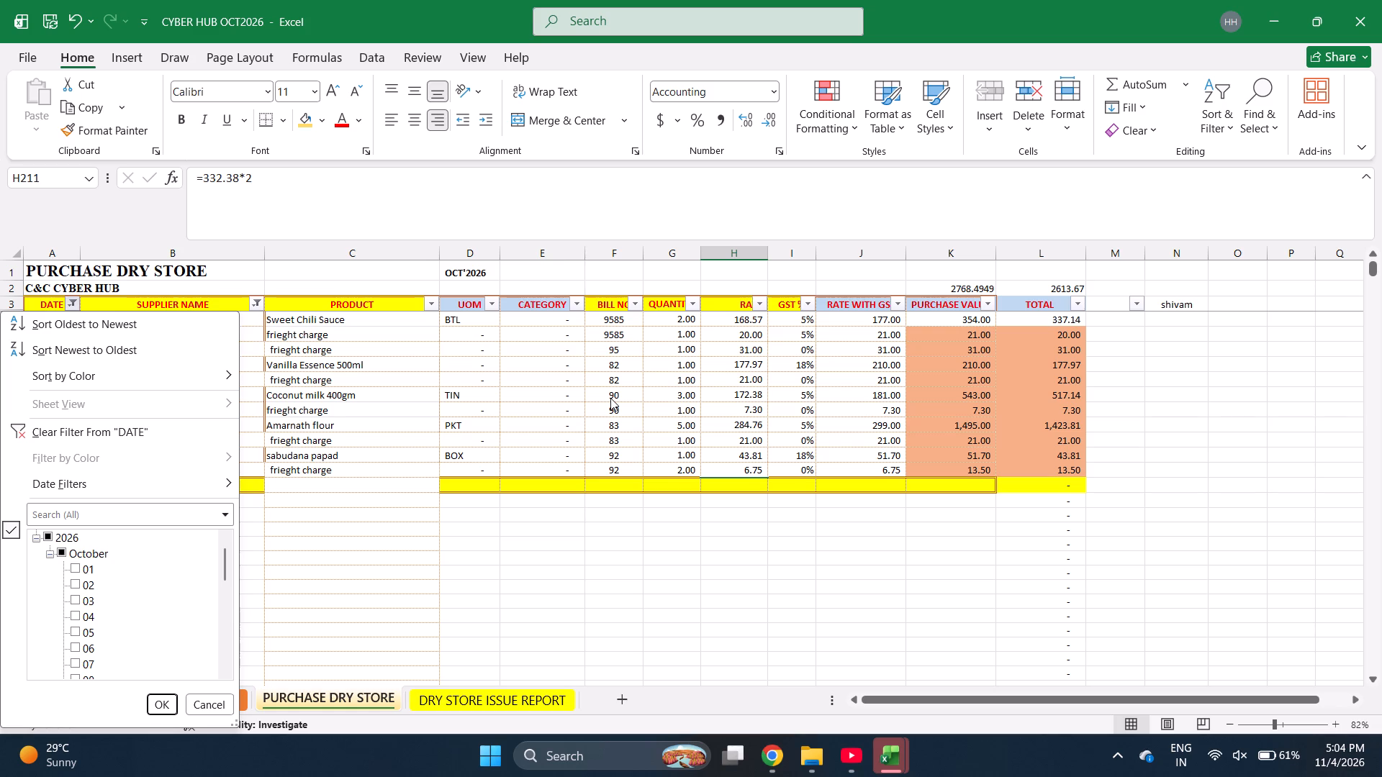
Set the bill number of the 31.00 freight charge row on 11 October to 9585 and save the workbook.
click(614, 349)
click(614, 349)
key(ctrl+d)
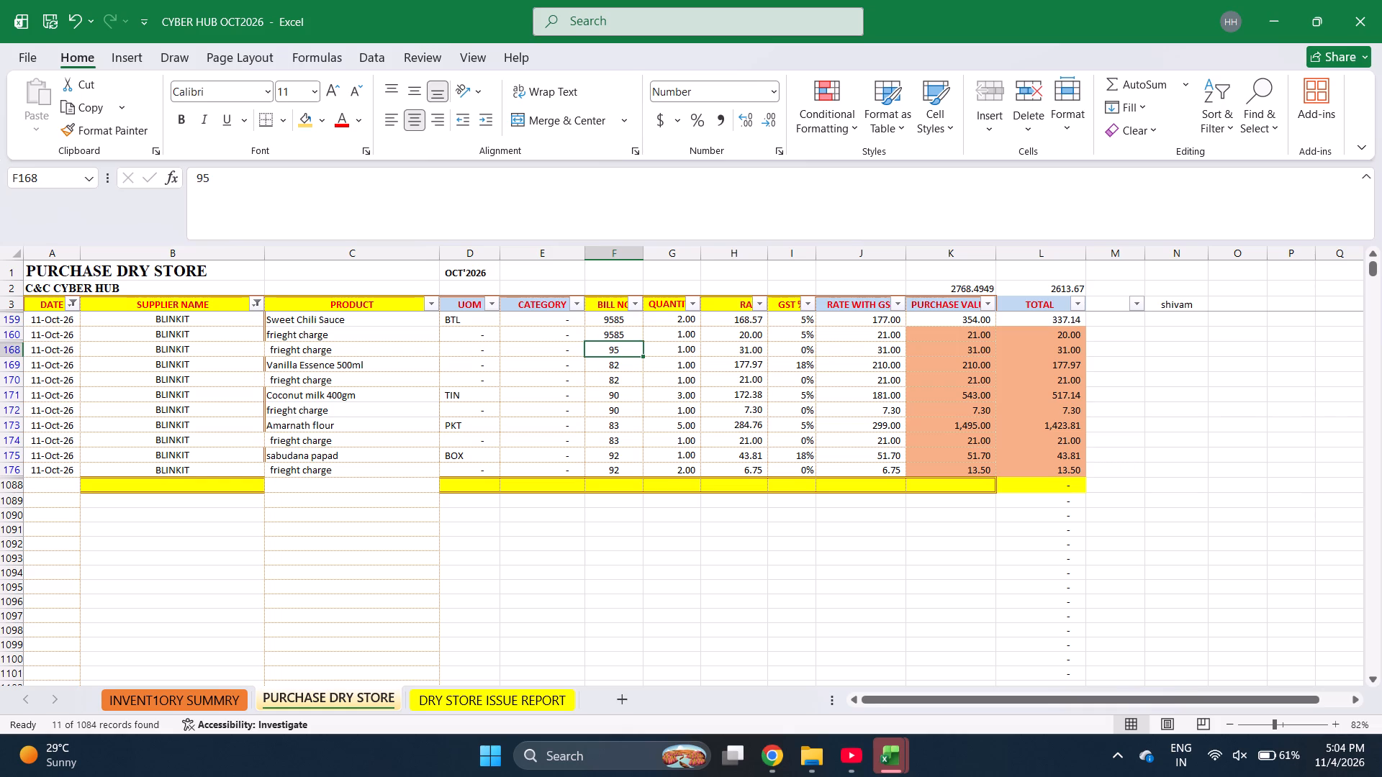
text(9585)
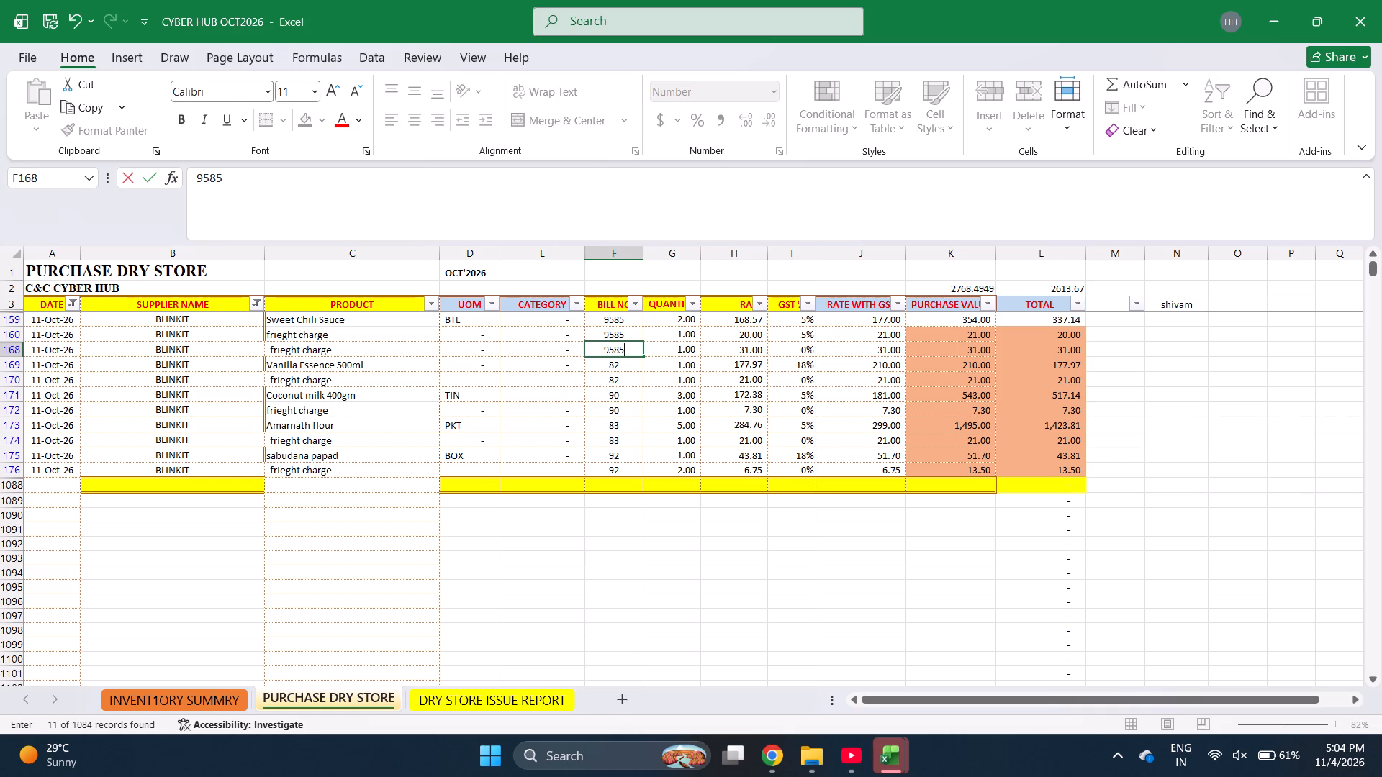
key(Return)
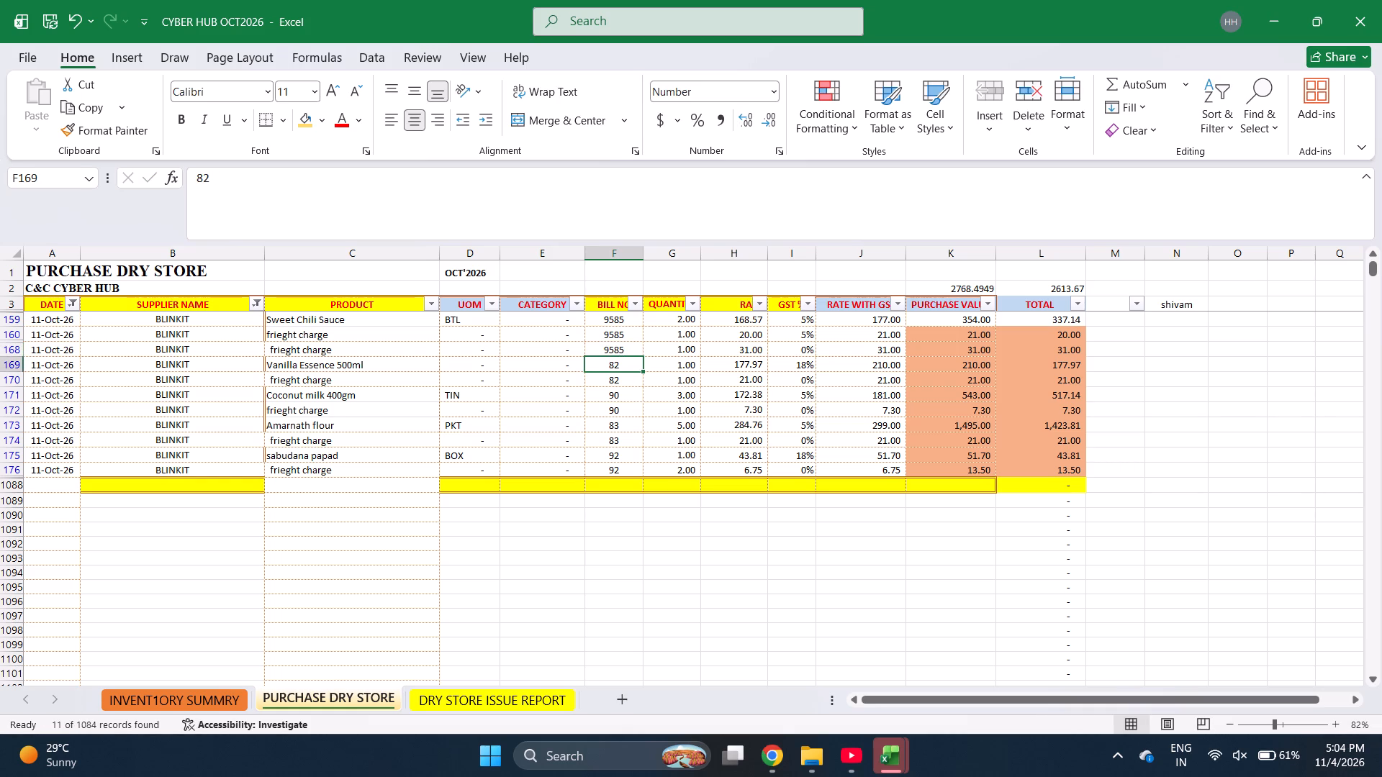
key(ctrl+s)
Sum the purchase values of the three rows under bill 9585, from Sweet Chili Sauce through its freight charges.
scroll(889, 376, up, 1)
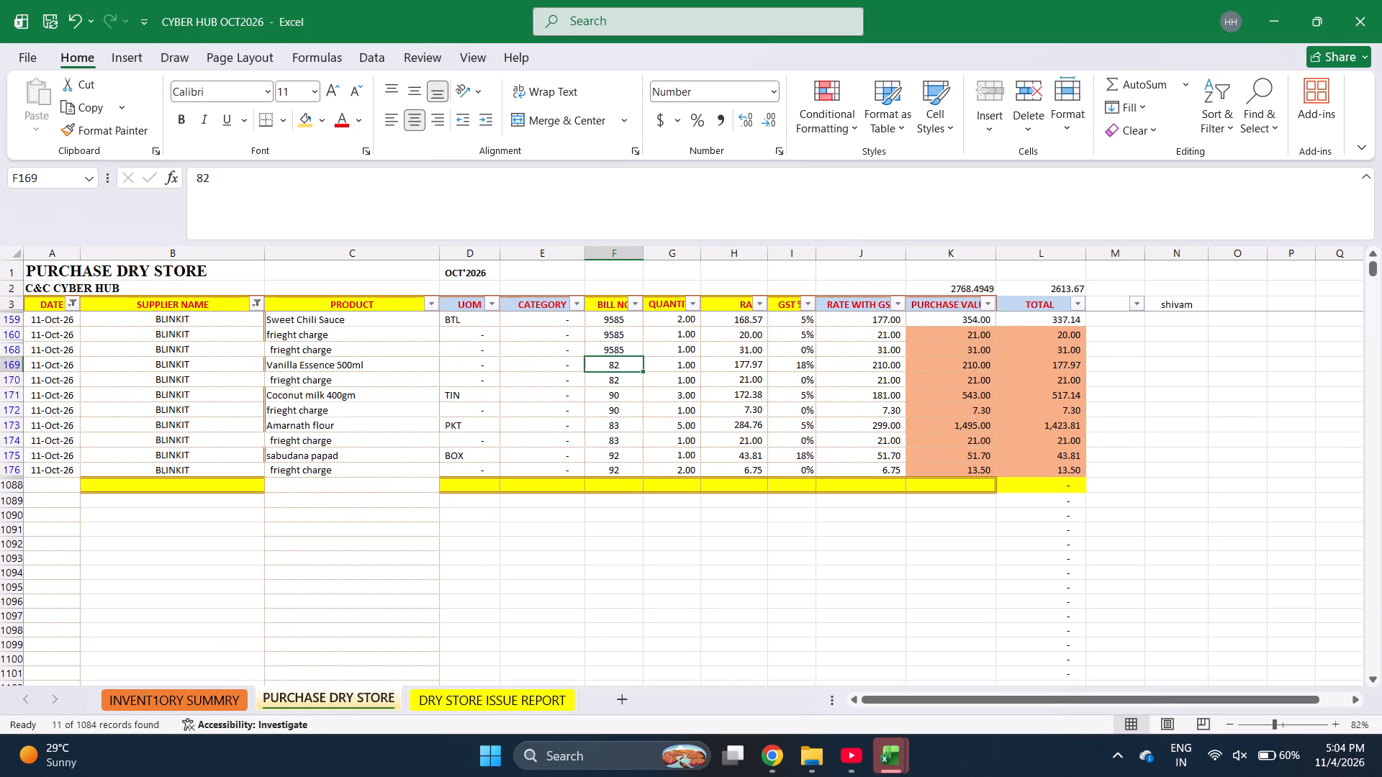
click(977, 319)
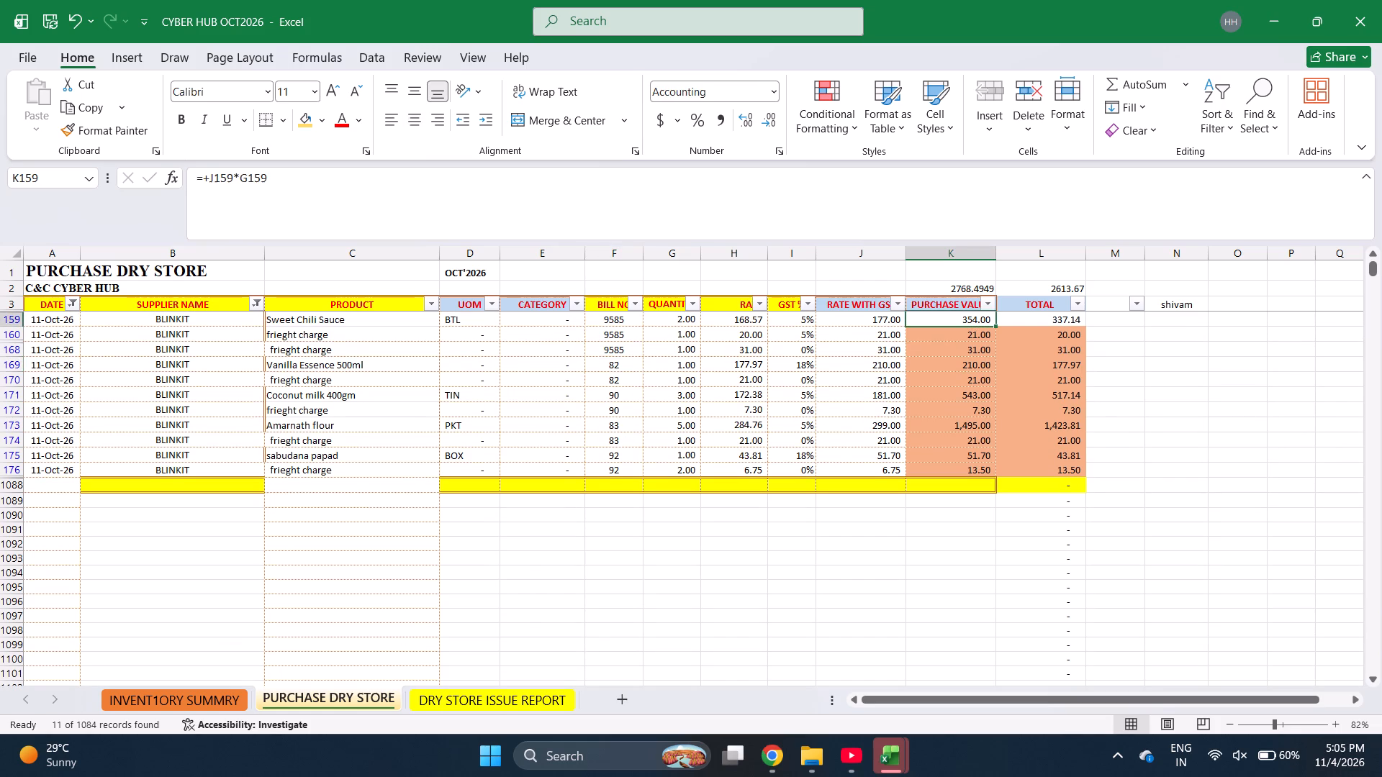
key(shift+Down)
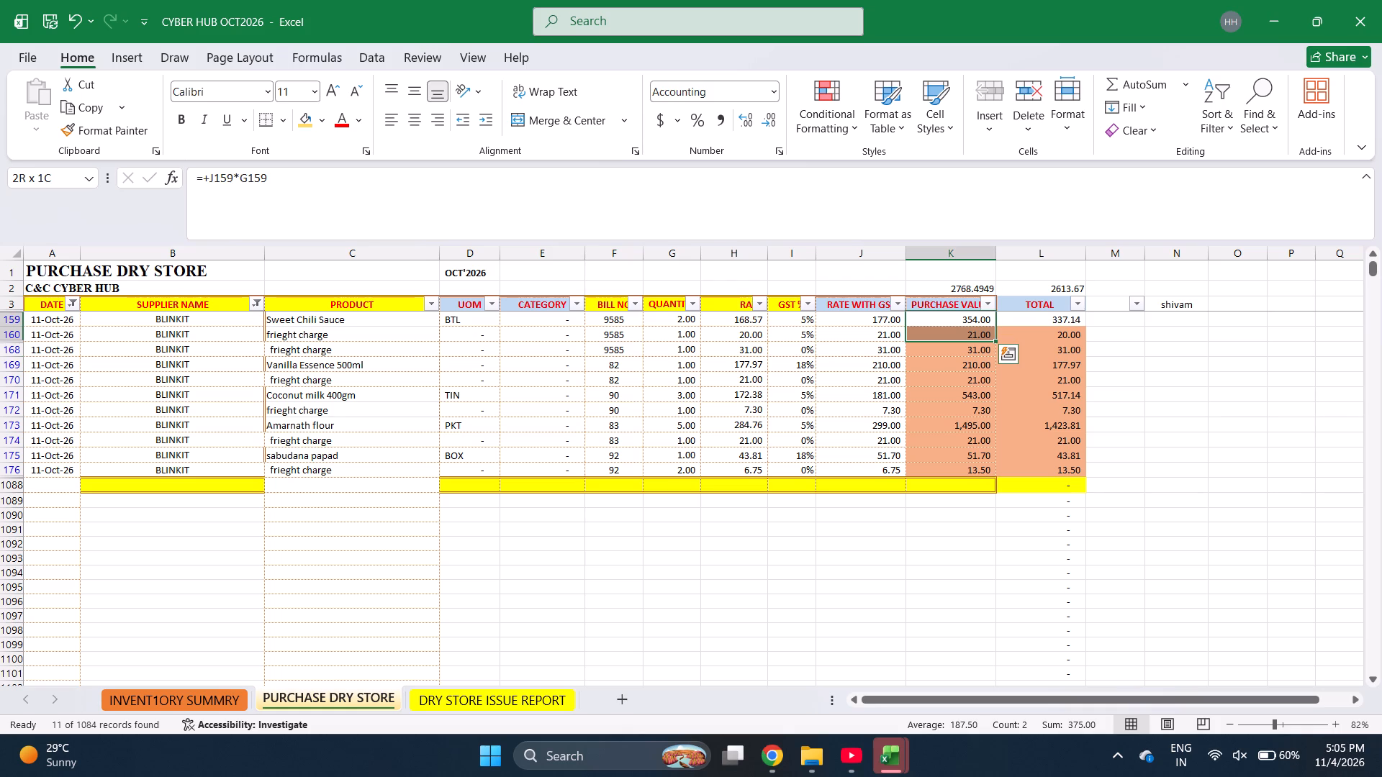
key(shift+Down)
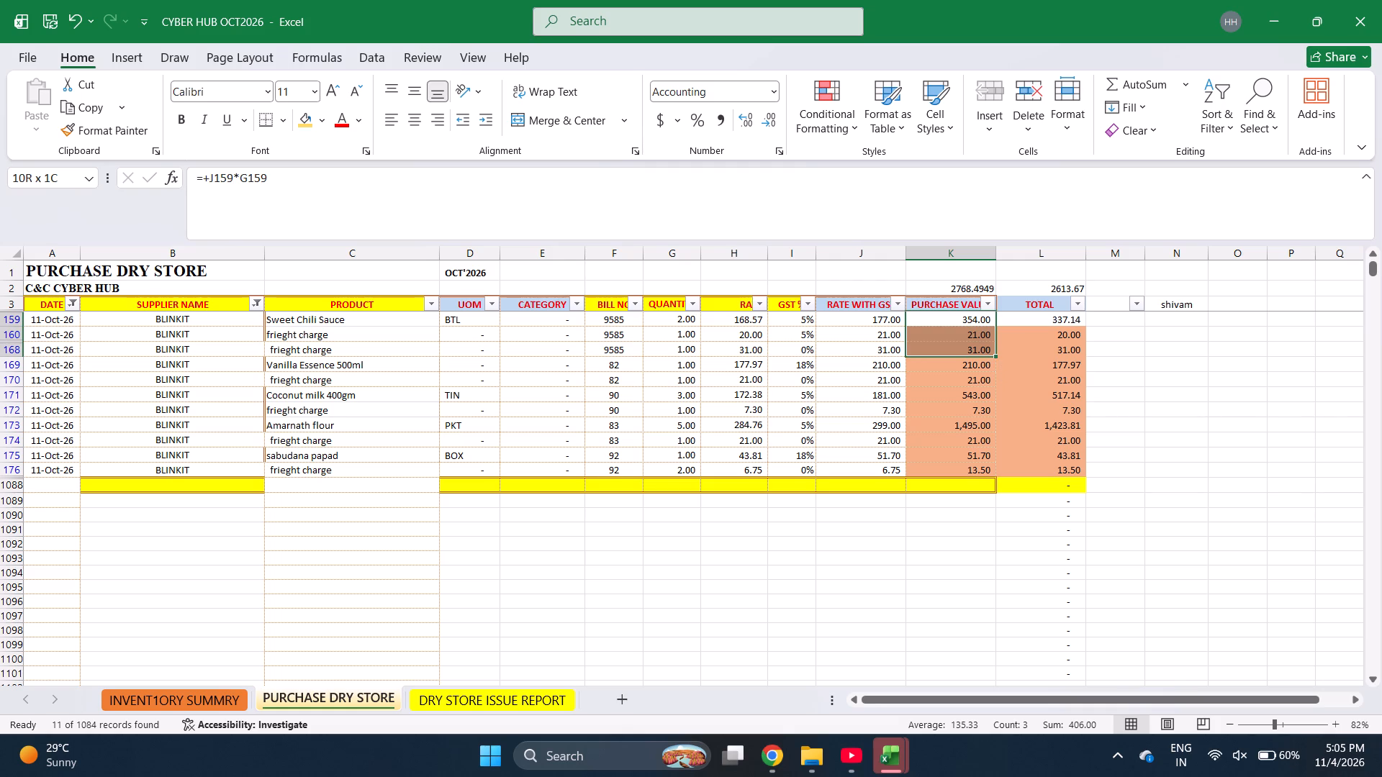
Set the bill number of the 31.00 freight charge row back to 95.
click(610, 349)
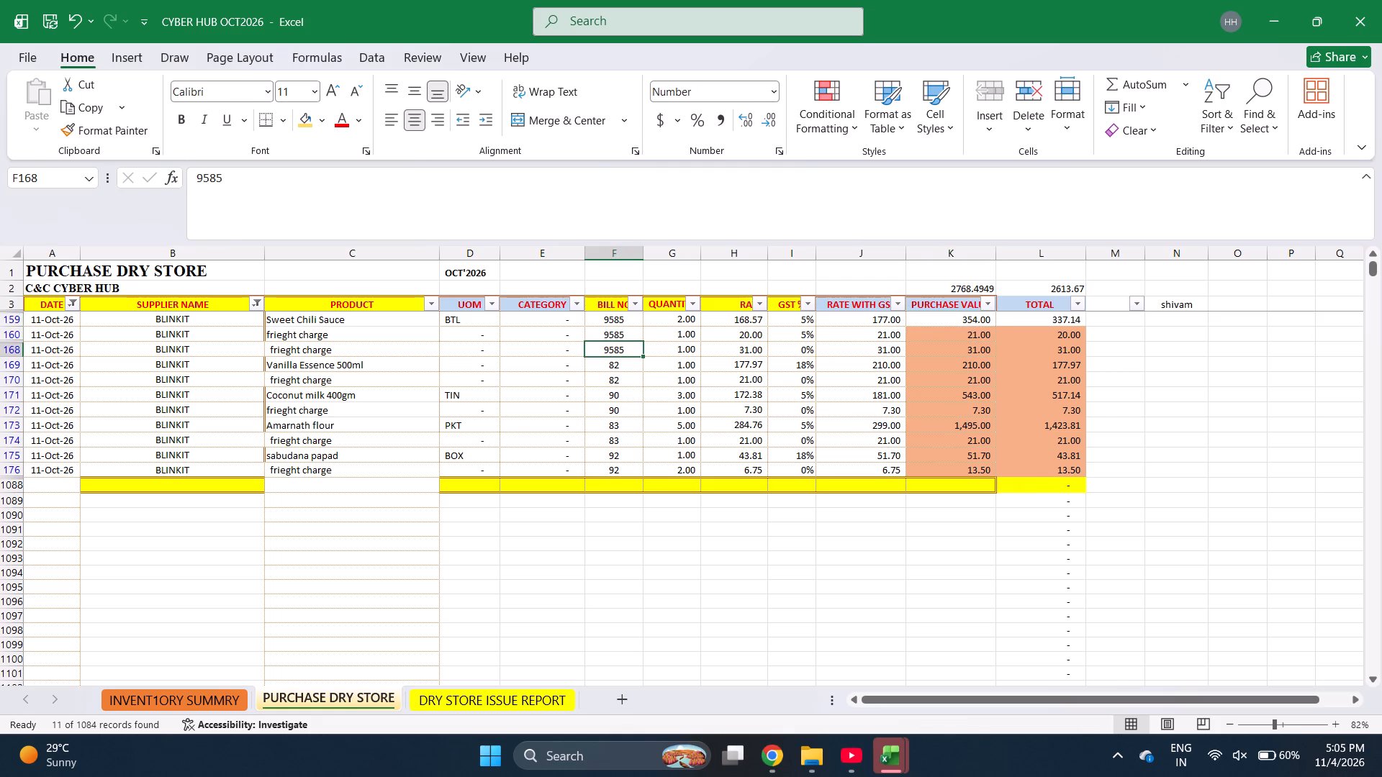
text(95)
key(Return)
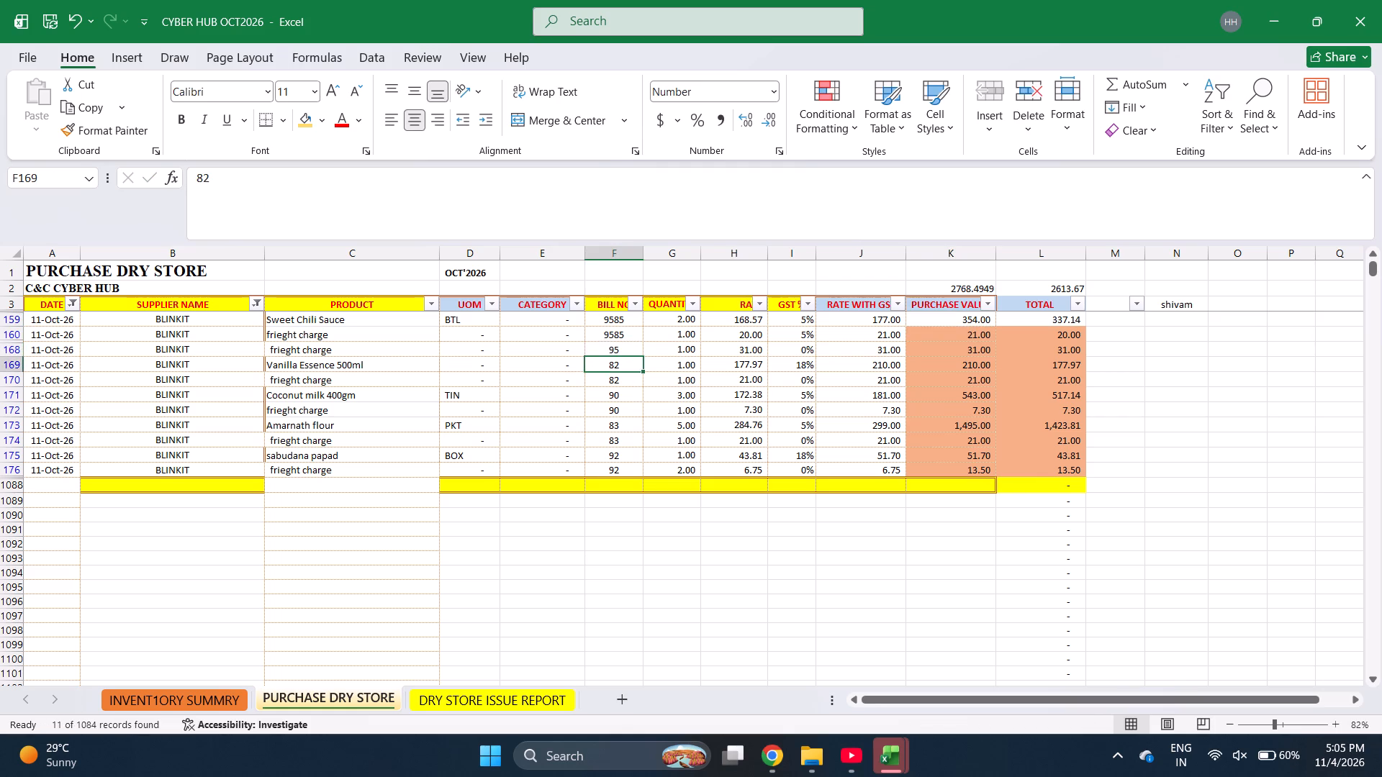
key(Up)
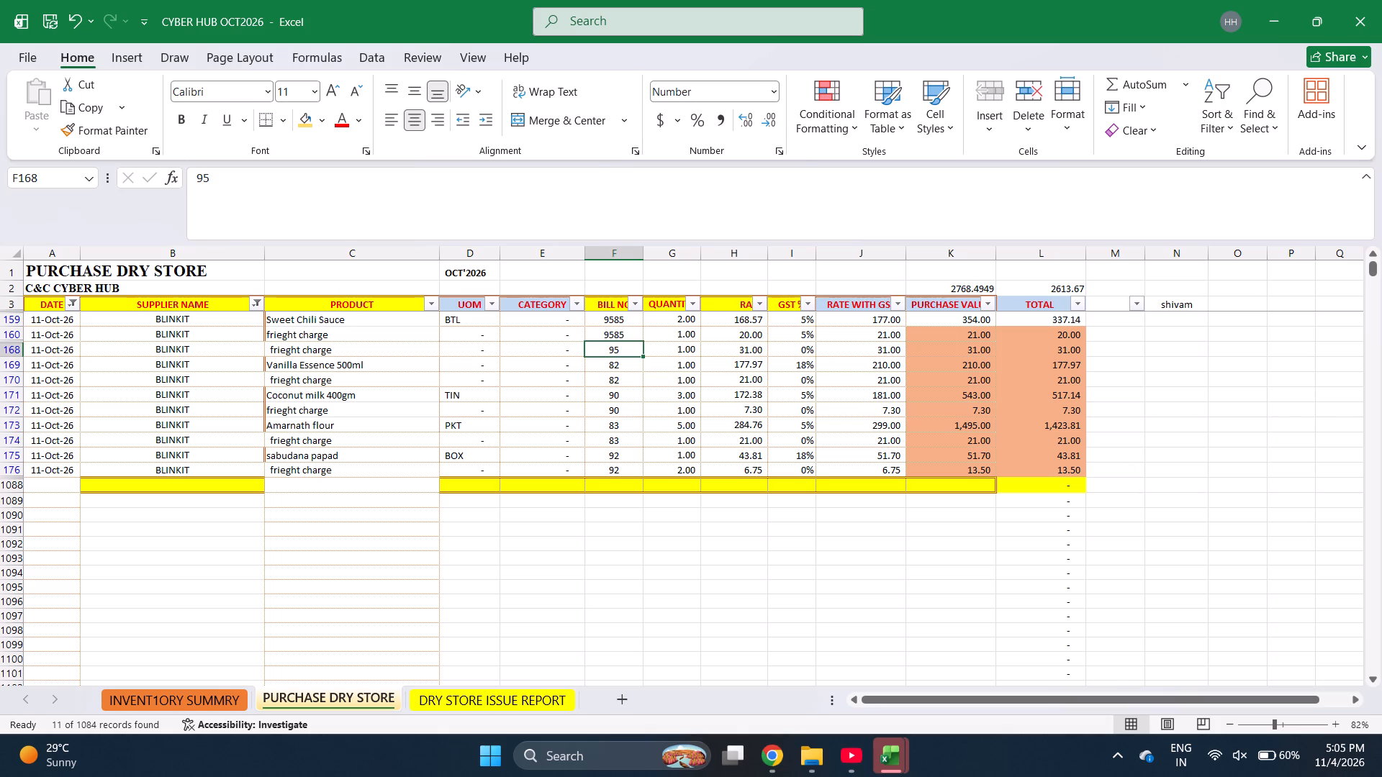
Sum the purchase values of the Sweet Chili Sauce row and its freight charge under bill 9585.
click(955, 319)
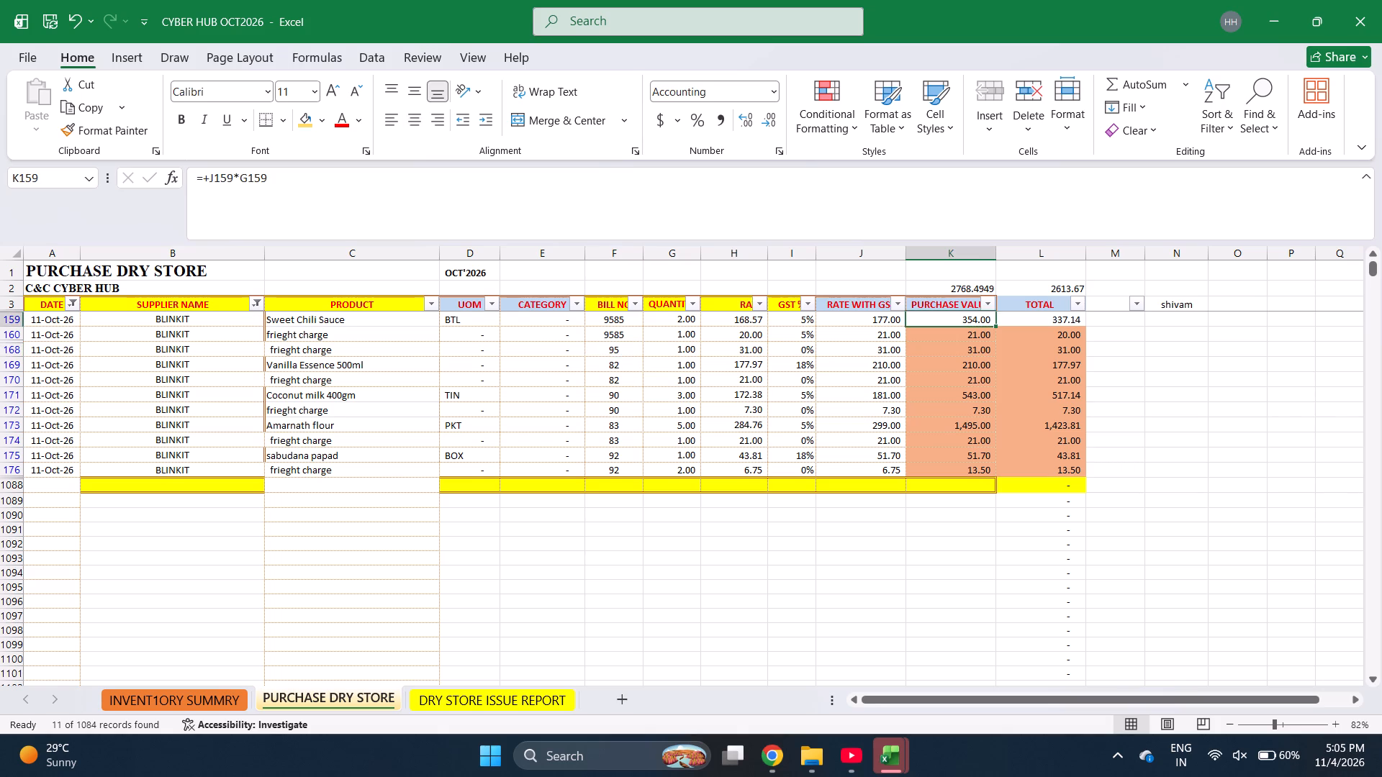
scroll(916, 429, up, 1)
click(43, 349)
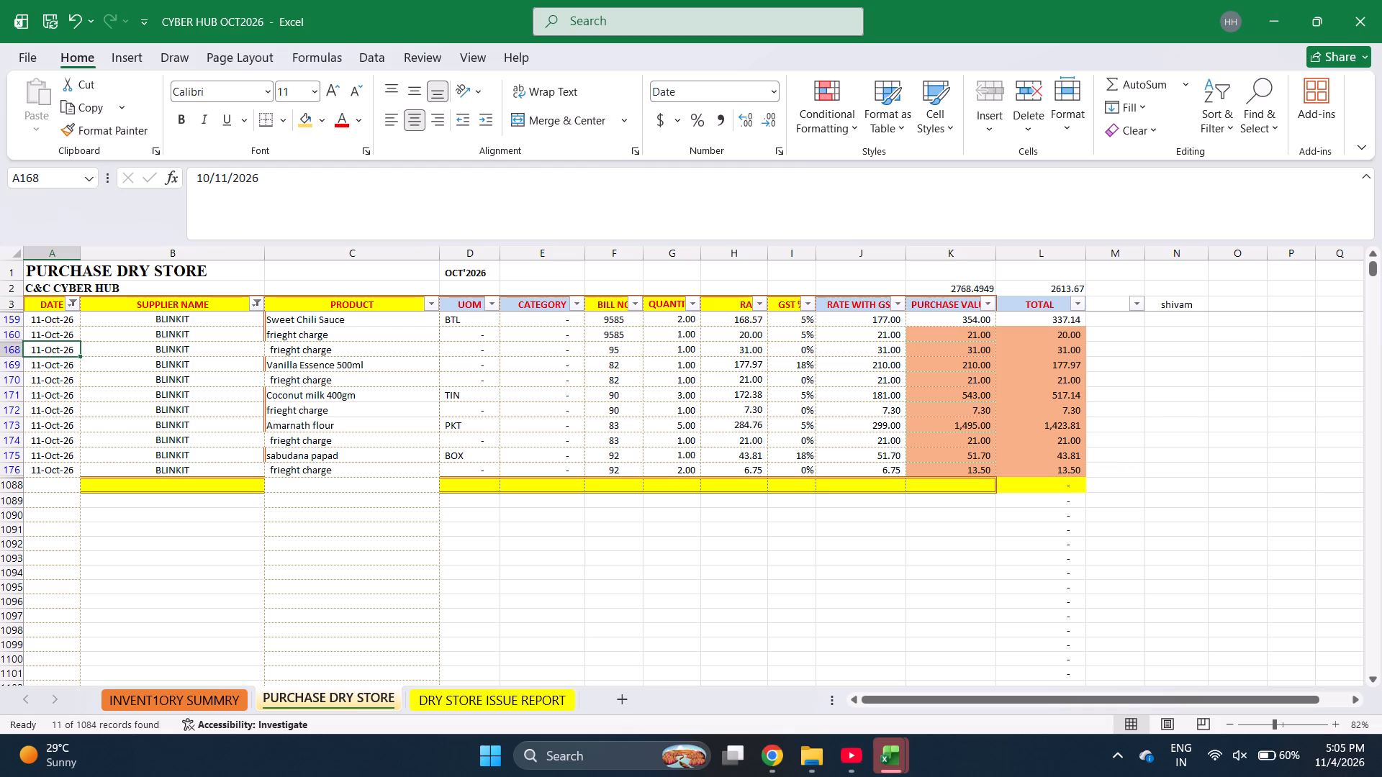
click(948, 317)
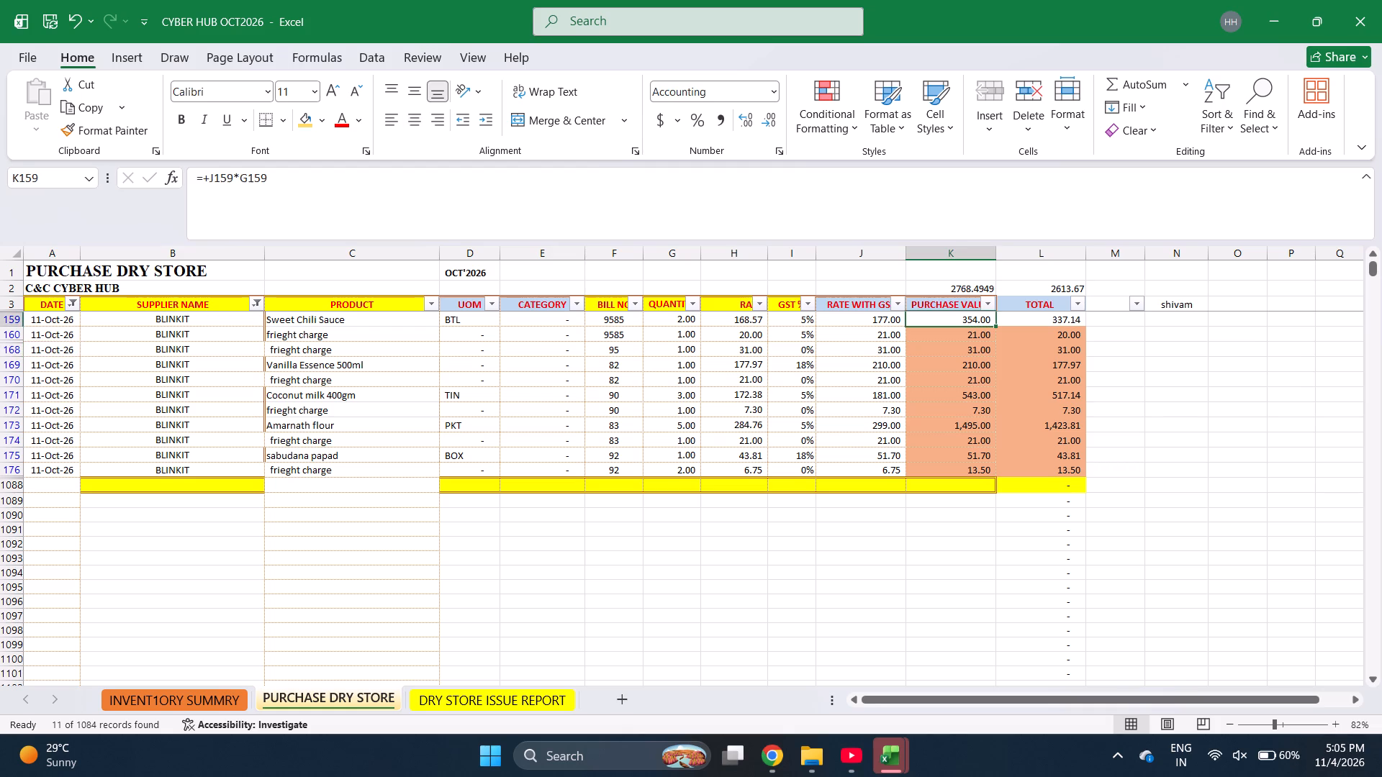
key(Up)
key(shift+Down)
Sum the 11 October purchase values with freight bill by bill for bills 82, 90, 83 and 92.
key(Down)
key(Down)
key(Down)
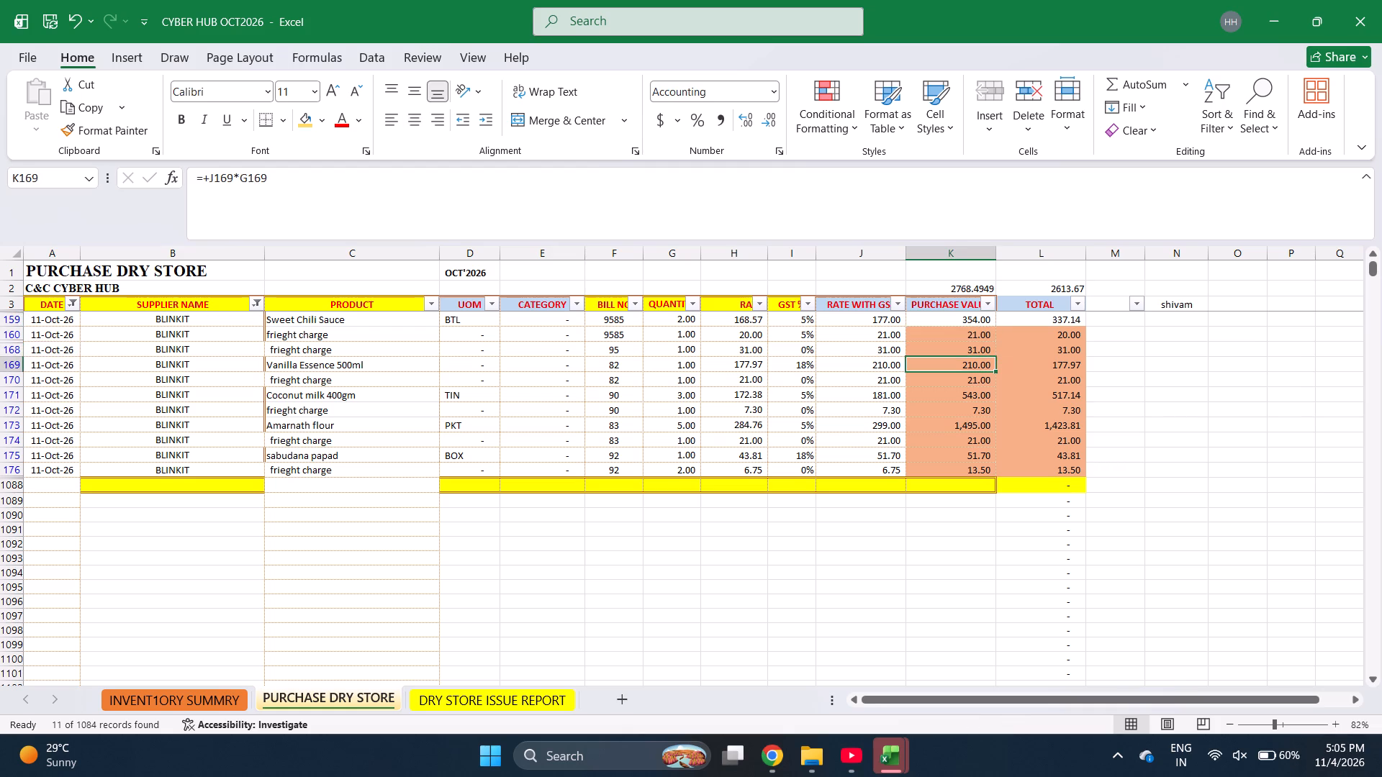
key(shift+Down)
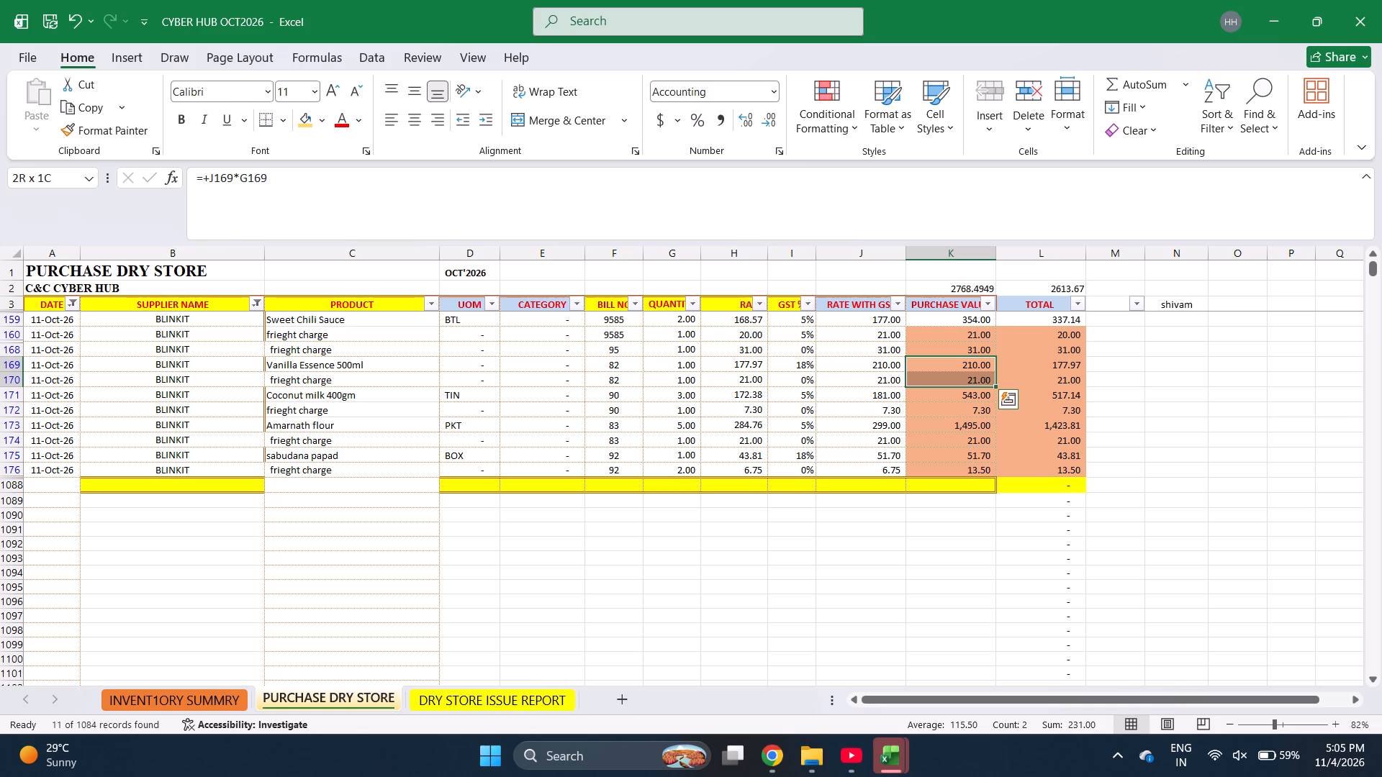
key(Down)
key(Down)
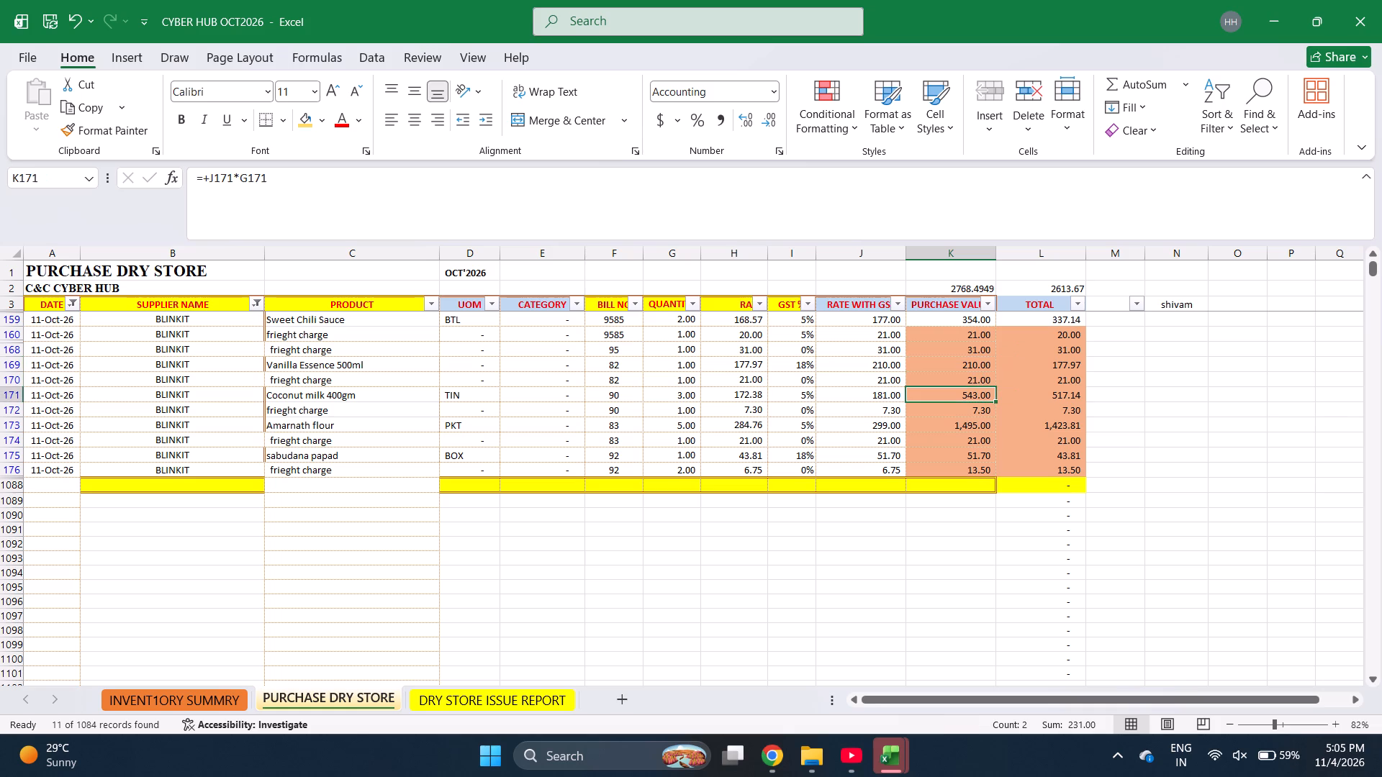
key(shift+Down)
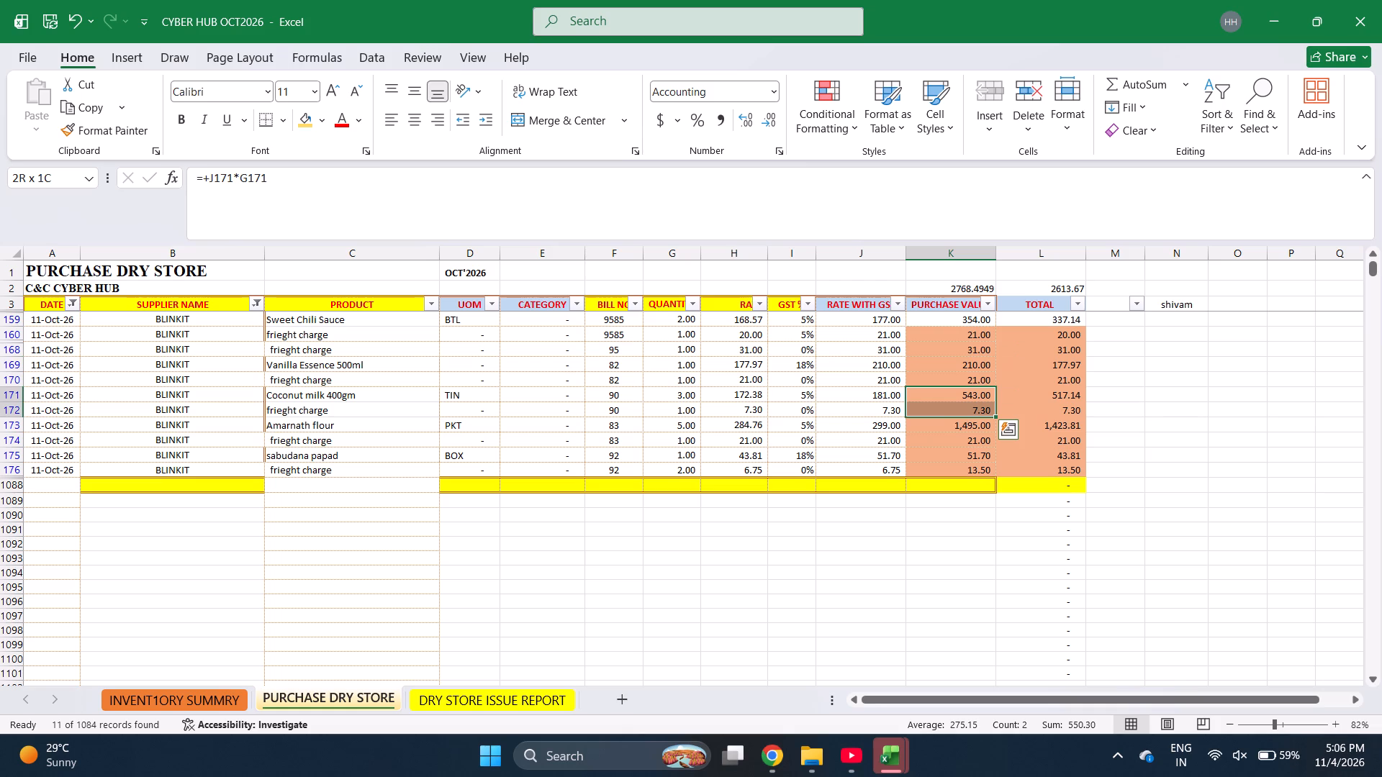
key(Down)
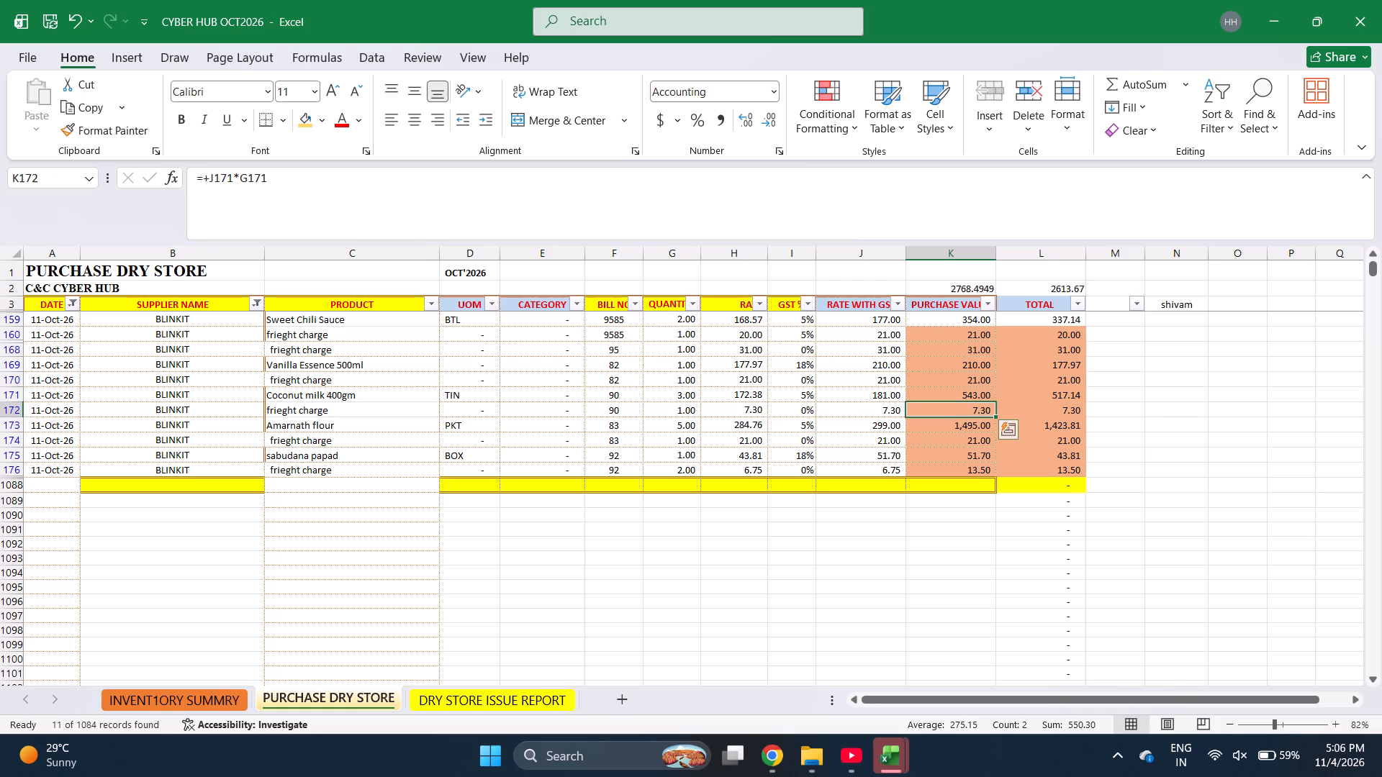
key(Down)
key(shift+Down)
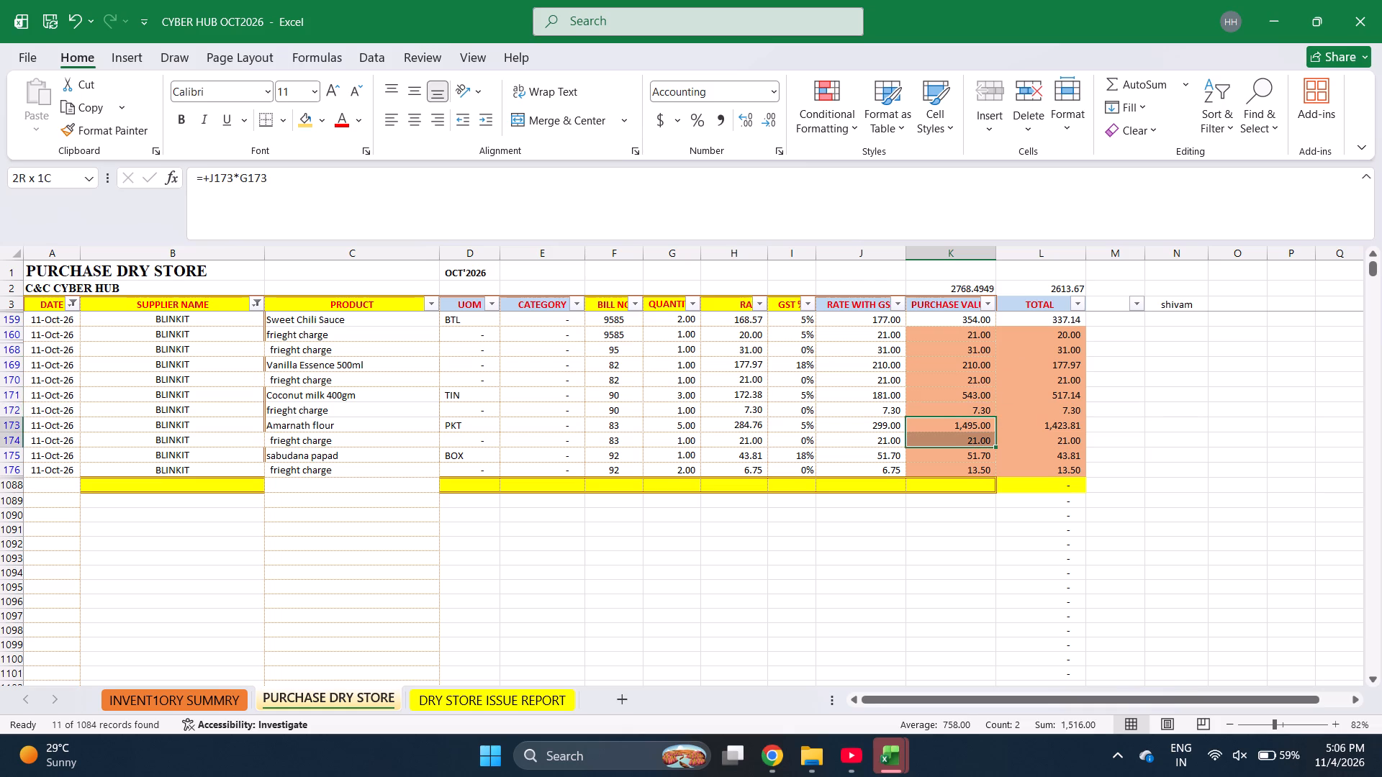
key(Down)
key(Down)
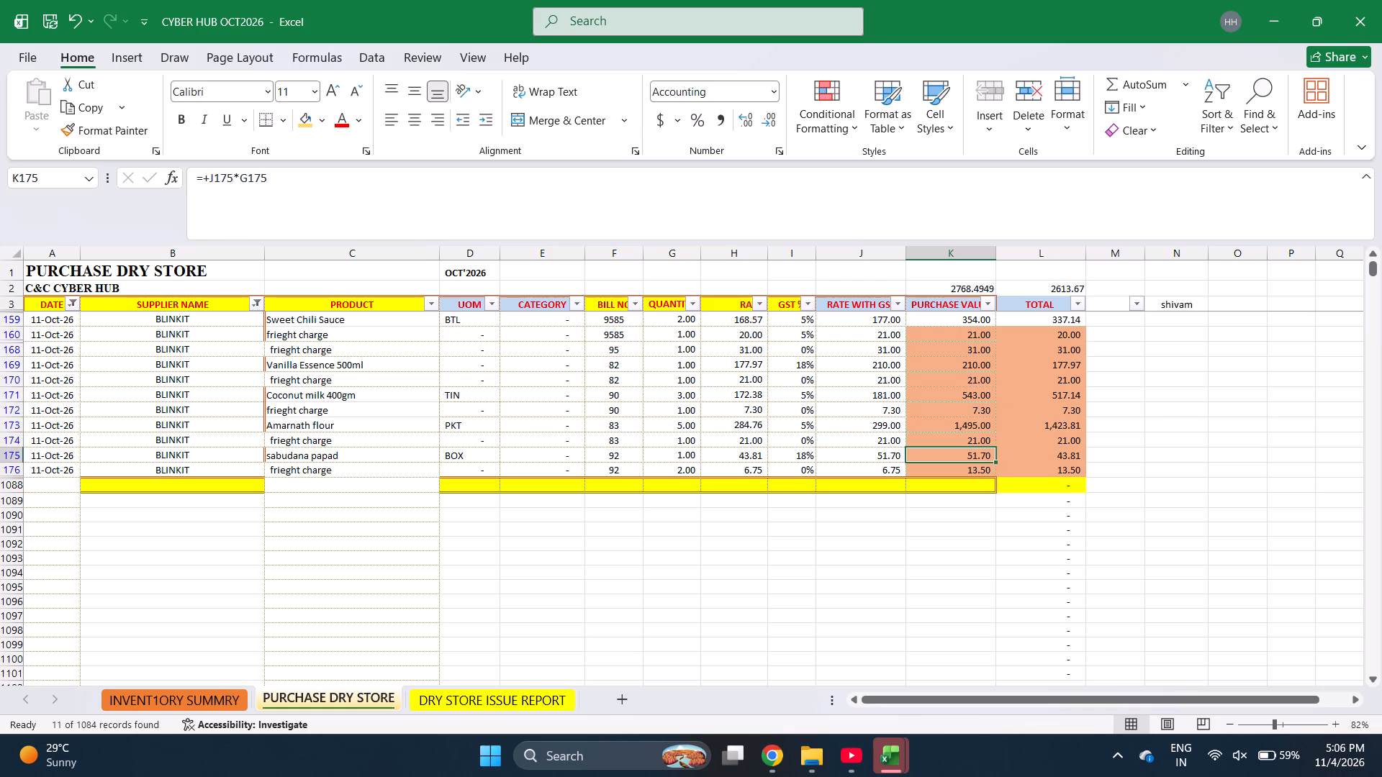
key(shift+Down)
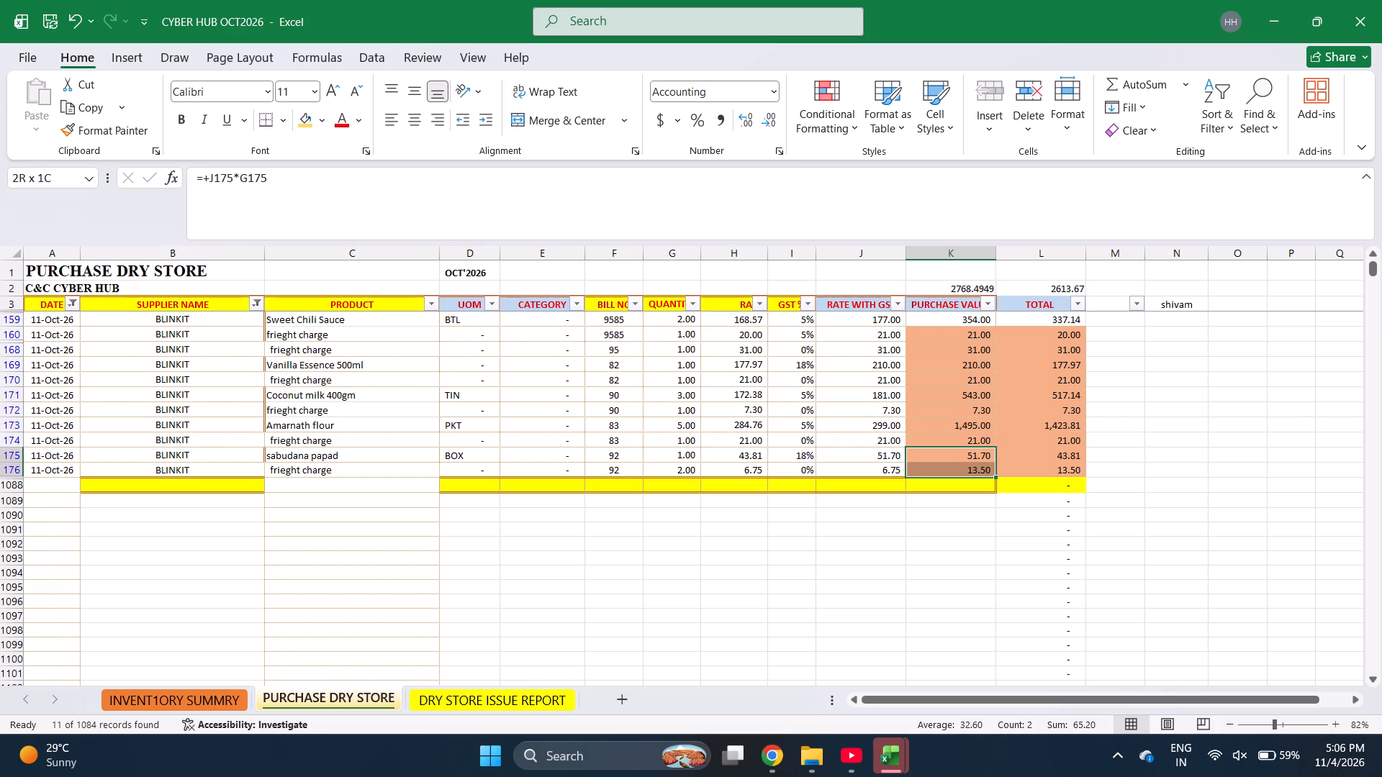
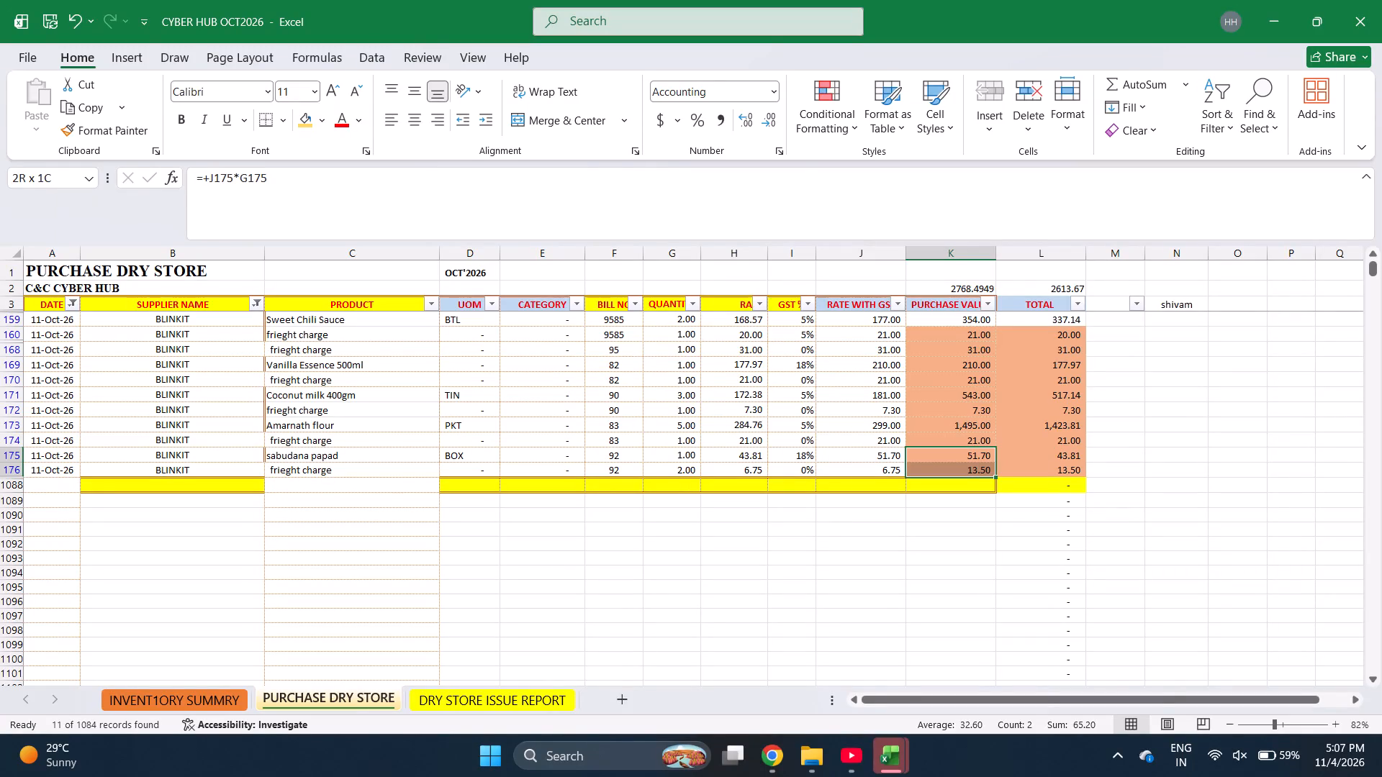
Under bill 92, set the quantity to 2 for sabudana papad and to 1 for its freight charge.
click(697, 454)
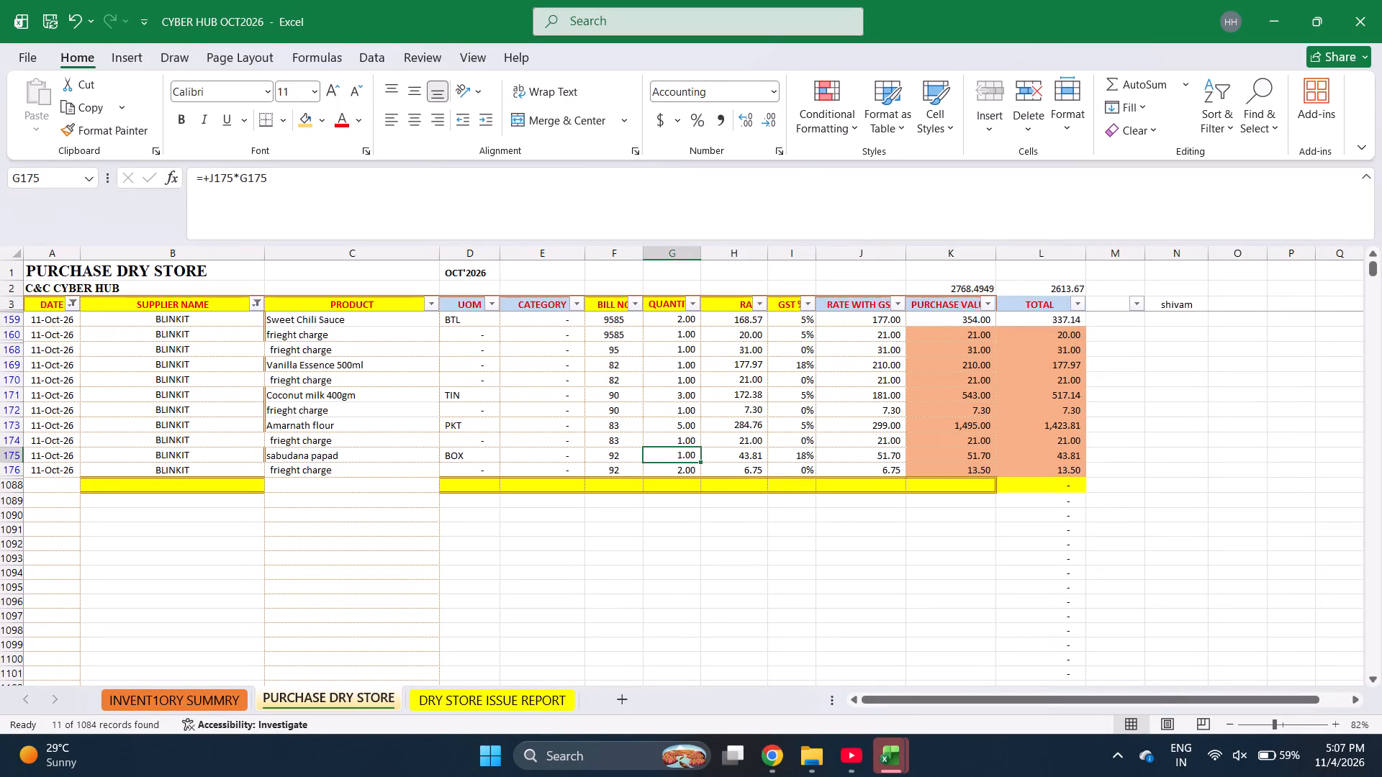
key(2)
key(Return)
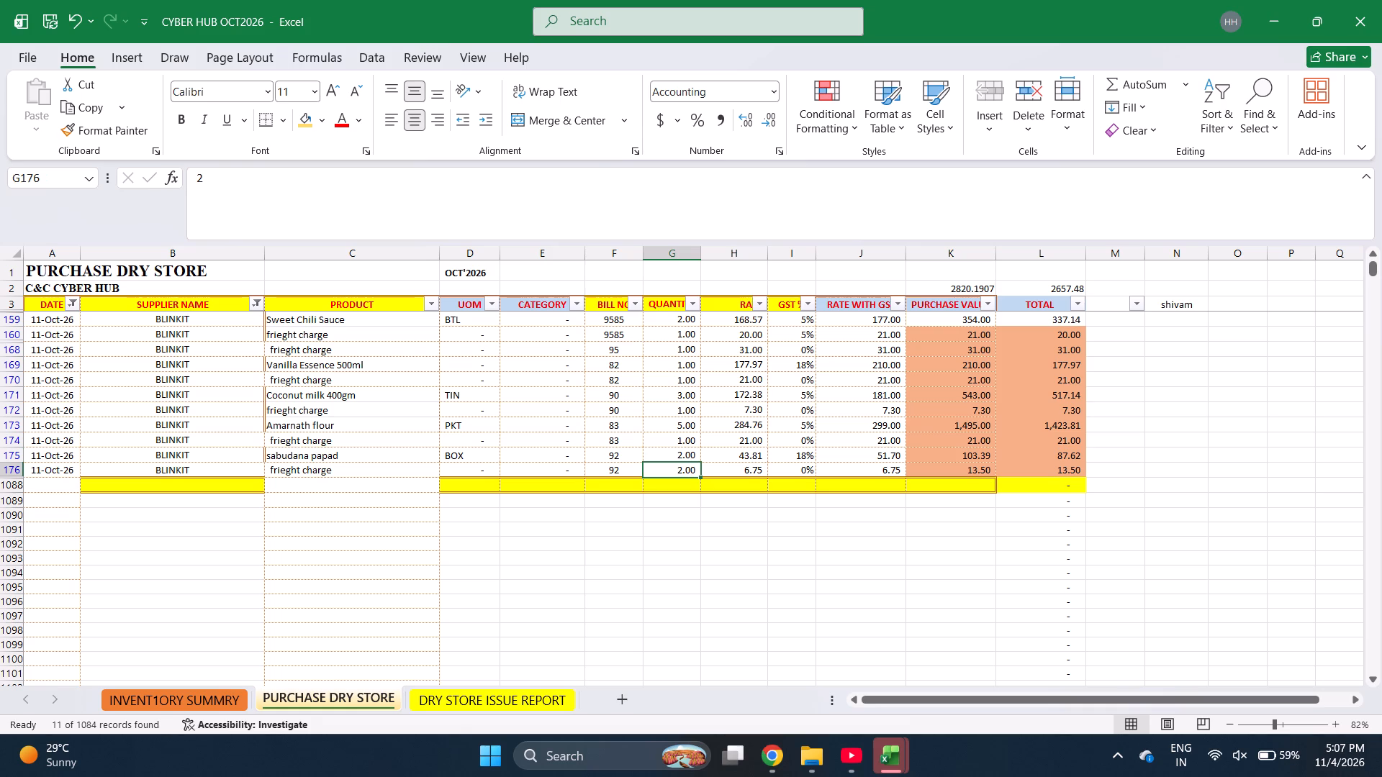
key(1)
key(Right)
key(Right)
key(Right)
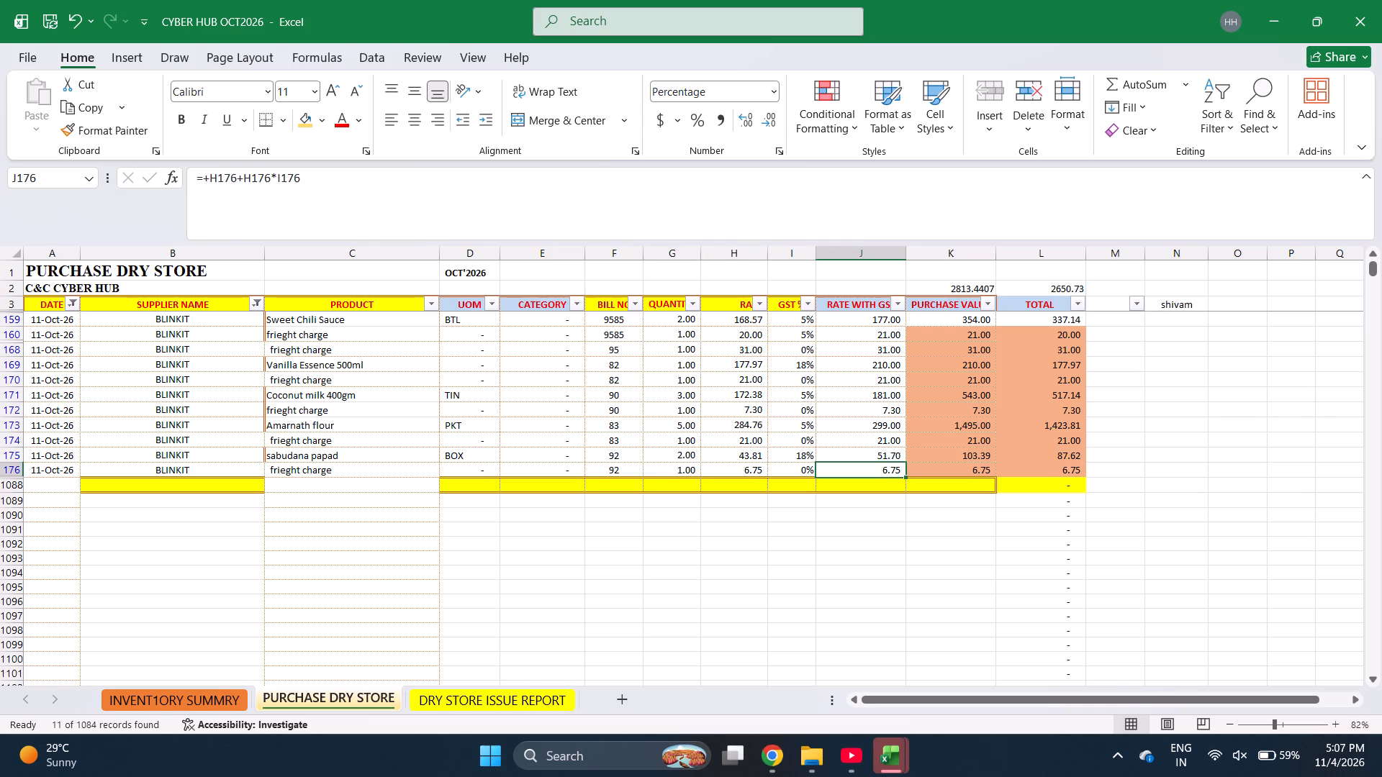
key(Right)
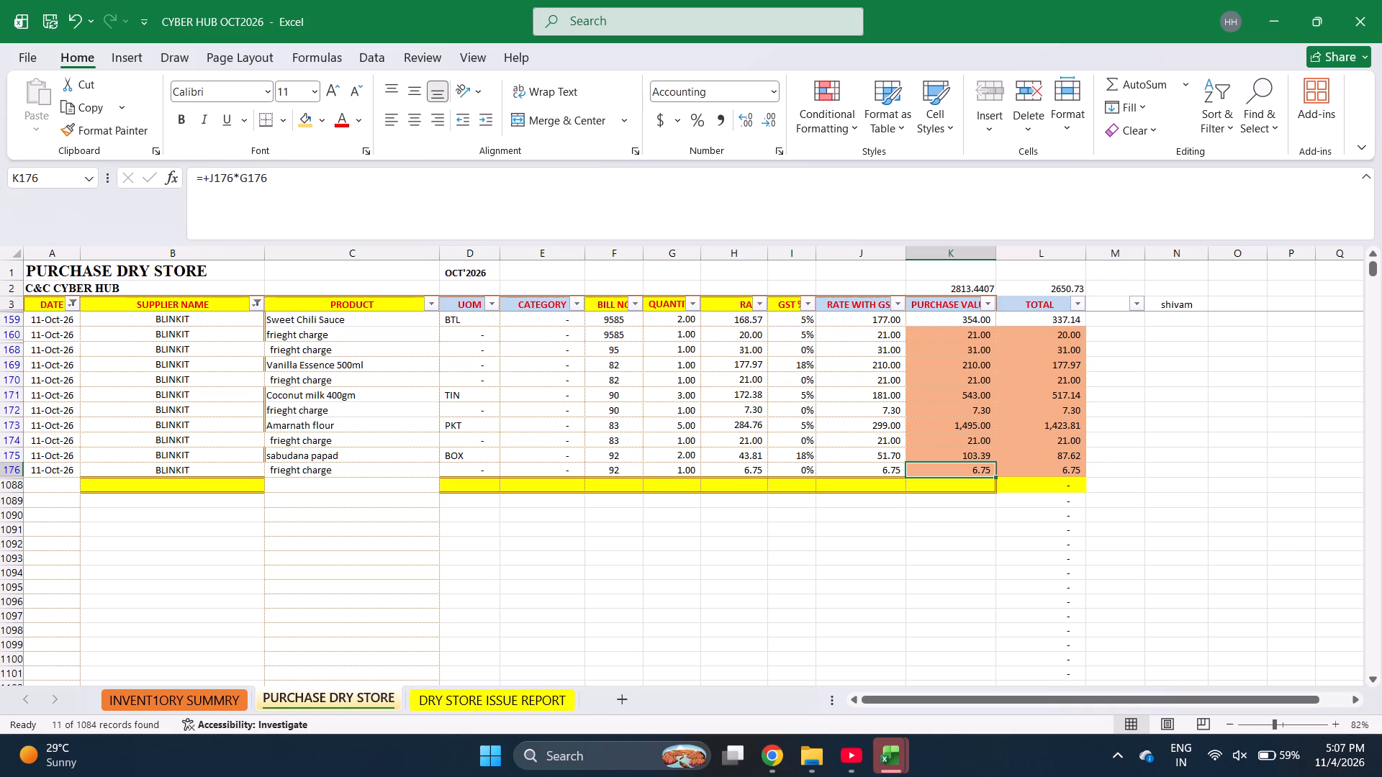
Set the GST rate of the sabudana papad row under bill 92 to 5%, and check its purchase value and rate.
key(Up)
key(Left)
key(Left)
key(5)
key(Return)
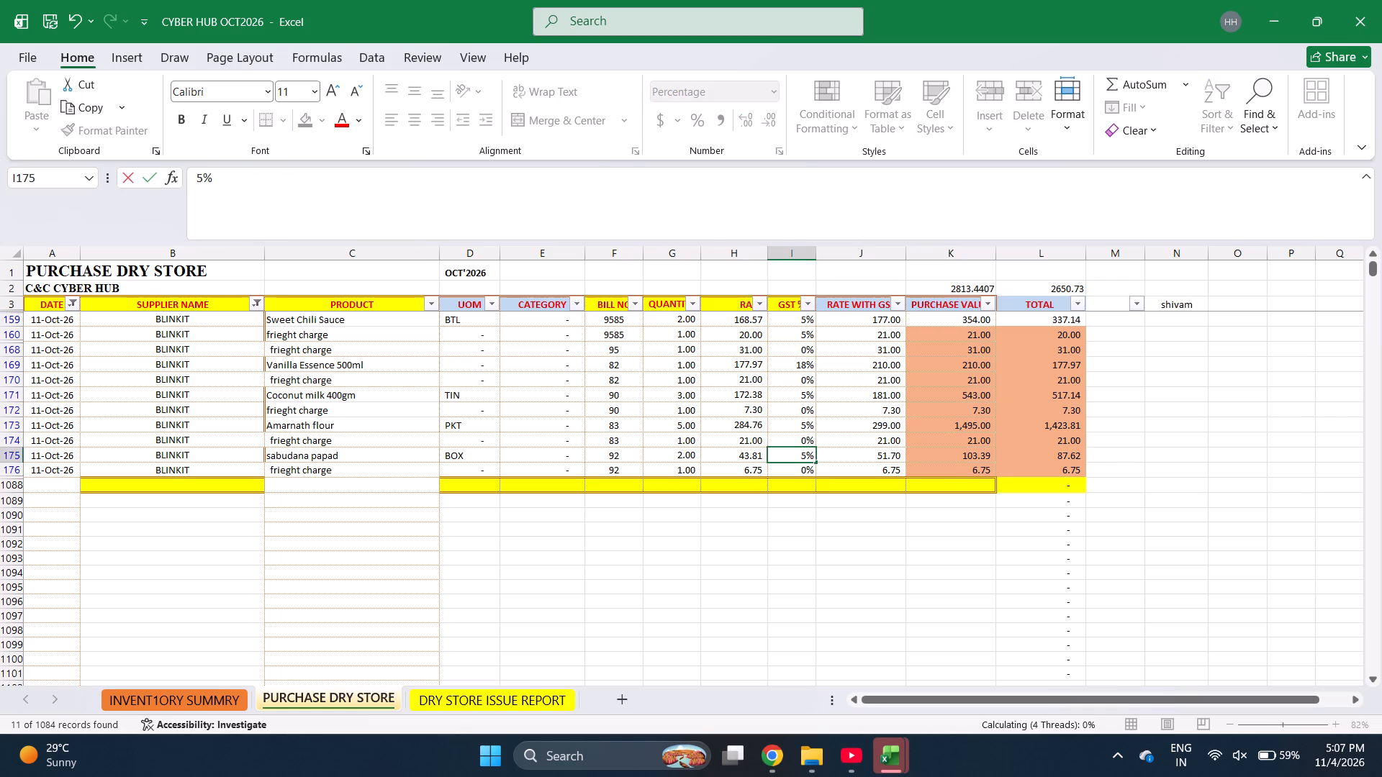
key(Down)
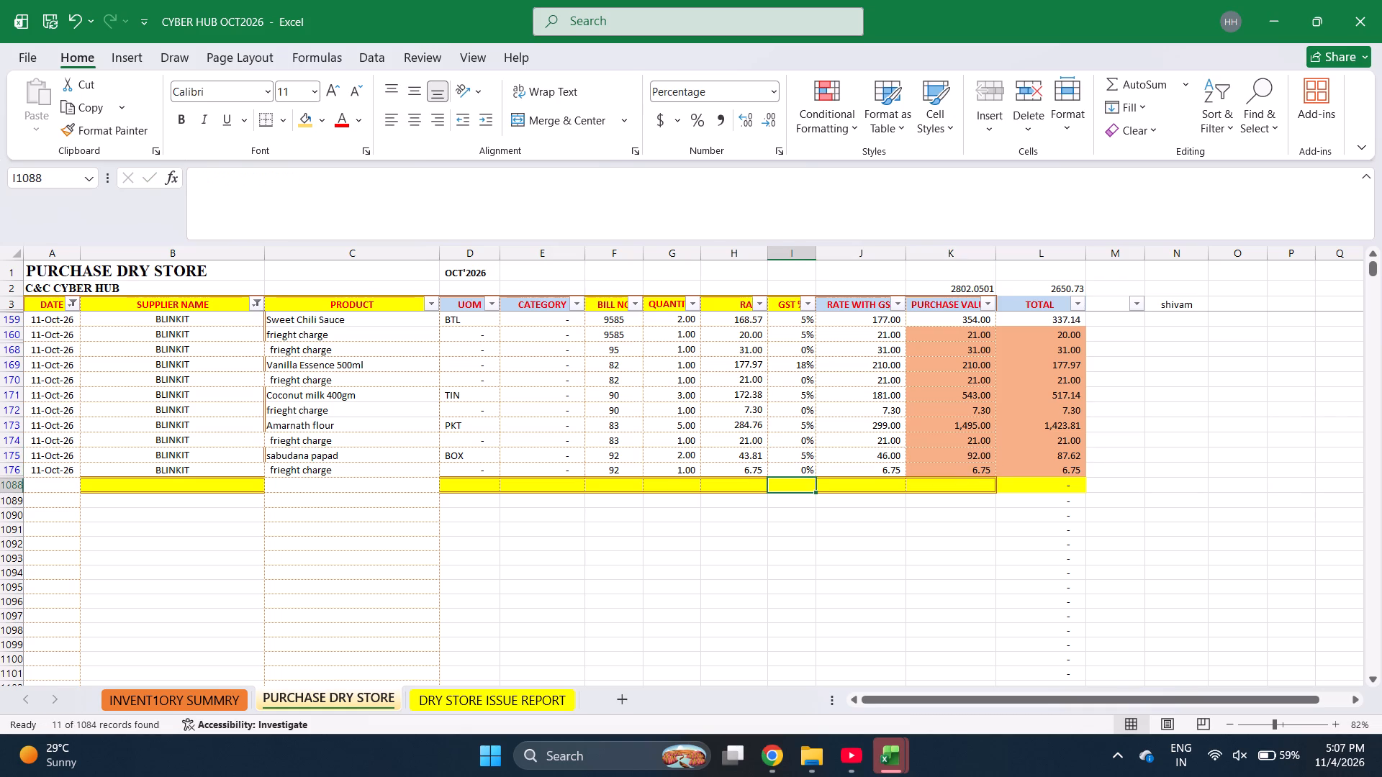
key(Right)
key(Right)
key(Up)
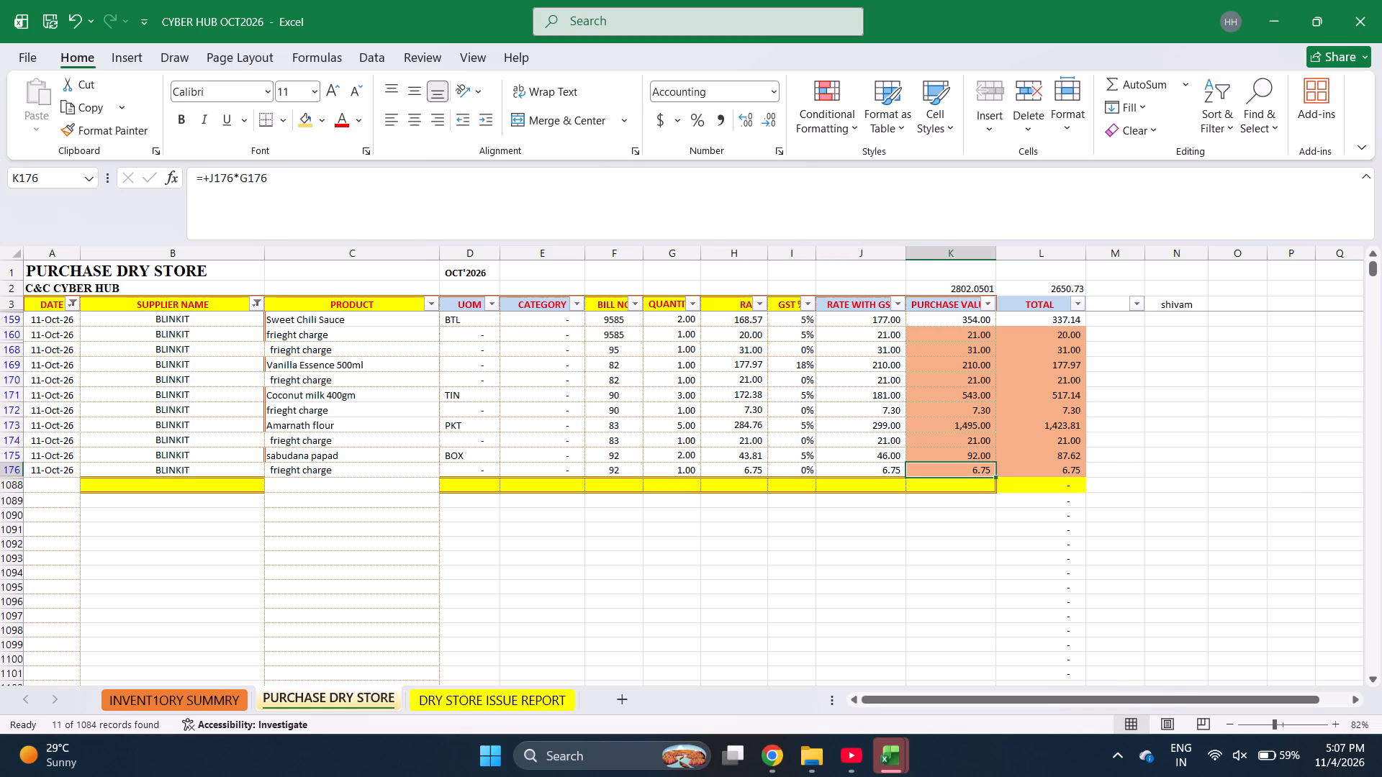
key(Up)
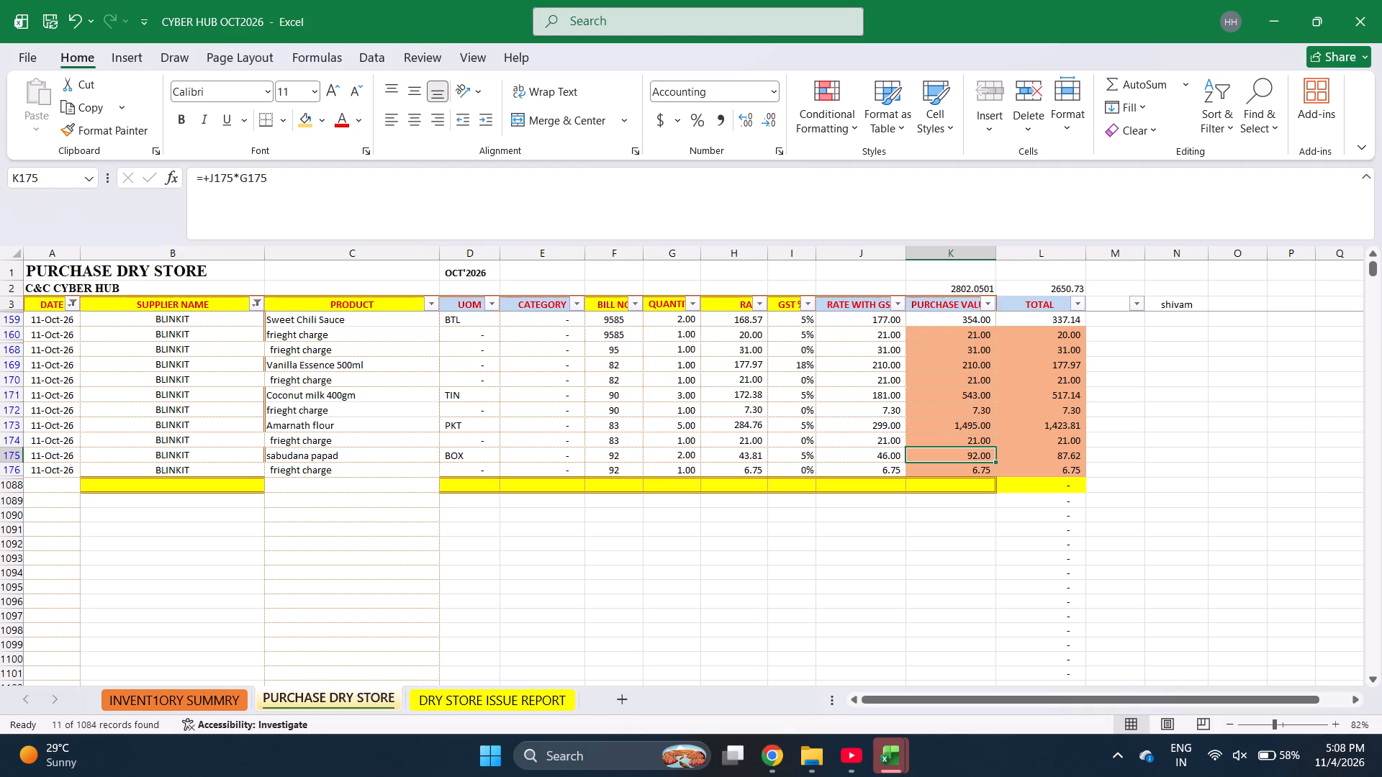
click(748, 455)
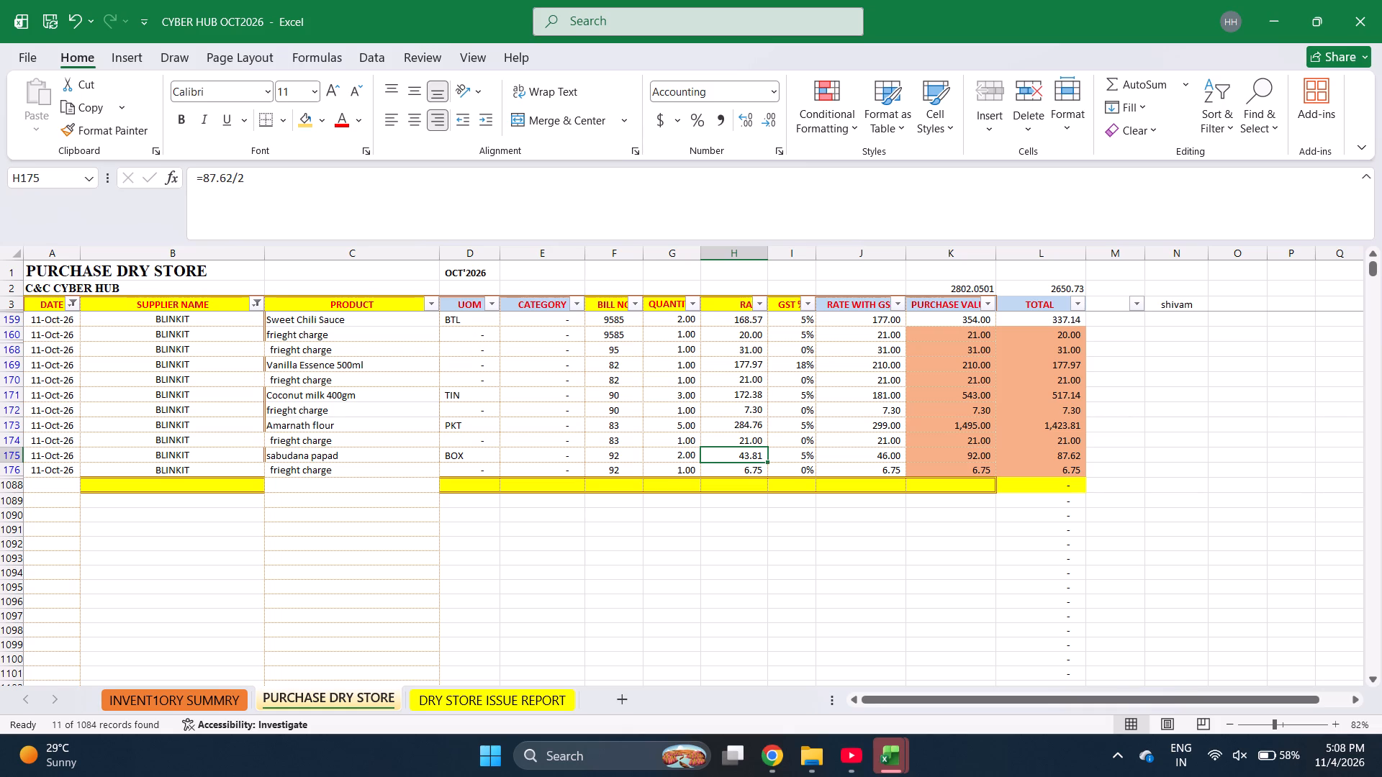
Filter the Blinkit dry store purchases to 12 October only and review the rows.
click(74, 299)
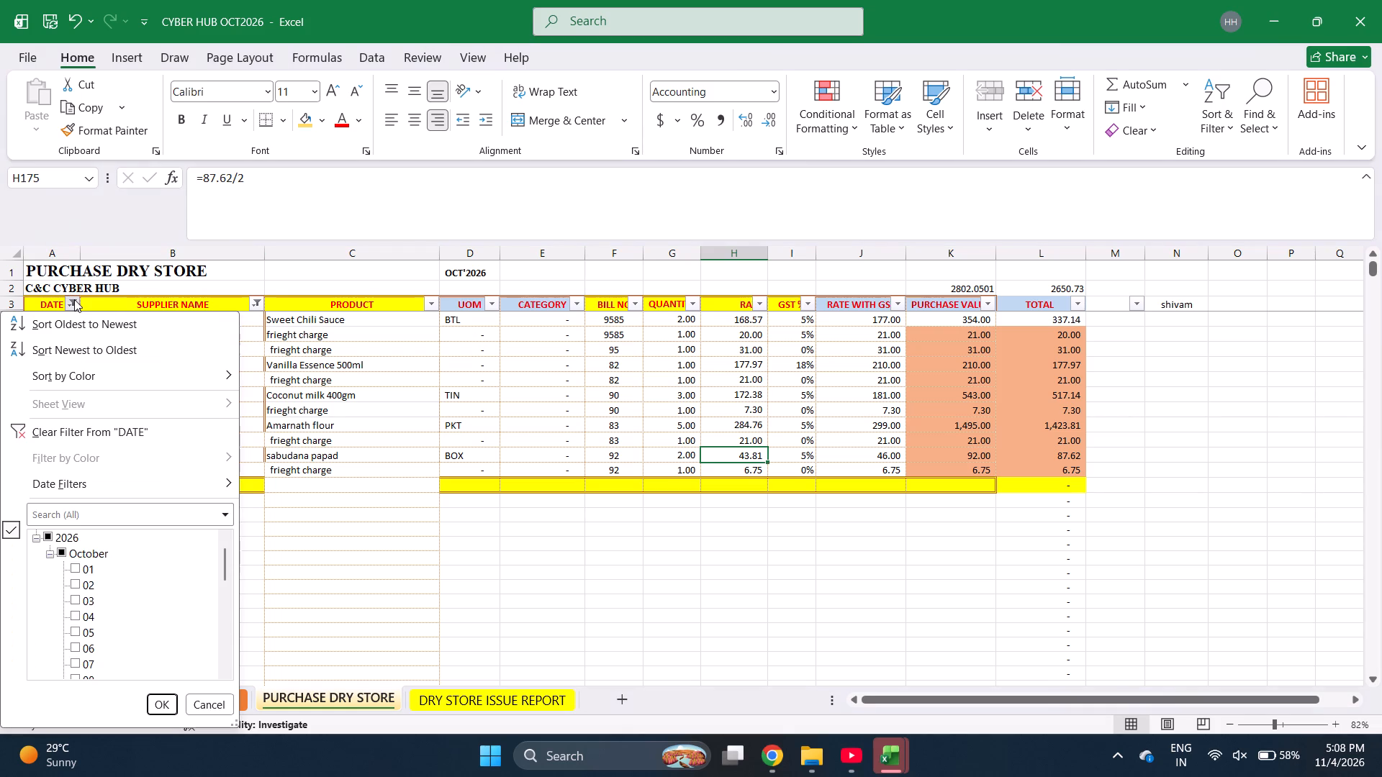
key(e)
scroll(97, 645, down, 1)
drag(73, 601, 76, 578)
click(76, 578)
click(72, 601)
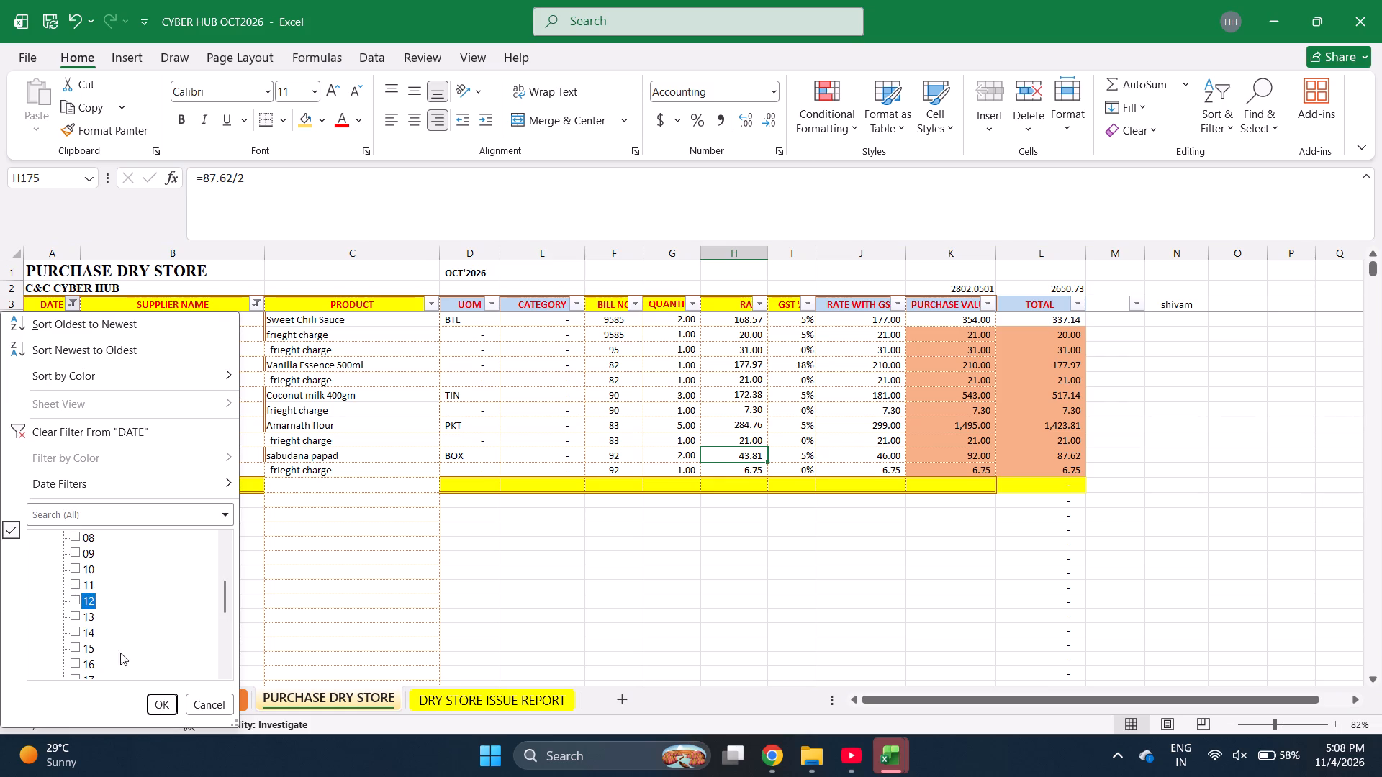
click(152, 700)
scroll(376, 495, up, 1)
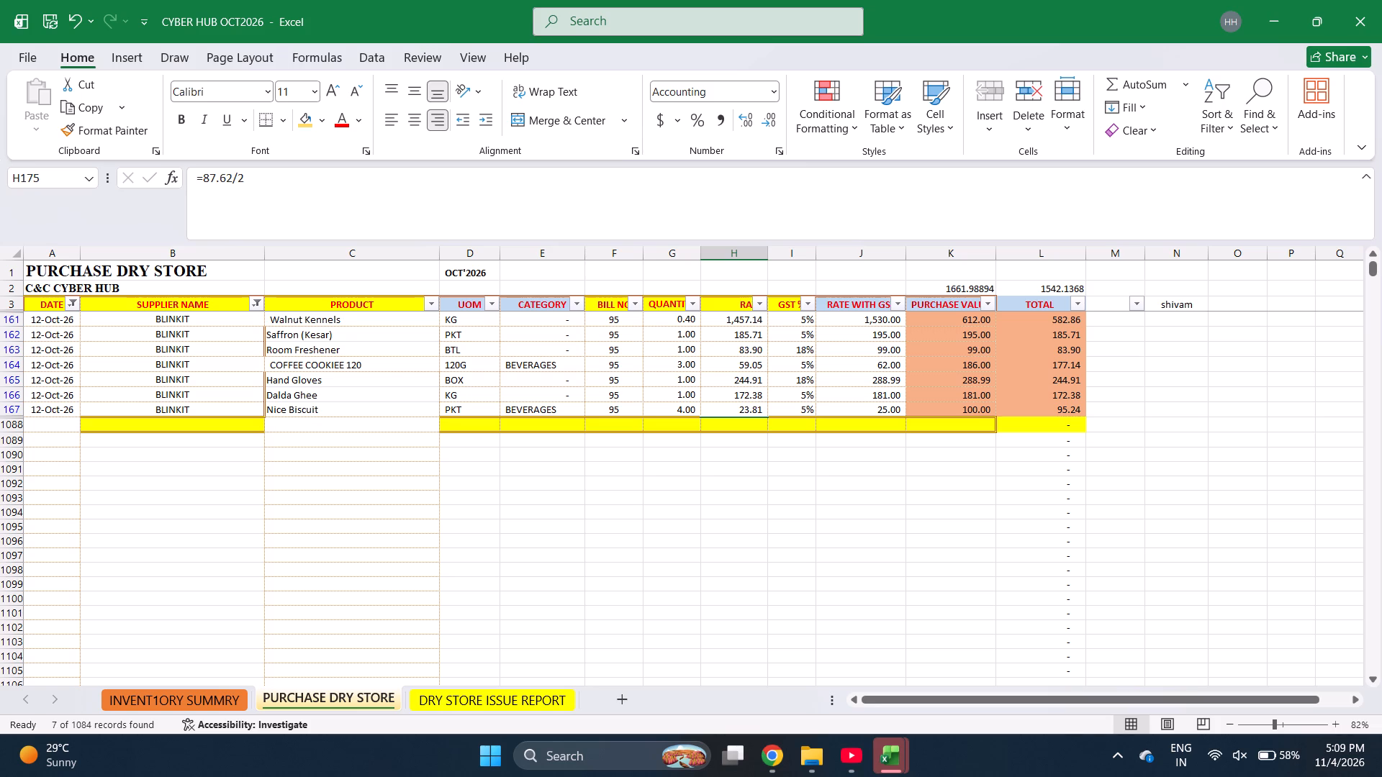
Return to the 11 October rows and set the date of the bill 95 freight charge row to 10-12-2026.
click(76, 301)
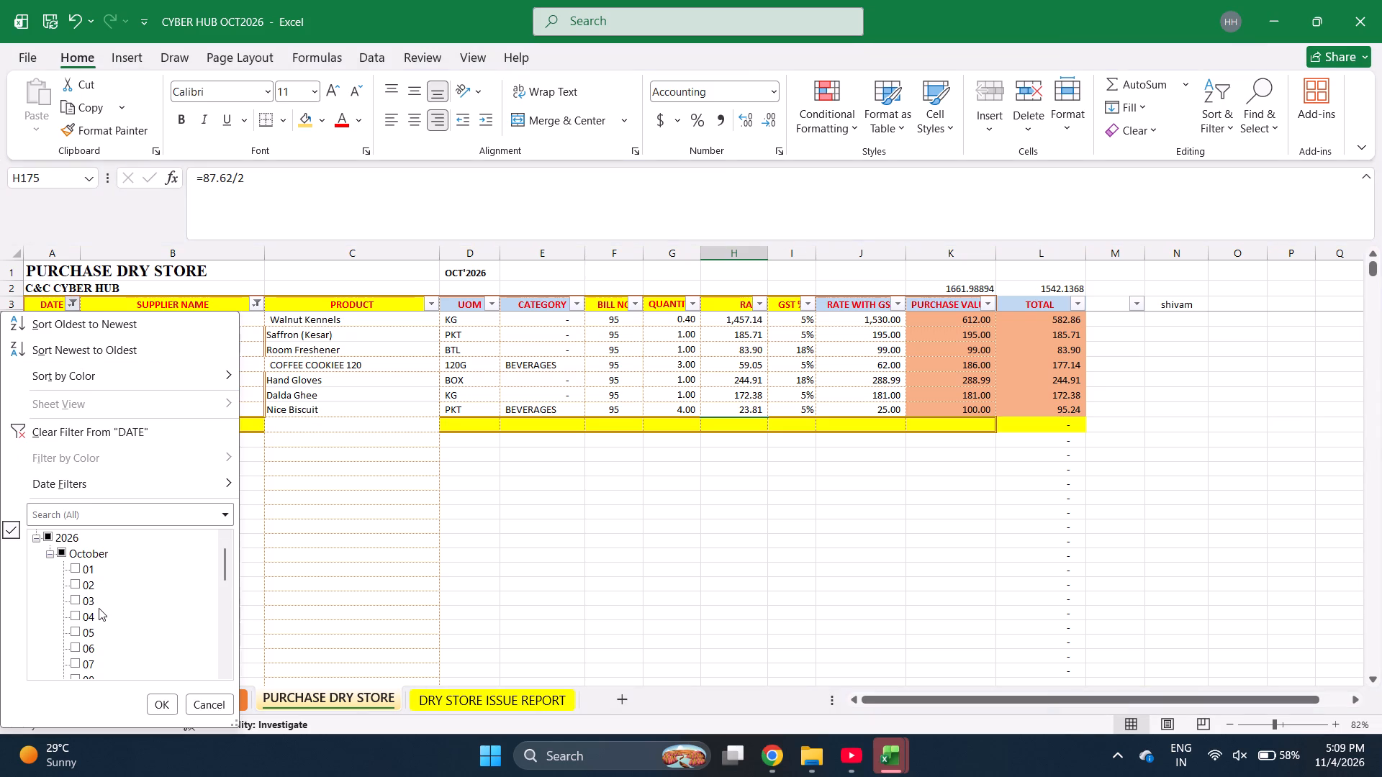
scroll(99, 611, down, 2)
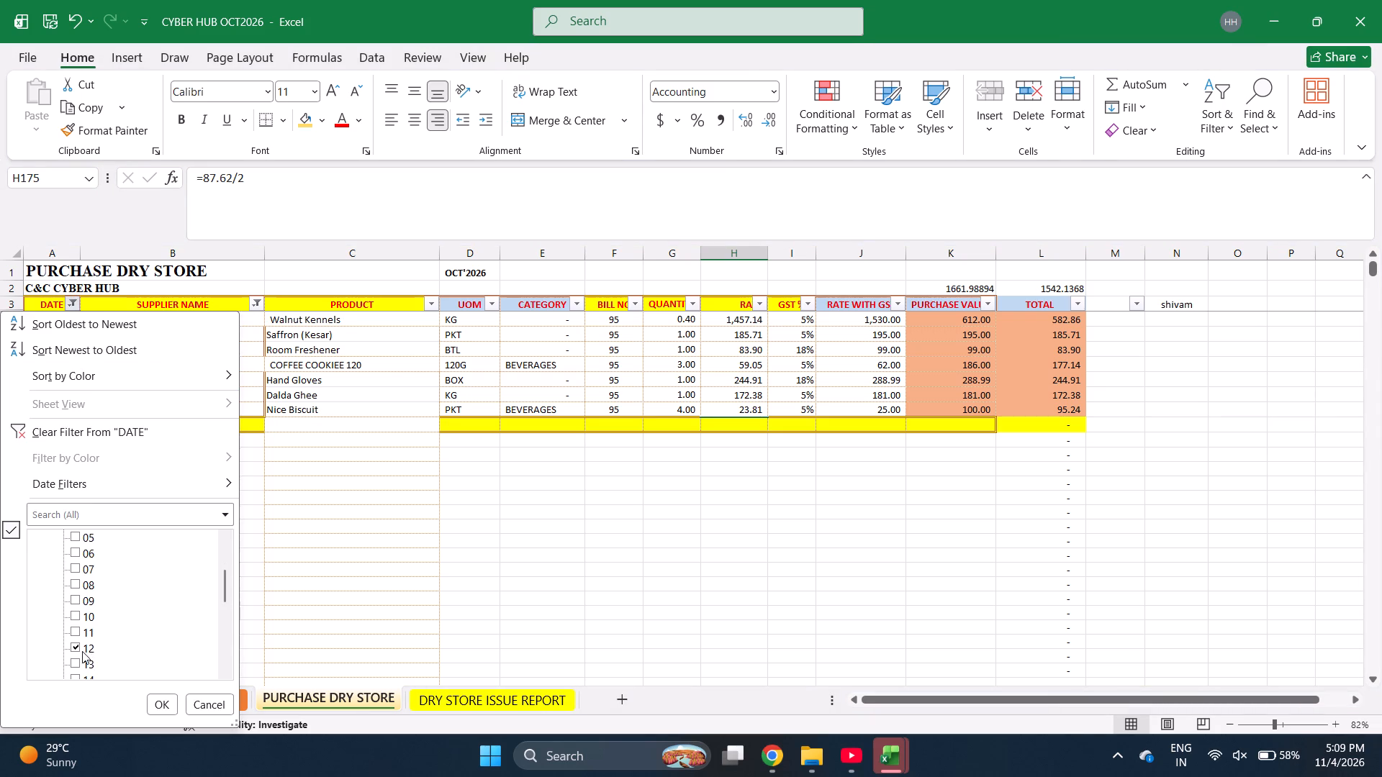
click(76, 629)
click(78, 650)
click(164, 710)
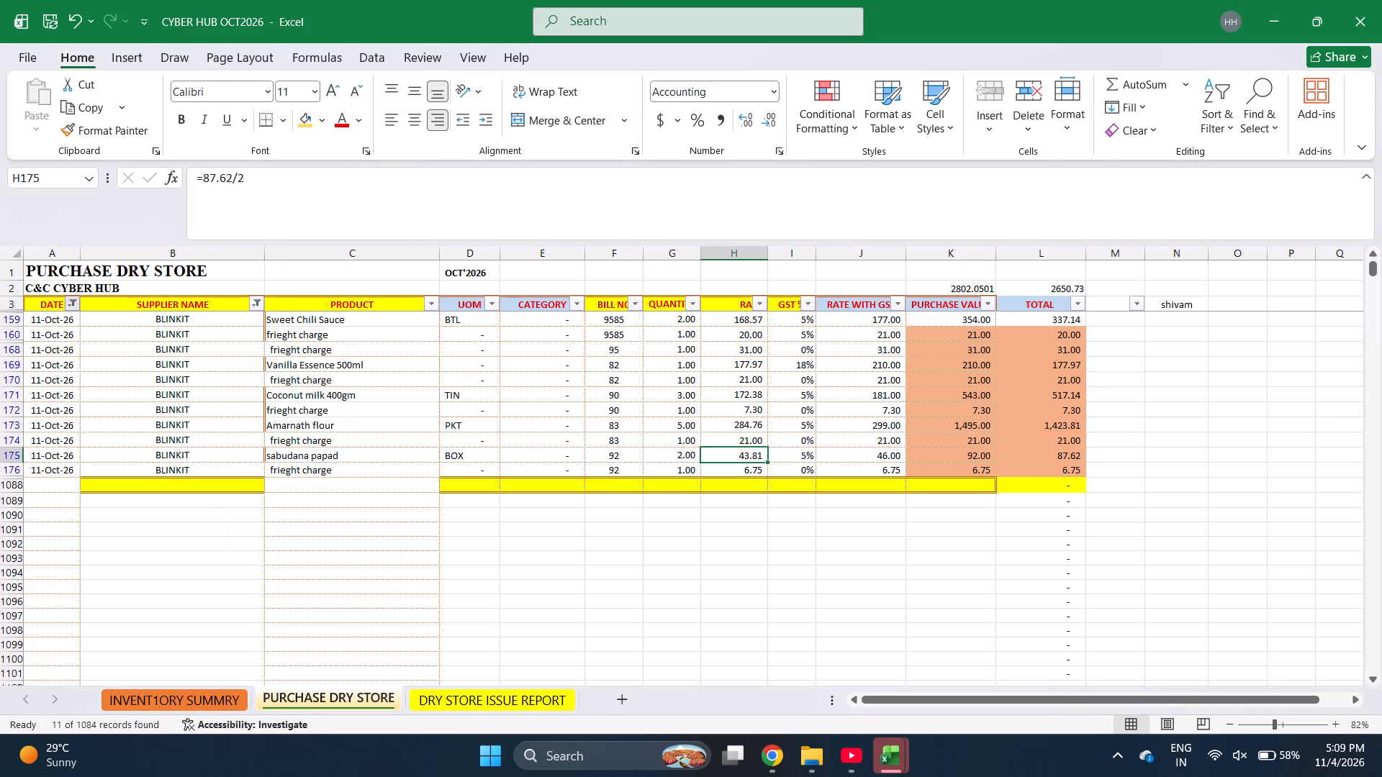
click(55, 350)
text(12-)
key(Escape)
key(Escape)
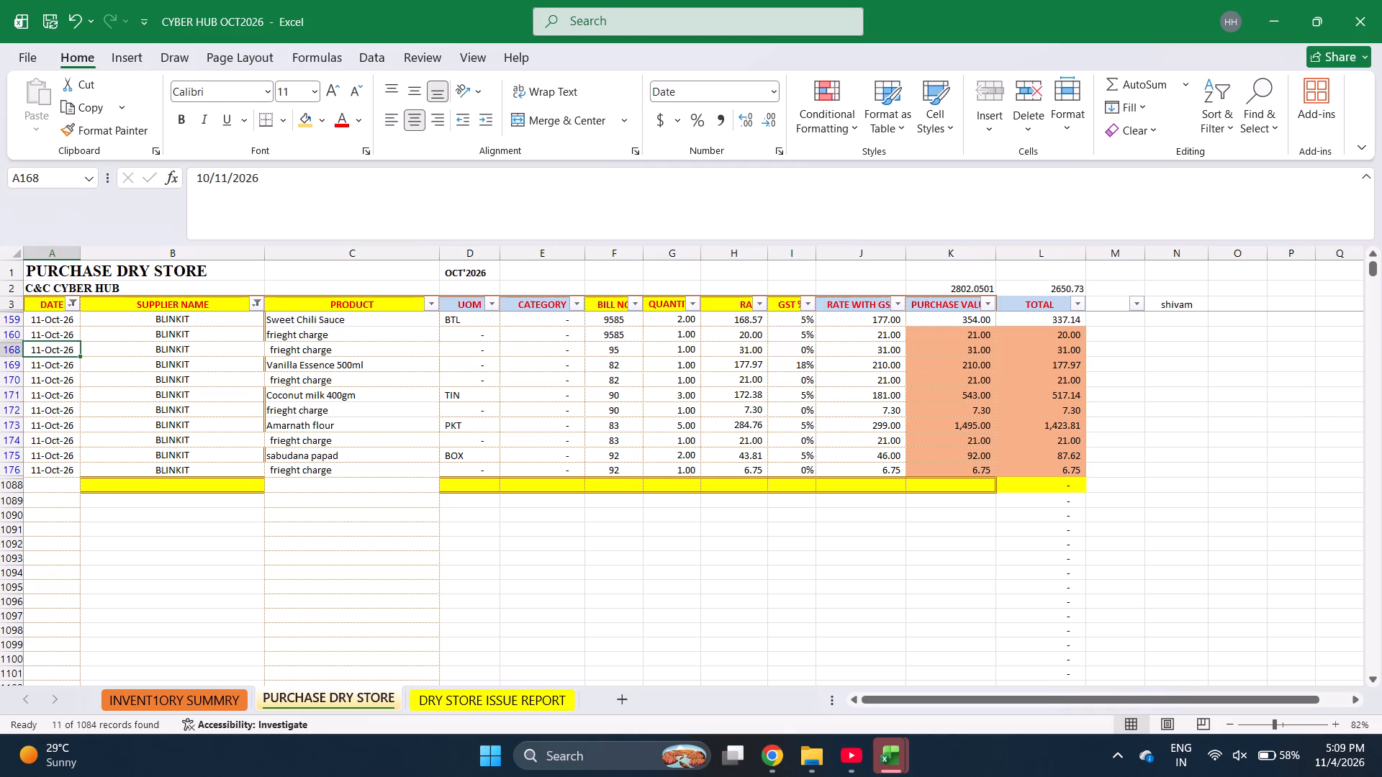
text(10-12-2026)
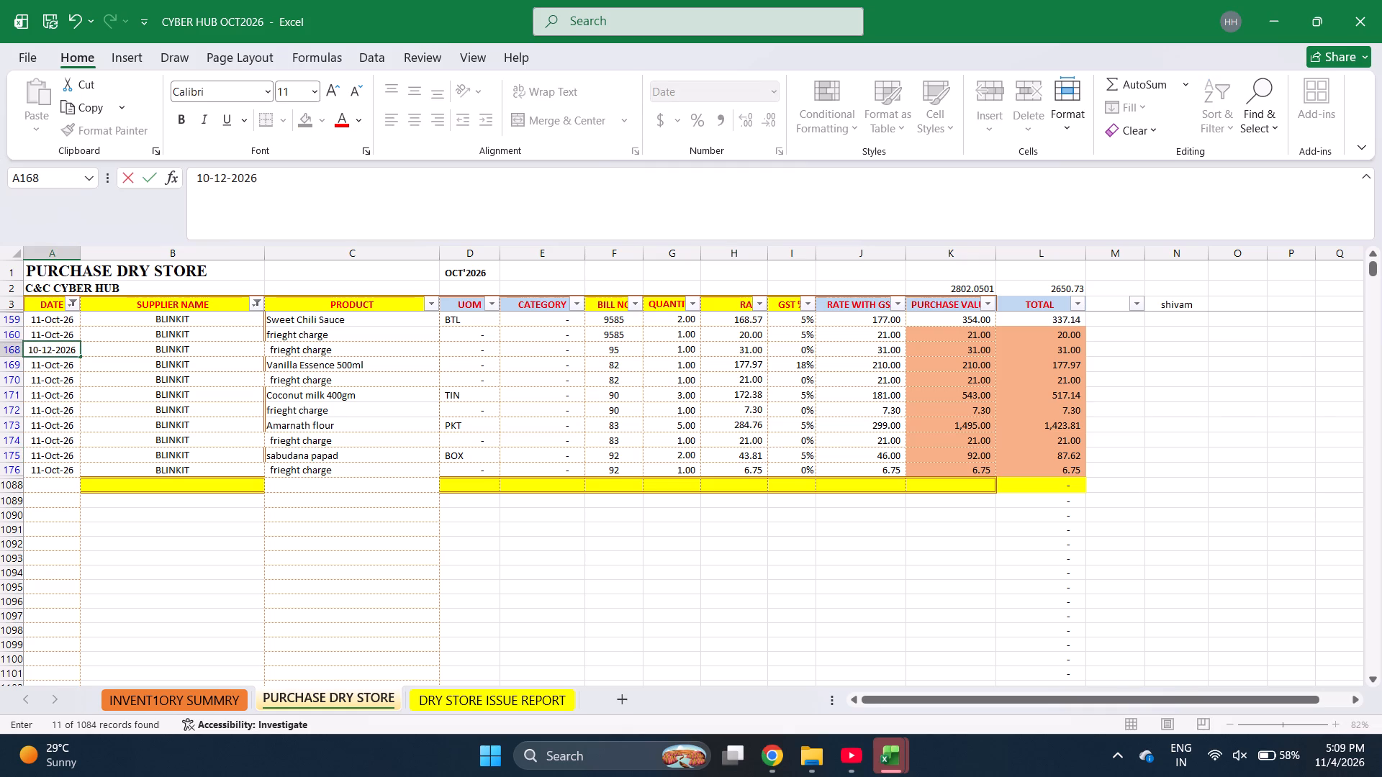
key(Right)
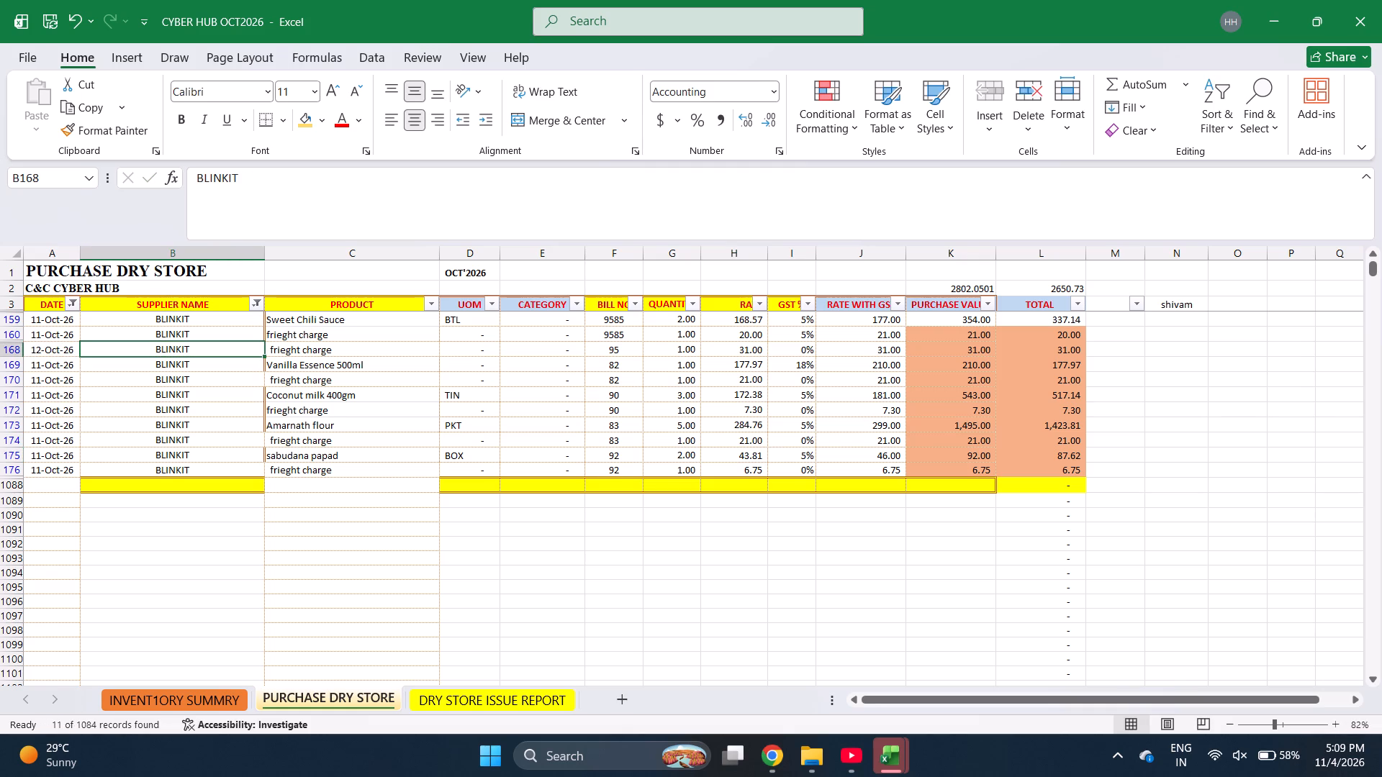
Filter the Blinkit purchases to 12 October again to check the bill 95 rows with their freight charge.
click(71, 301)
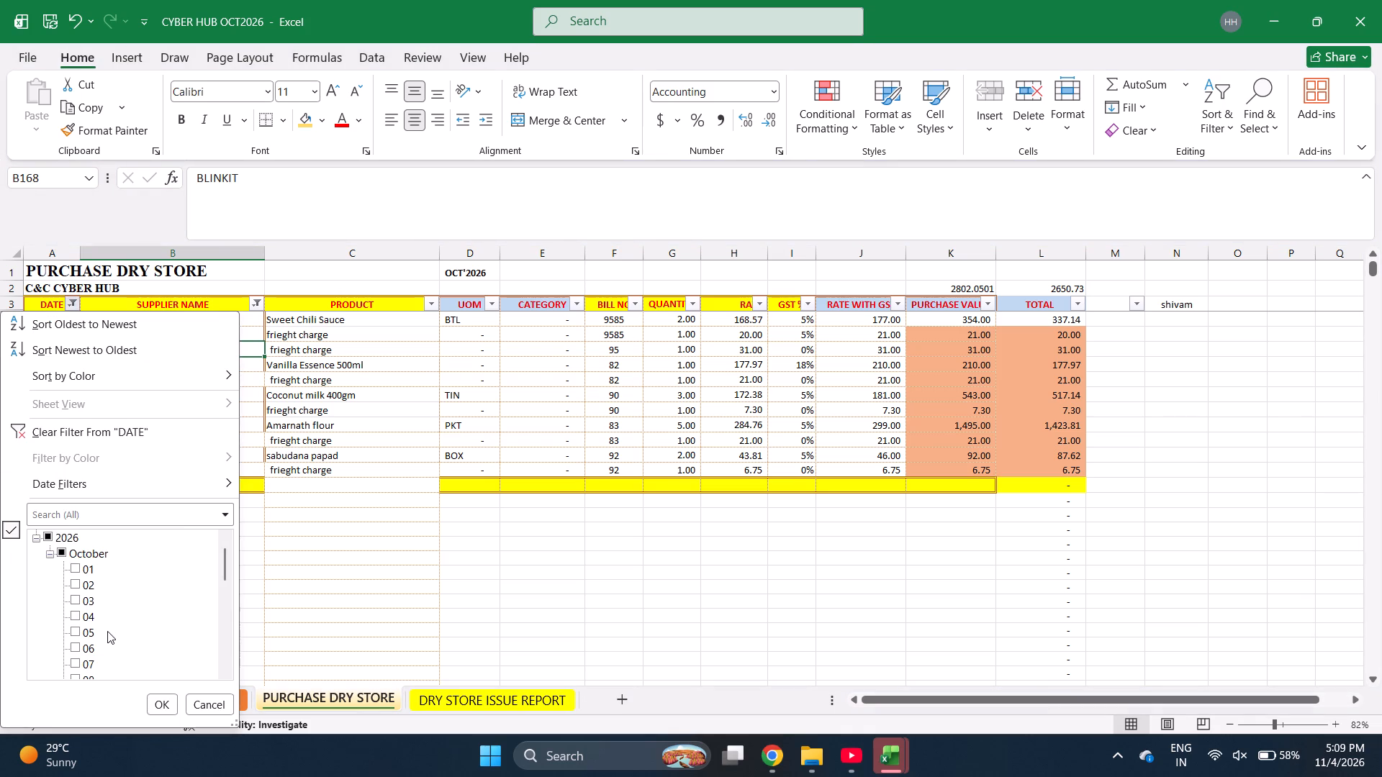
scroll(107, 631, down, 1)
scroll(107, 631, up, 1)
drag(79, 604, 79, 585)
click(79, 585)
click(76, 596)
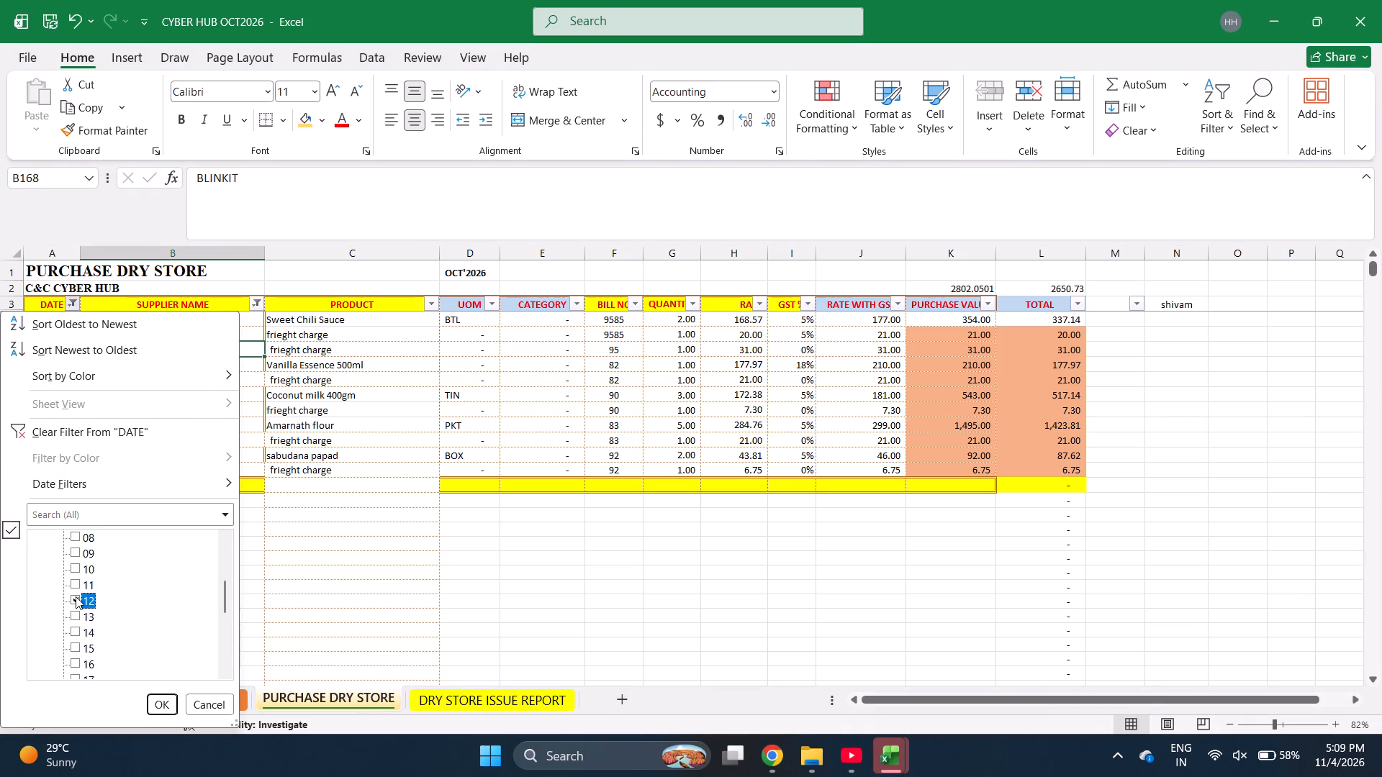
key(Return)
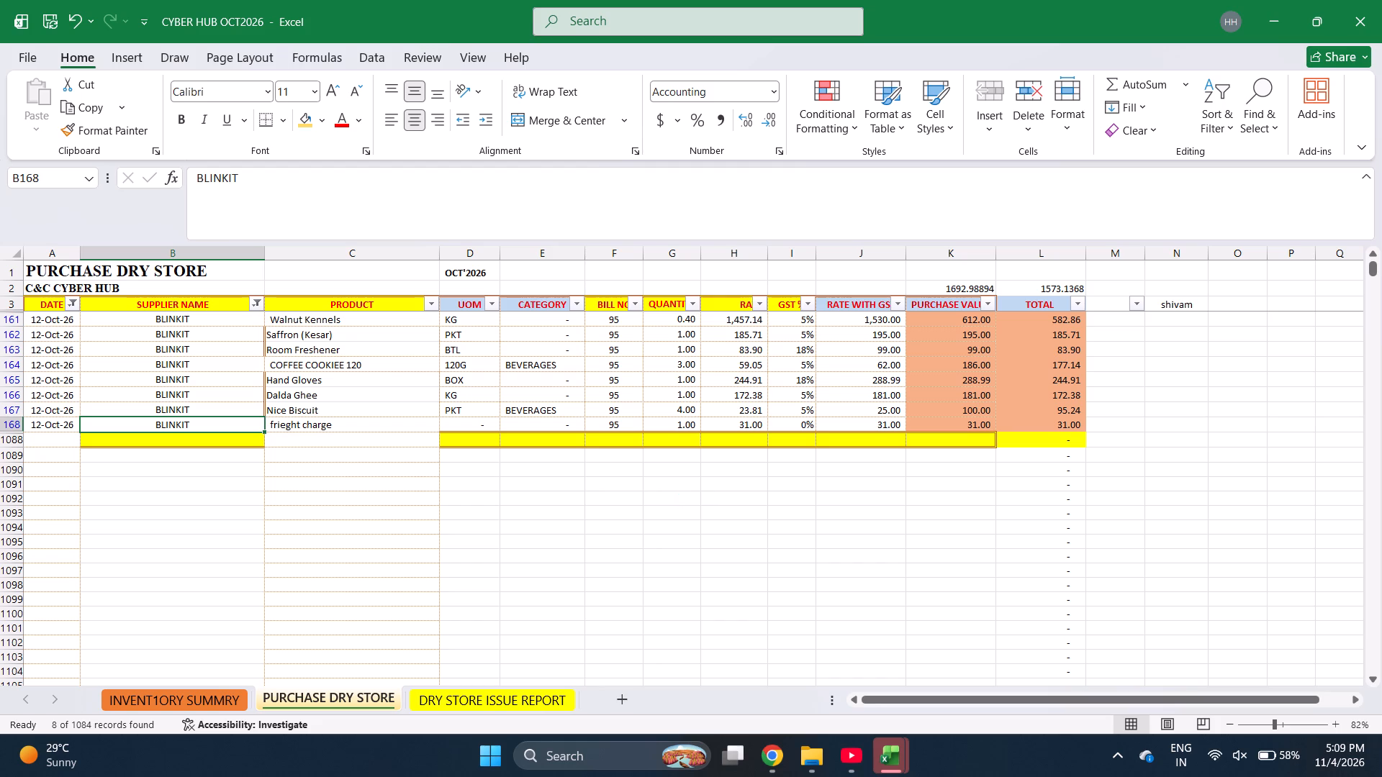
Filter the Blinkit dry store purchases to 13 October only and review the rows.
click(68, 300)
key(e)
scroll(144, 627, down, 1)
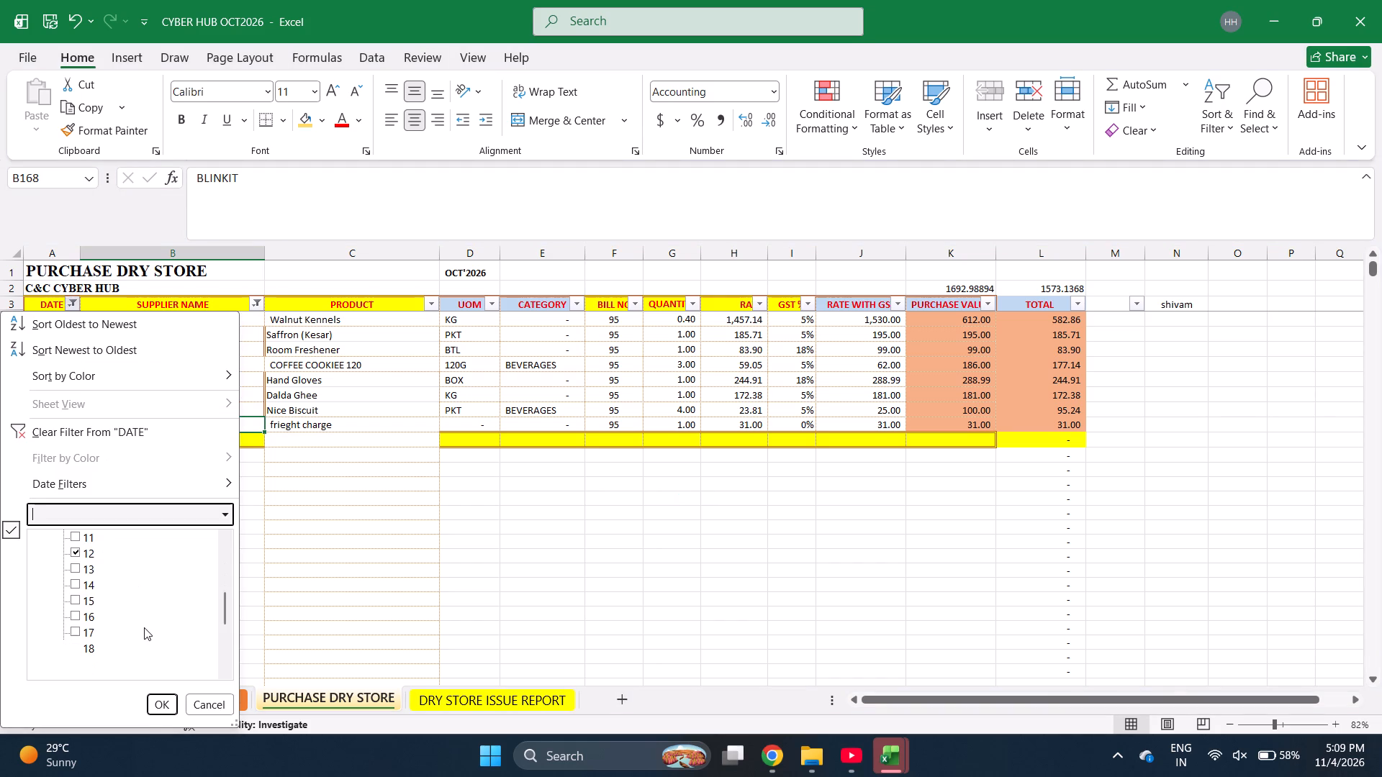
scroll(144, 627, up, 1)
click(76, 569)
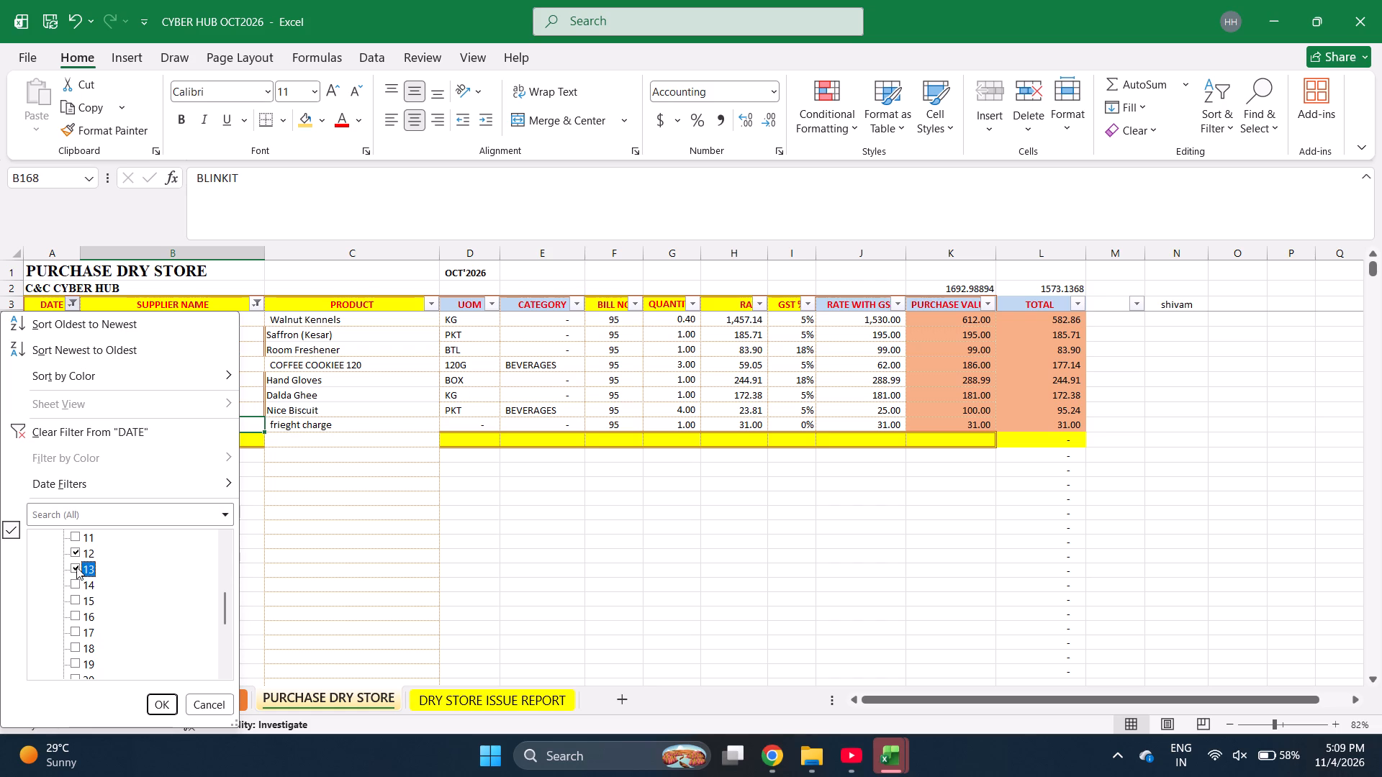
click(76, 553)
click(164, 706)
scroll(722, 482, up, 1)
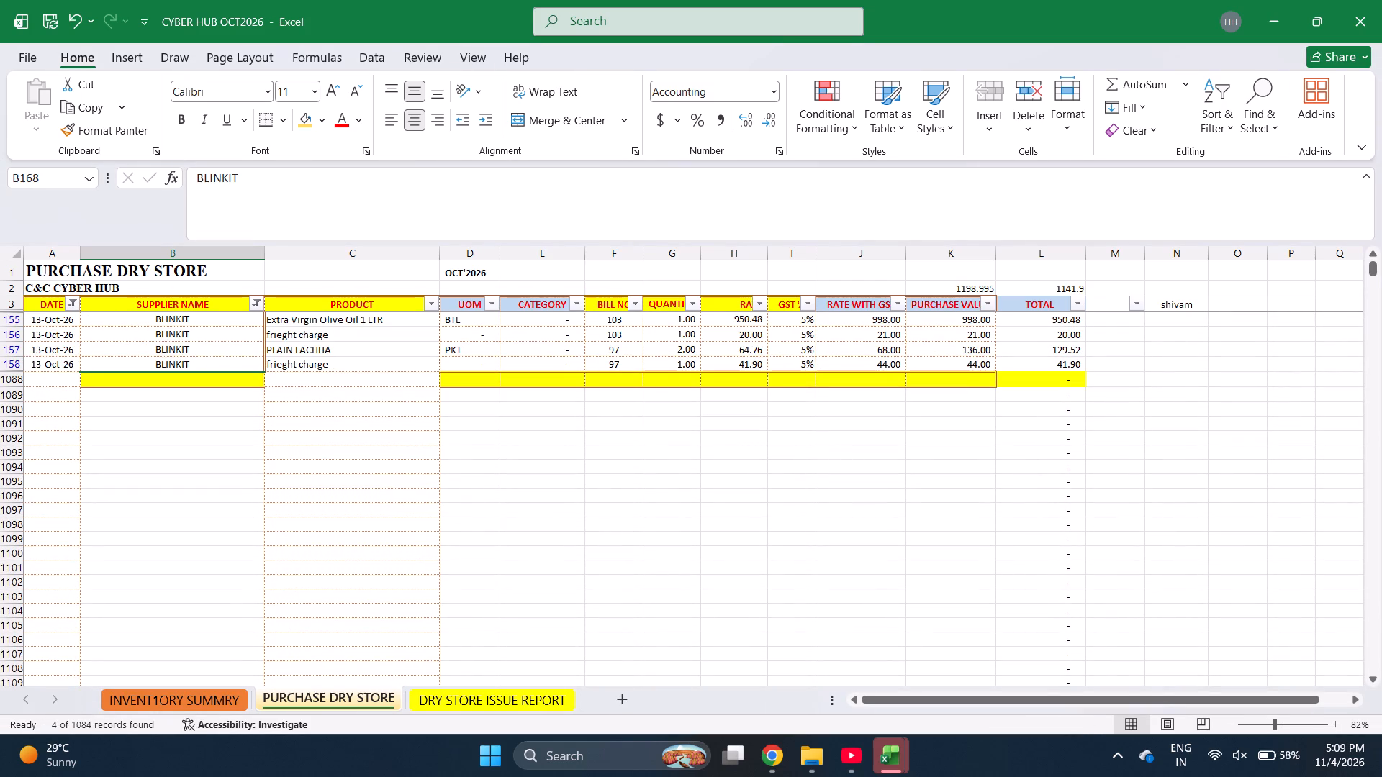
Switch the date filter of the Blinkit purchases to 14 October only.
click(73, 300)
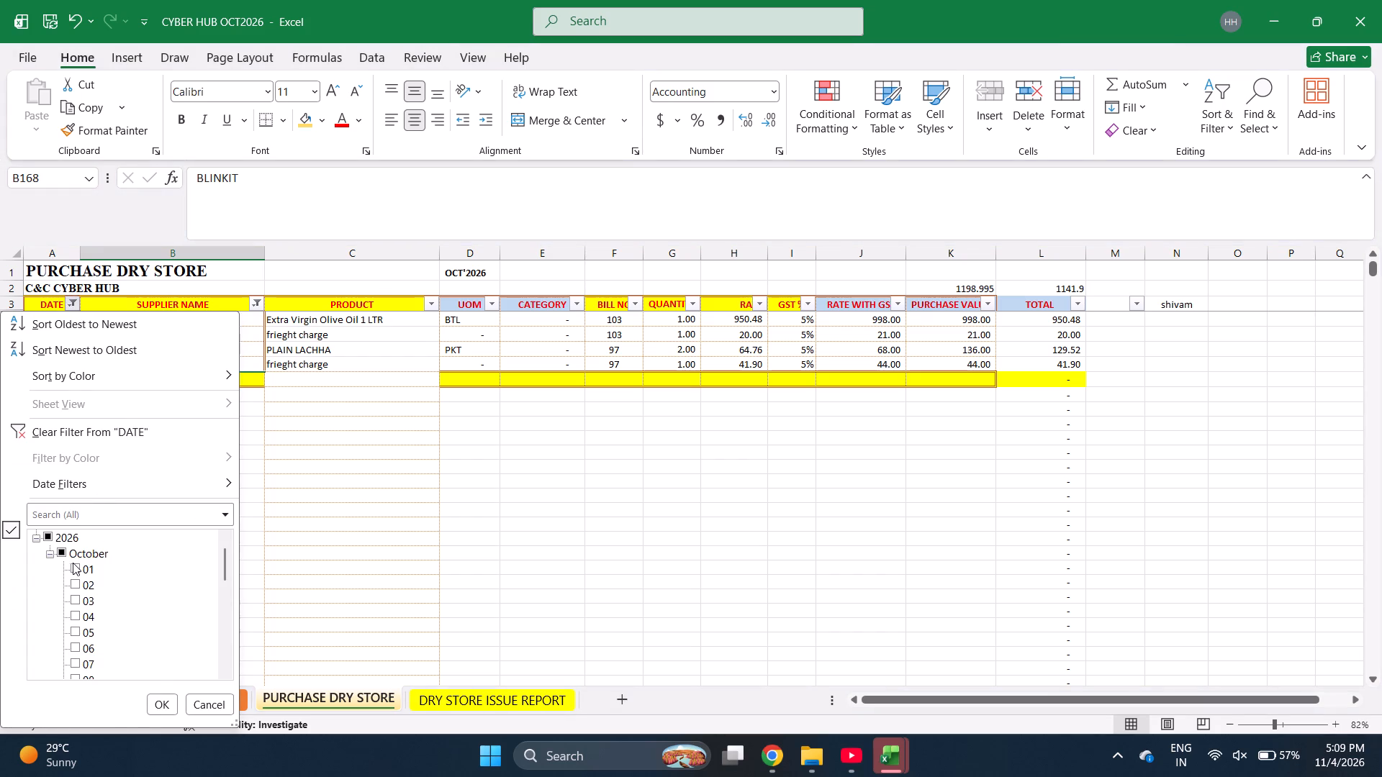
scroll(72, 565, down, 1)
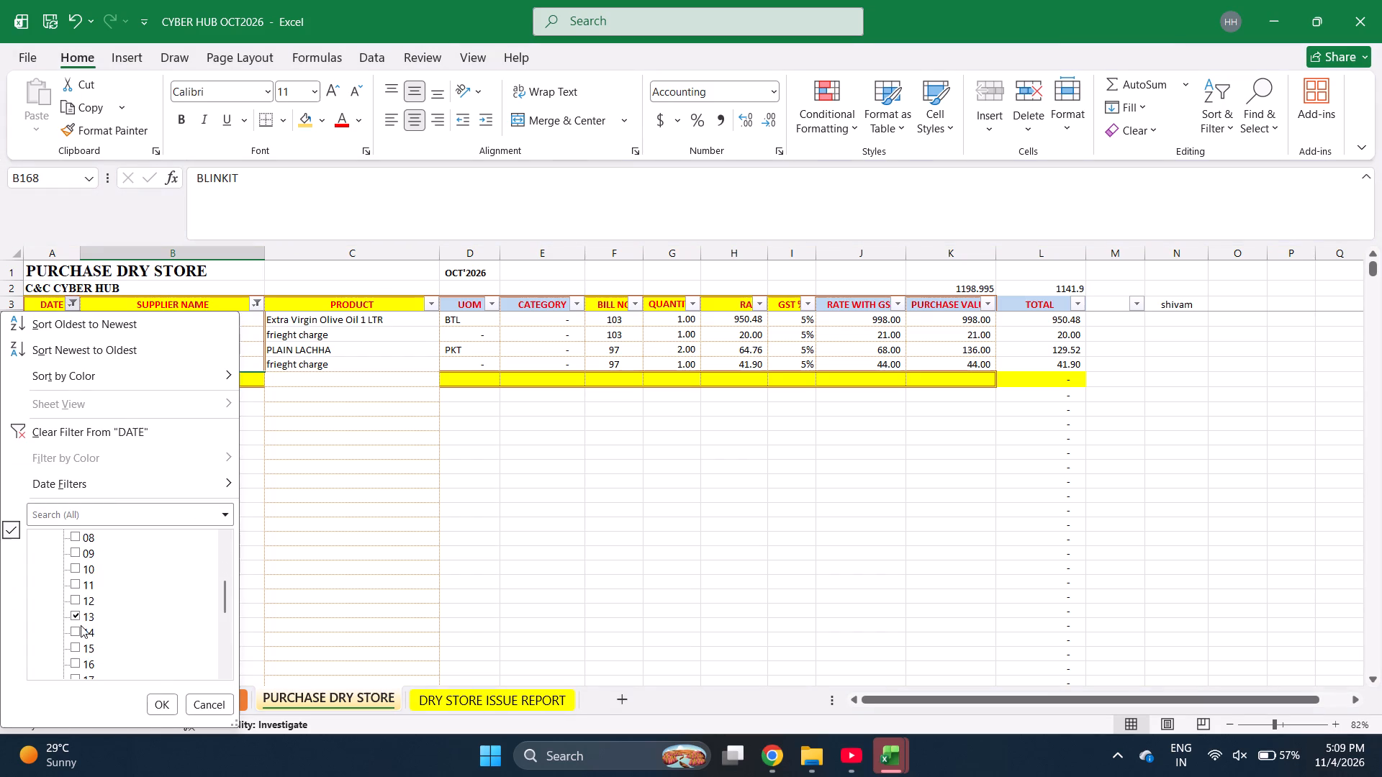
click(76, 629)
click(75, 615)
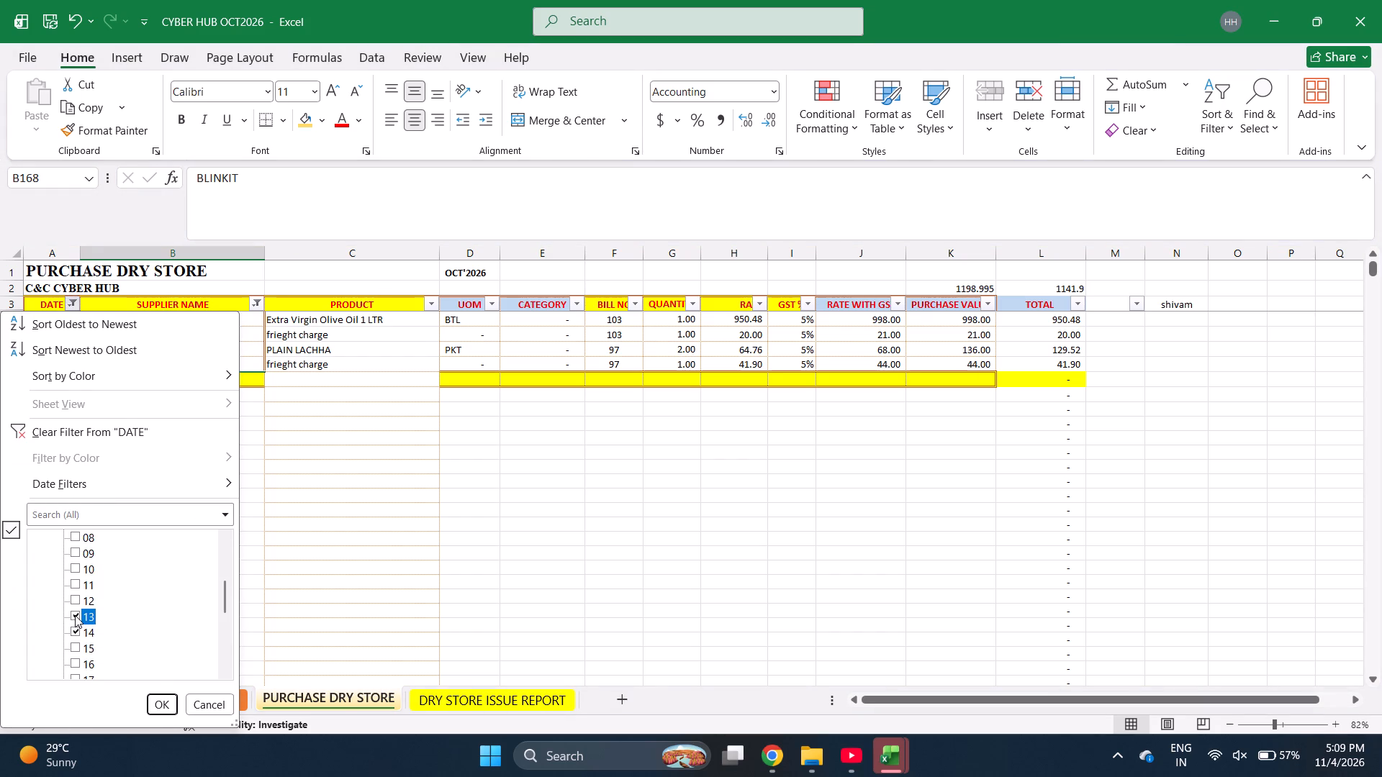
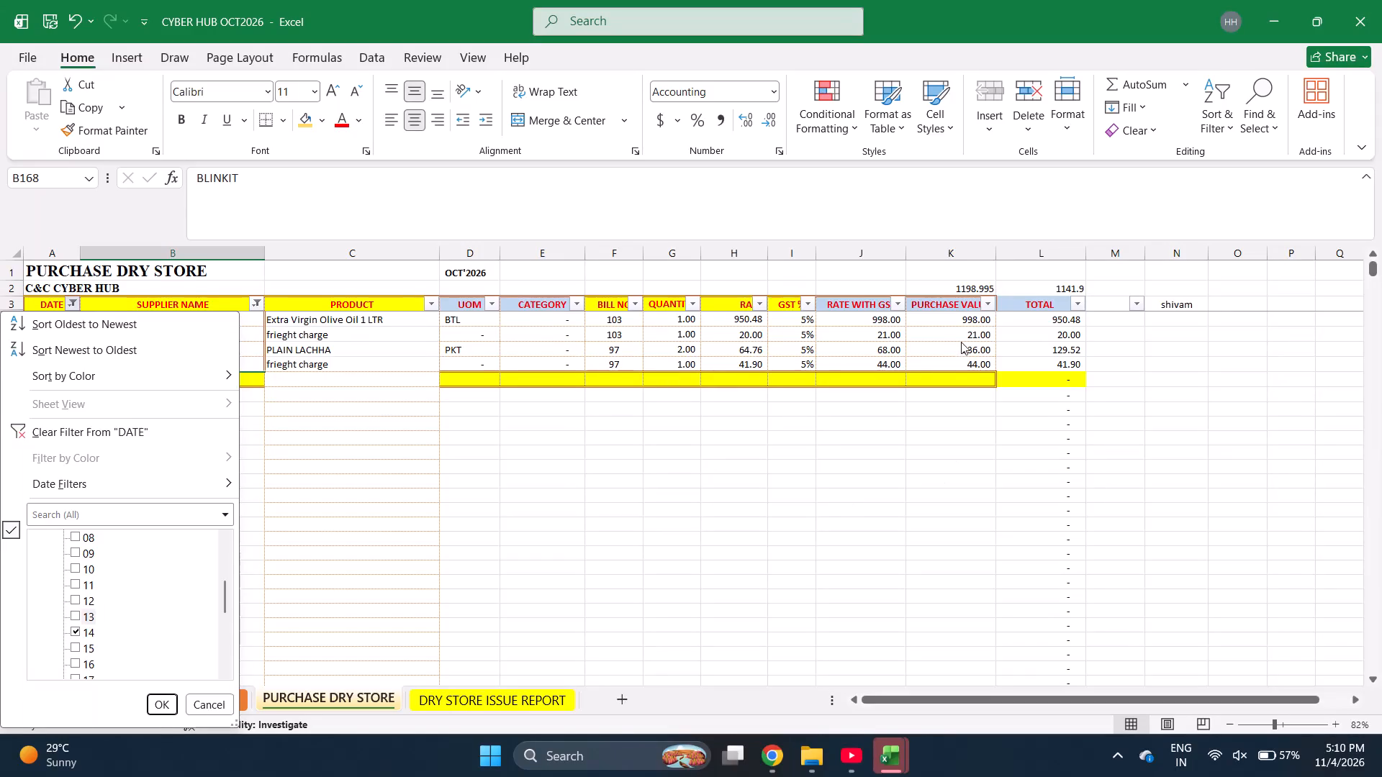
Return to the 13 October rows, total the olive oil and freight purchase values, and set both rows' bill number to 100.
click(965, 316)
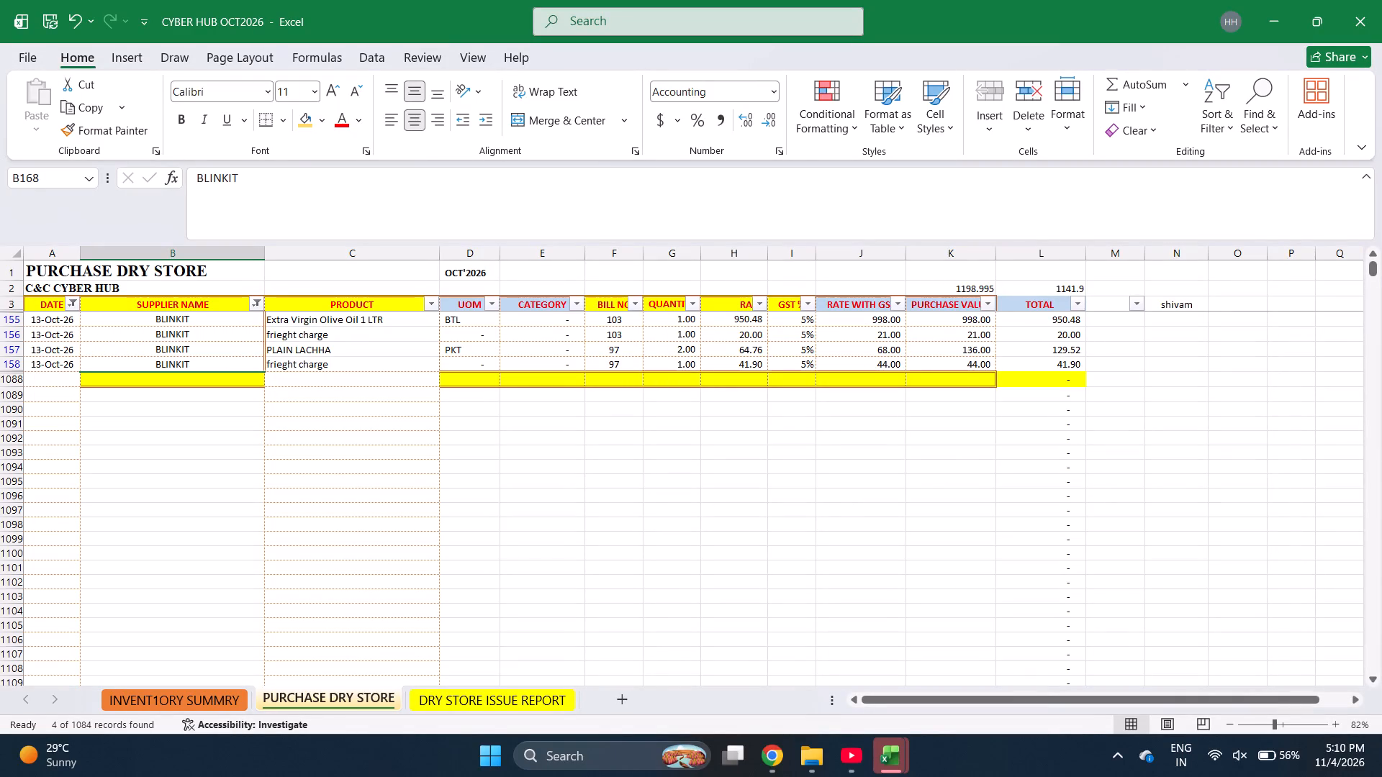
key(shift+Down)
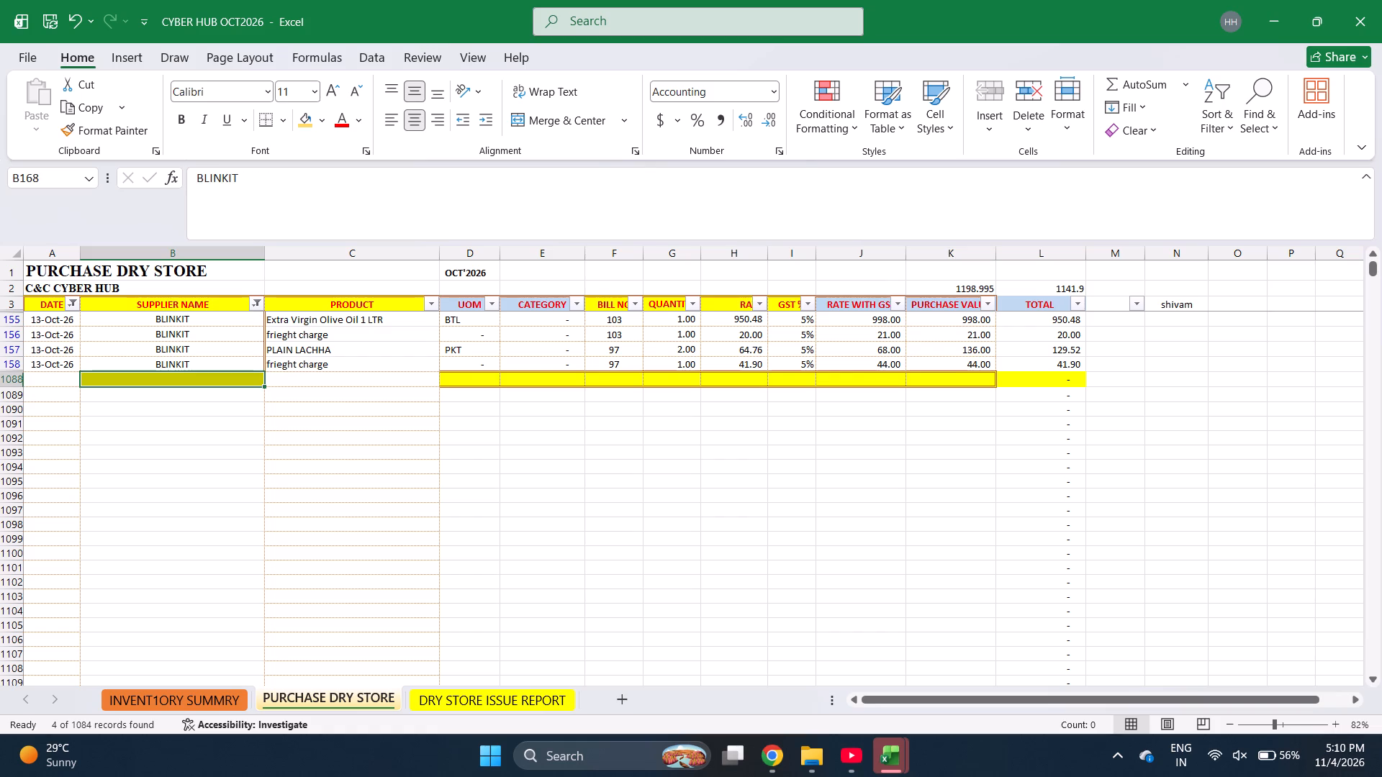
click(985, 315)
key(shift+Down)
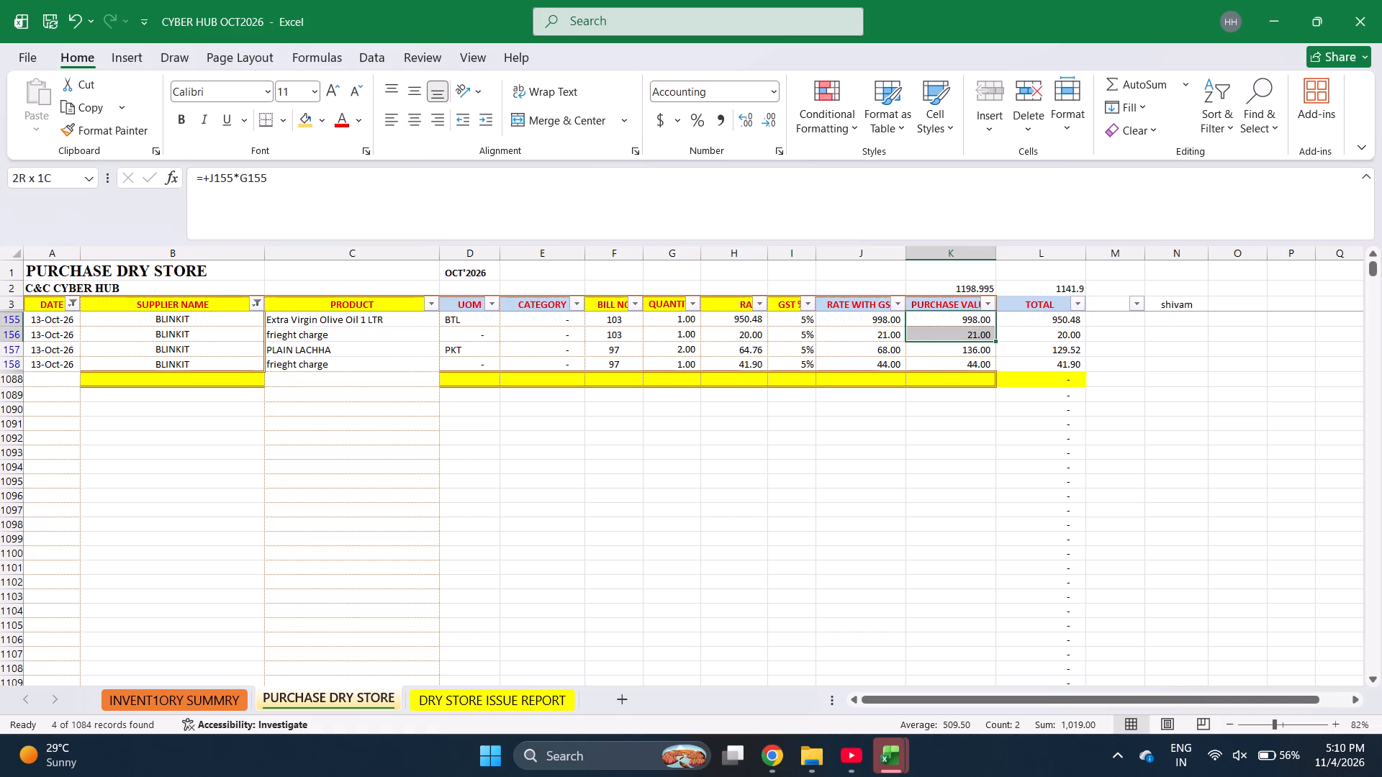
click(615, 315)
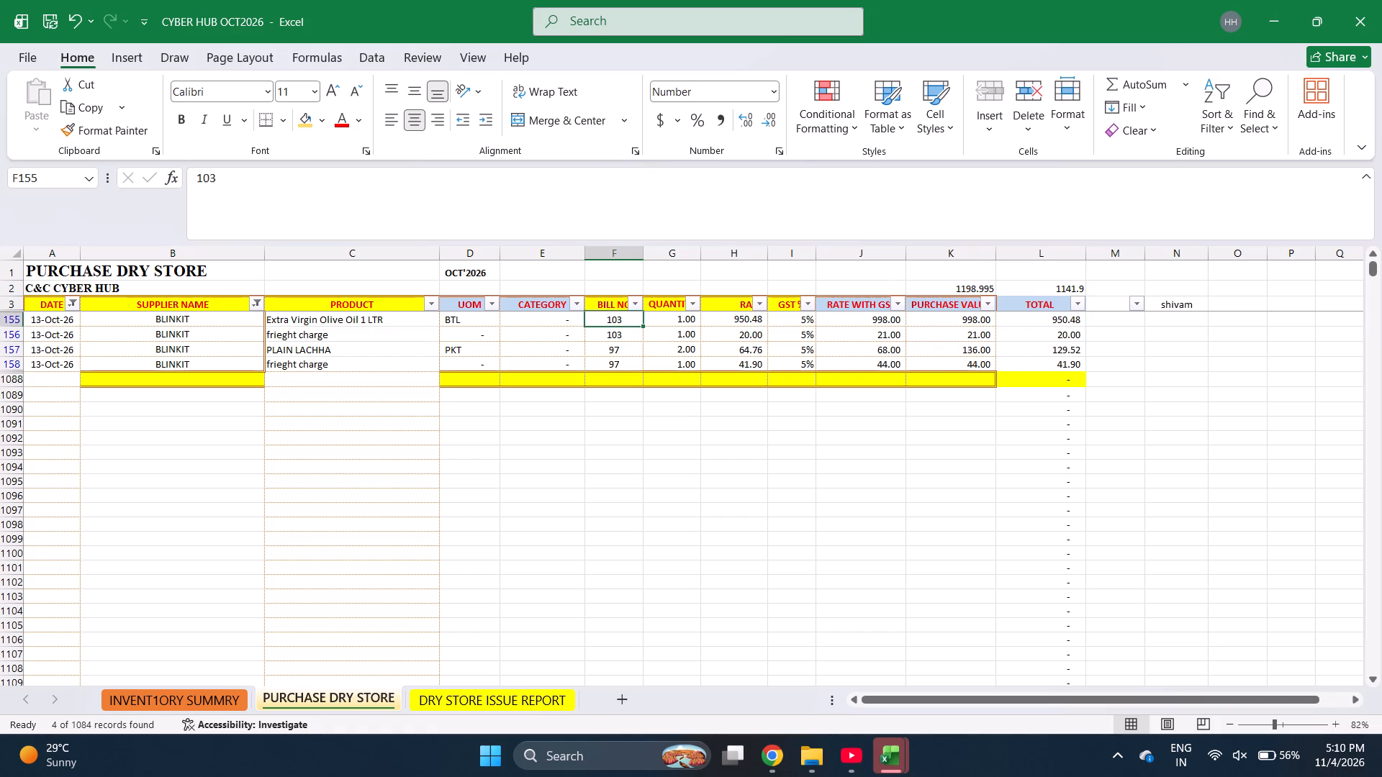
text(100)
key(Return)
text(100)
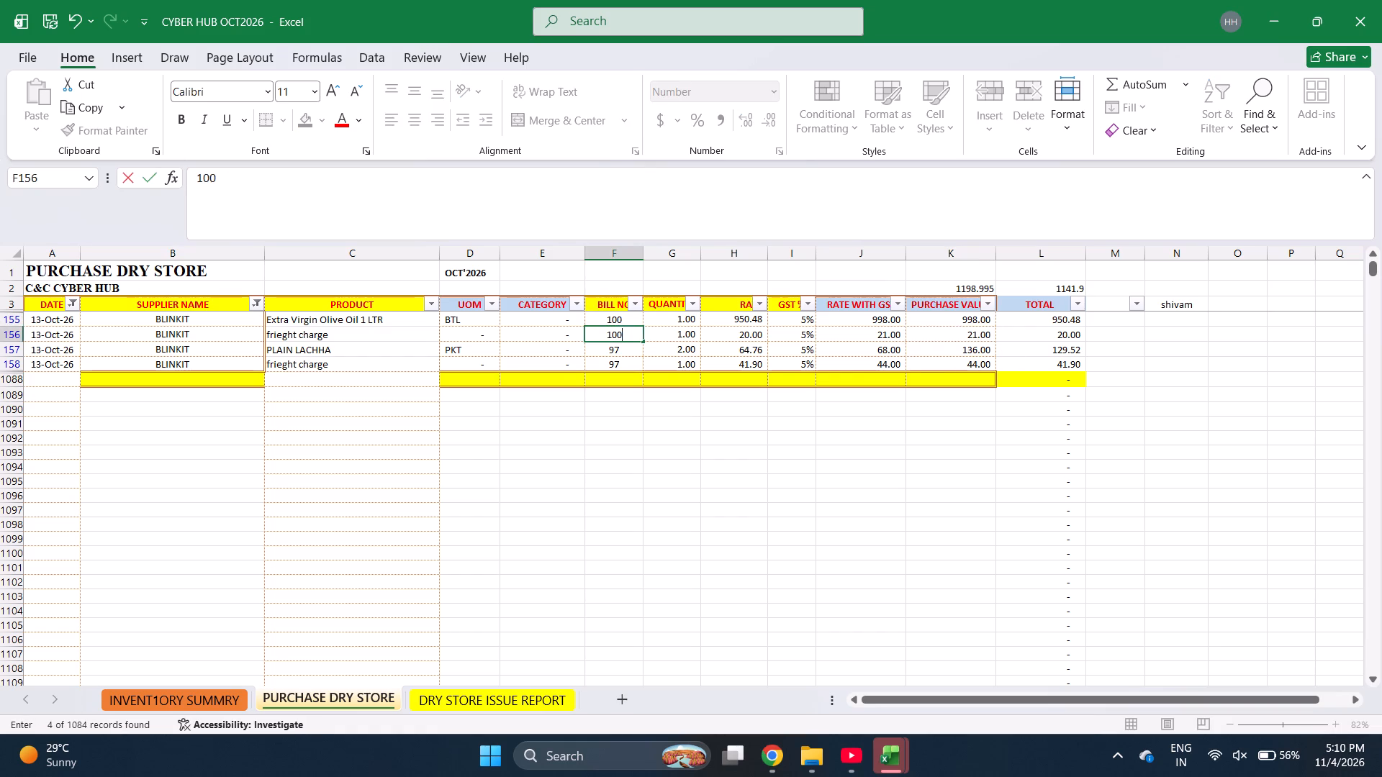
key(Left)
Filter the Blinkit dry store purchases to 14 October only.
key(Left)
key(Left)
key(Left)
key(Left)
key(Left)
key(Left)
key(Left)
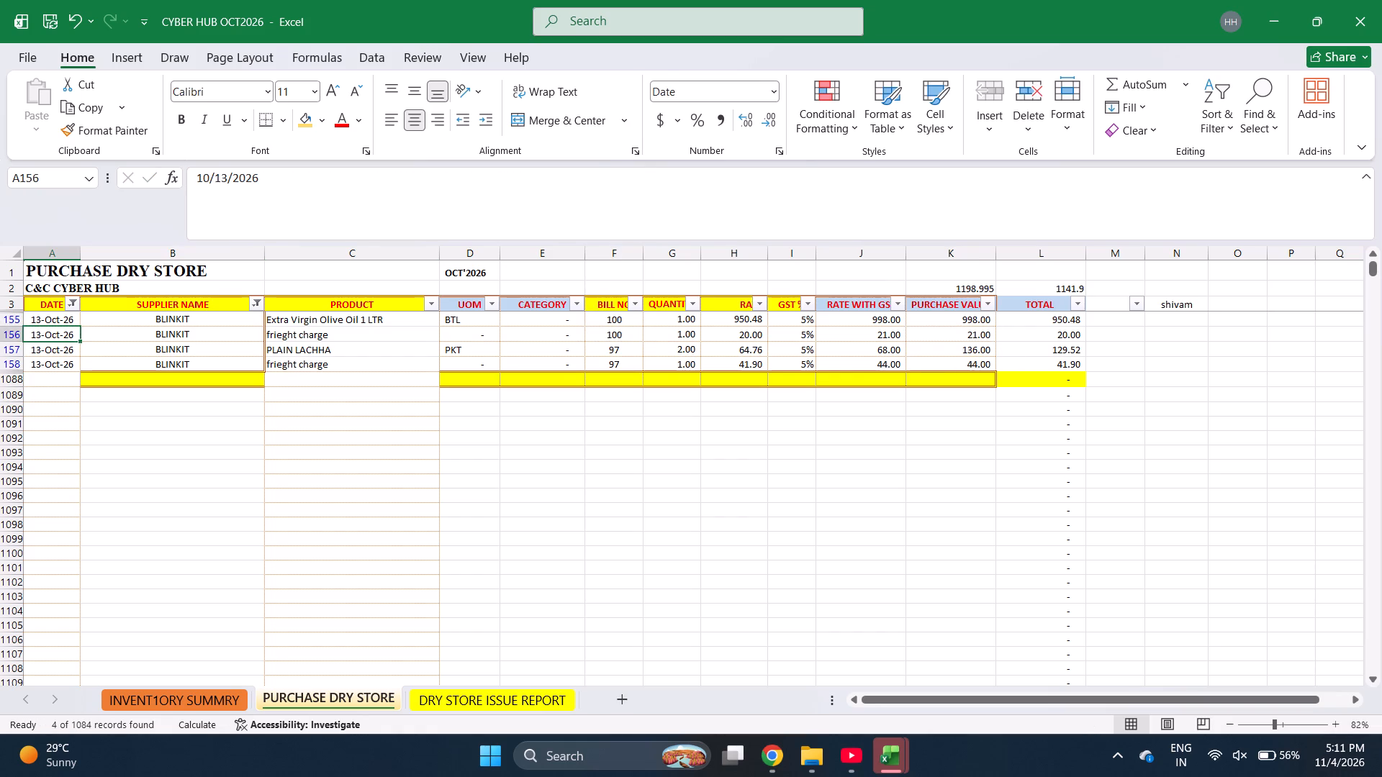
key(Up)
key(Up)
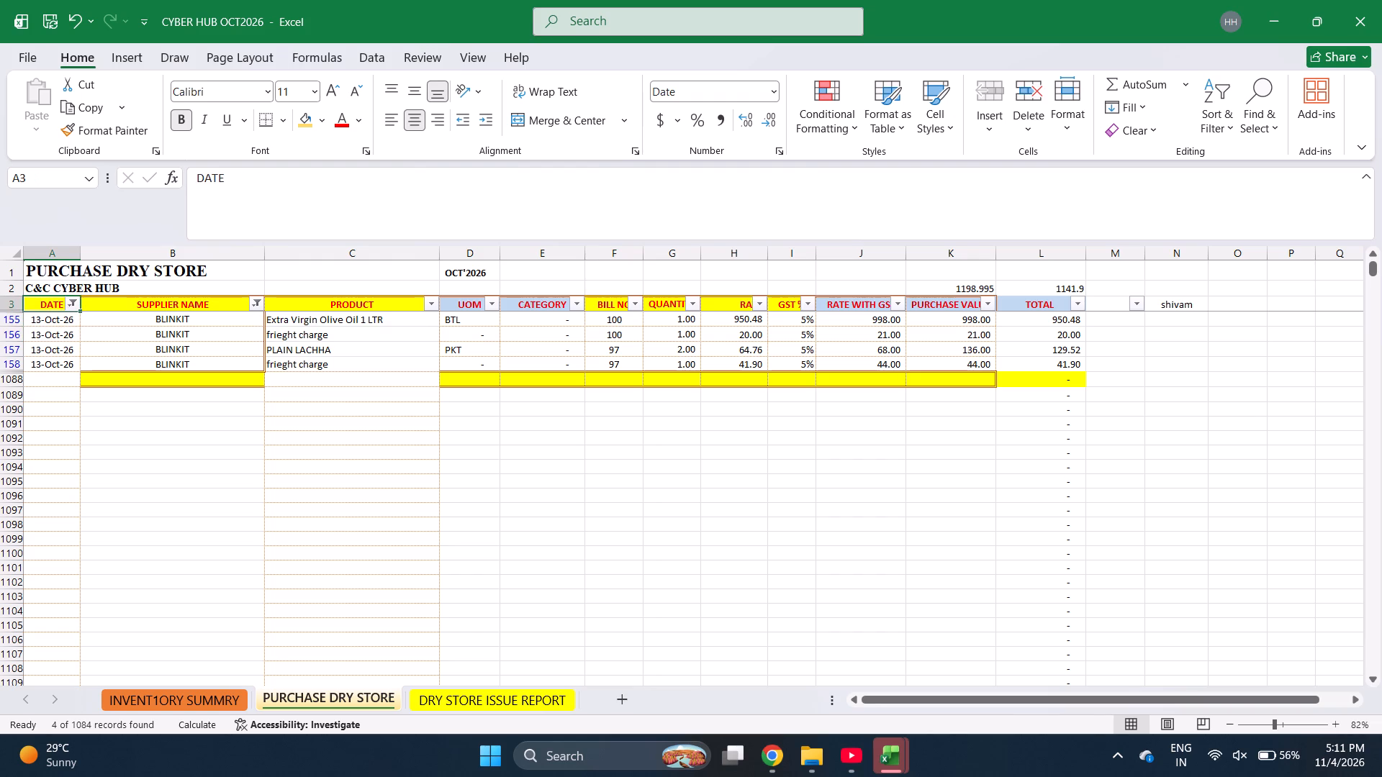
key(shift+Down)
key(Up)
key(Down)
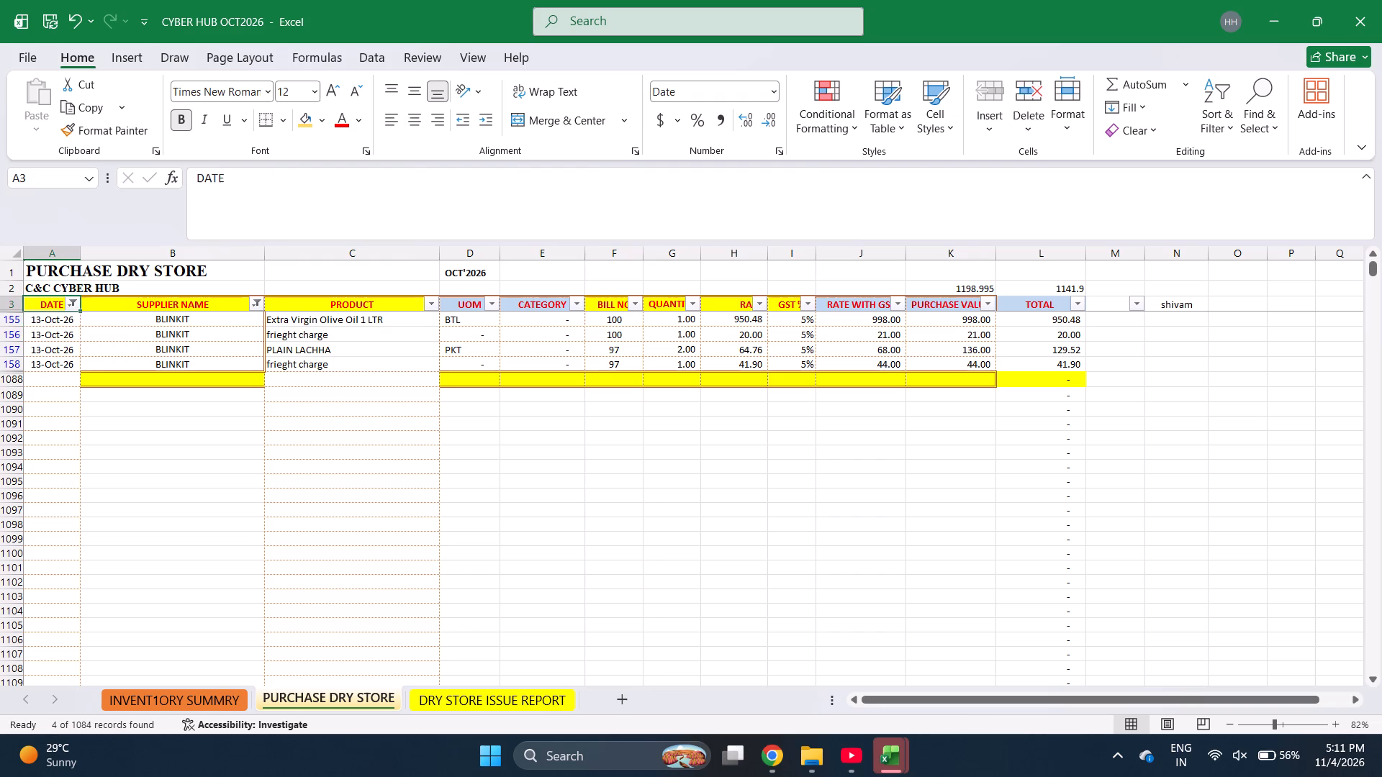
key(alt+Down)
scroll(175, 604, down, 3)
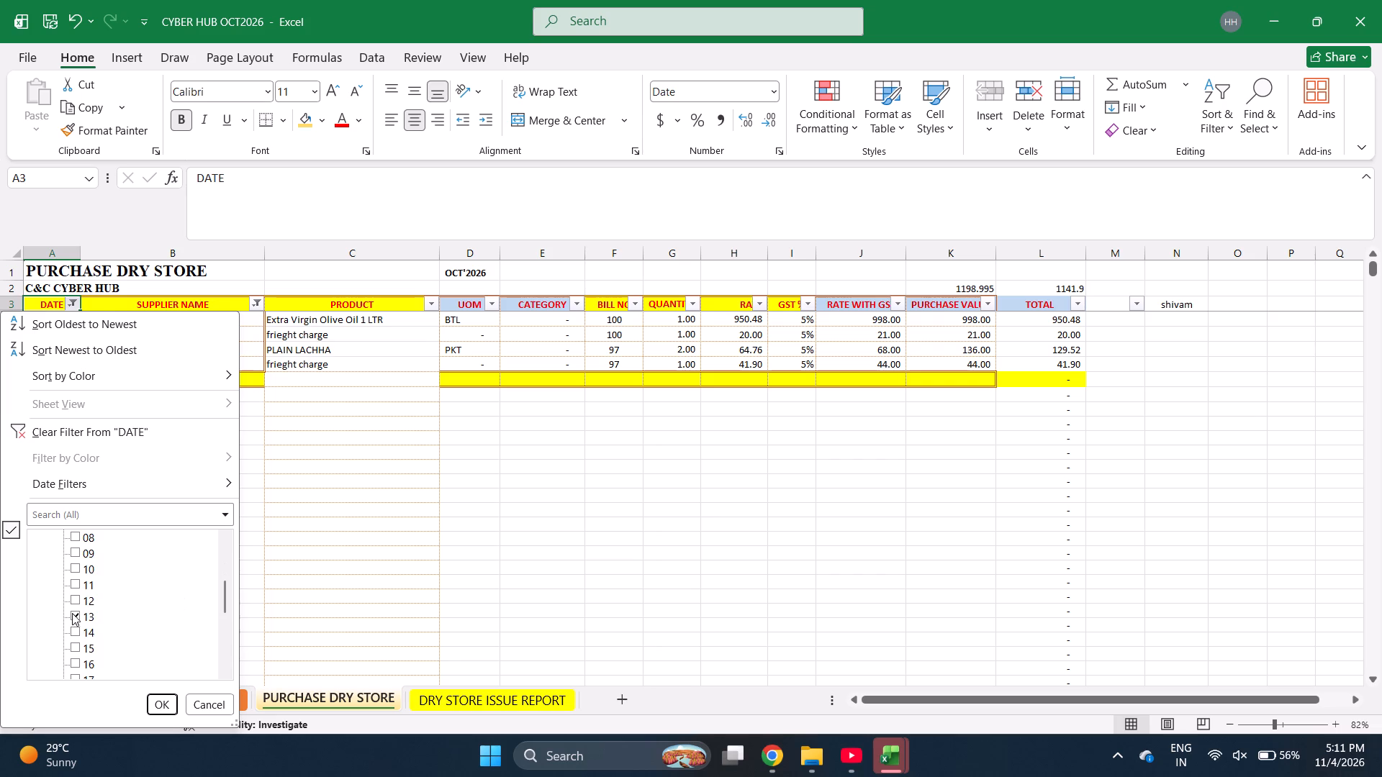
click(73, 631)
click(76, 613)
click(162, 691)
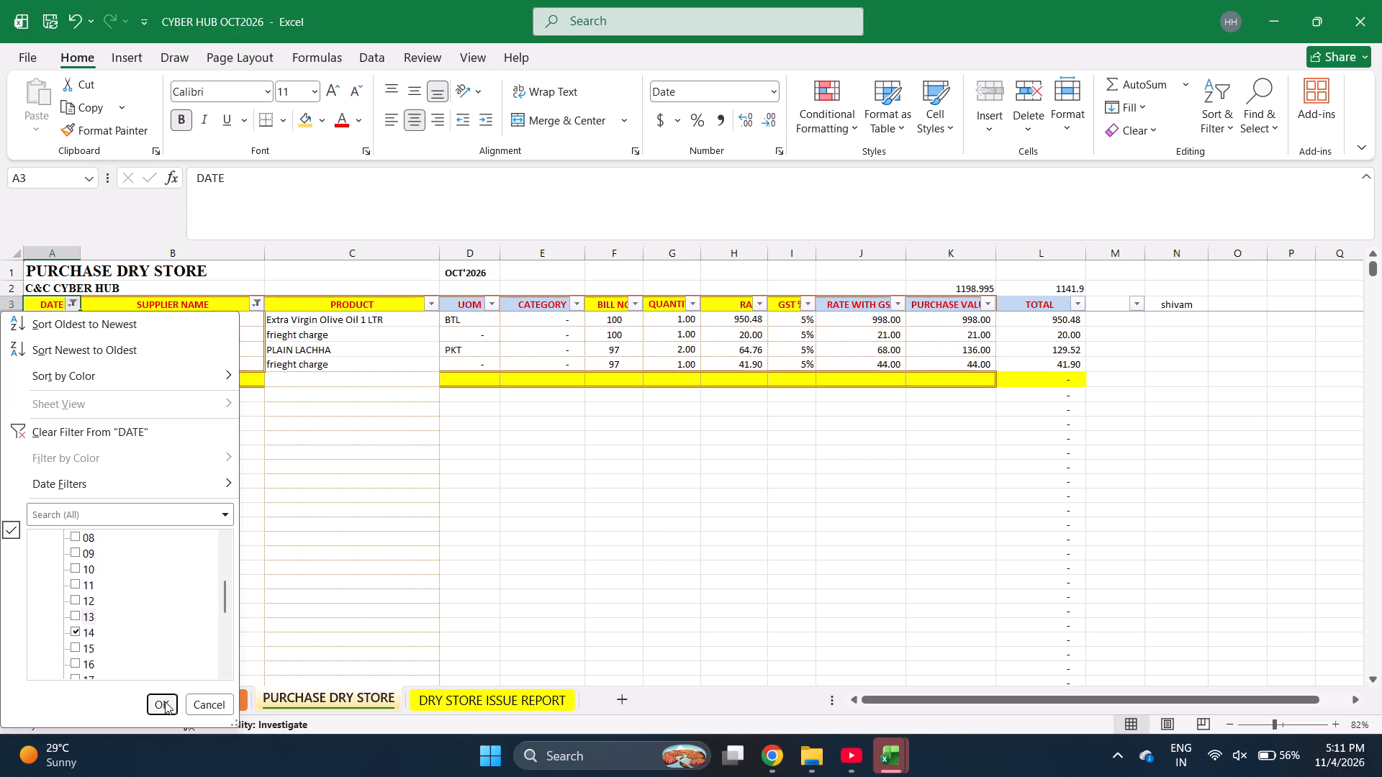
click(166, 703)
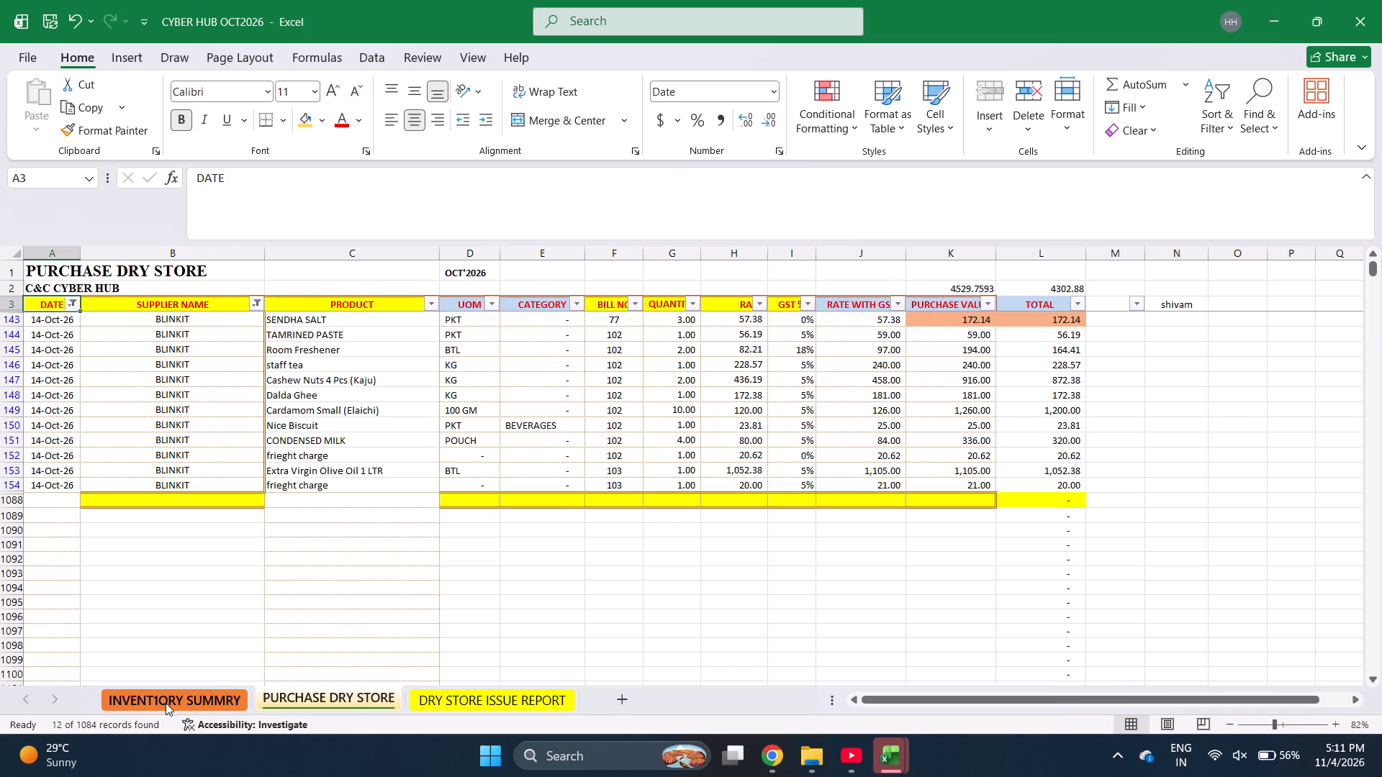
Switch the date filter of the Blinkit purchases from 14 October to 15 October only.
click(73, 301)
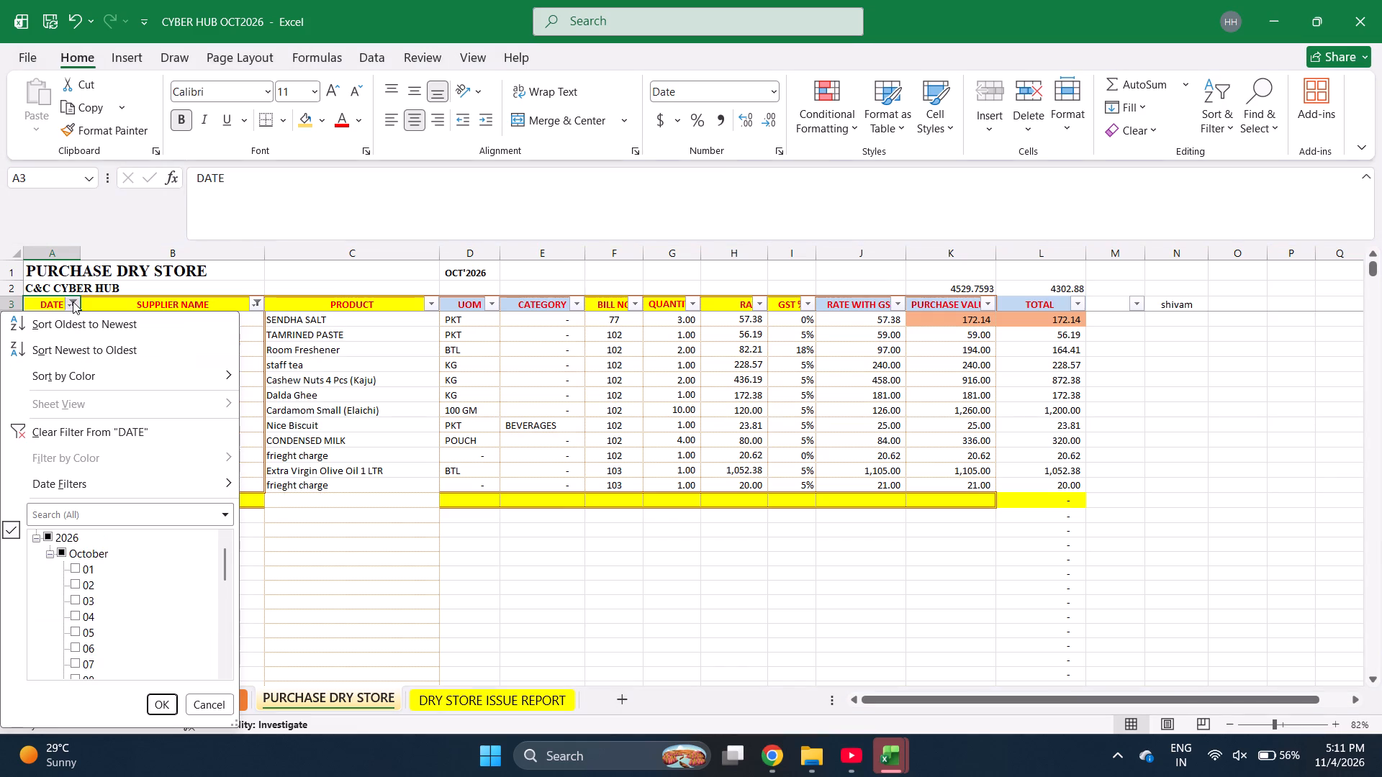
scroll(108, 565, down, 1)
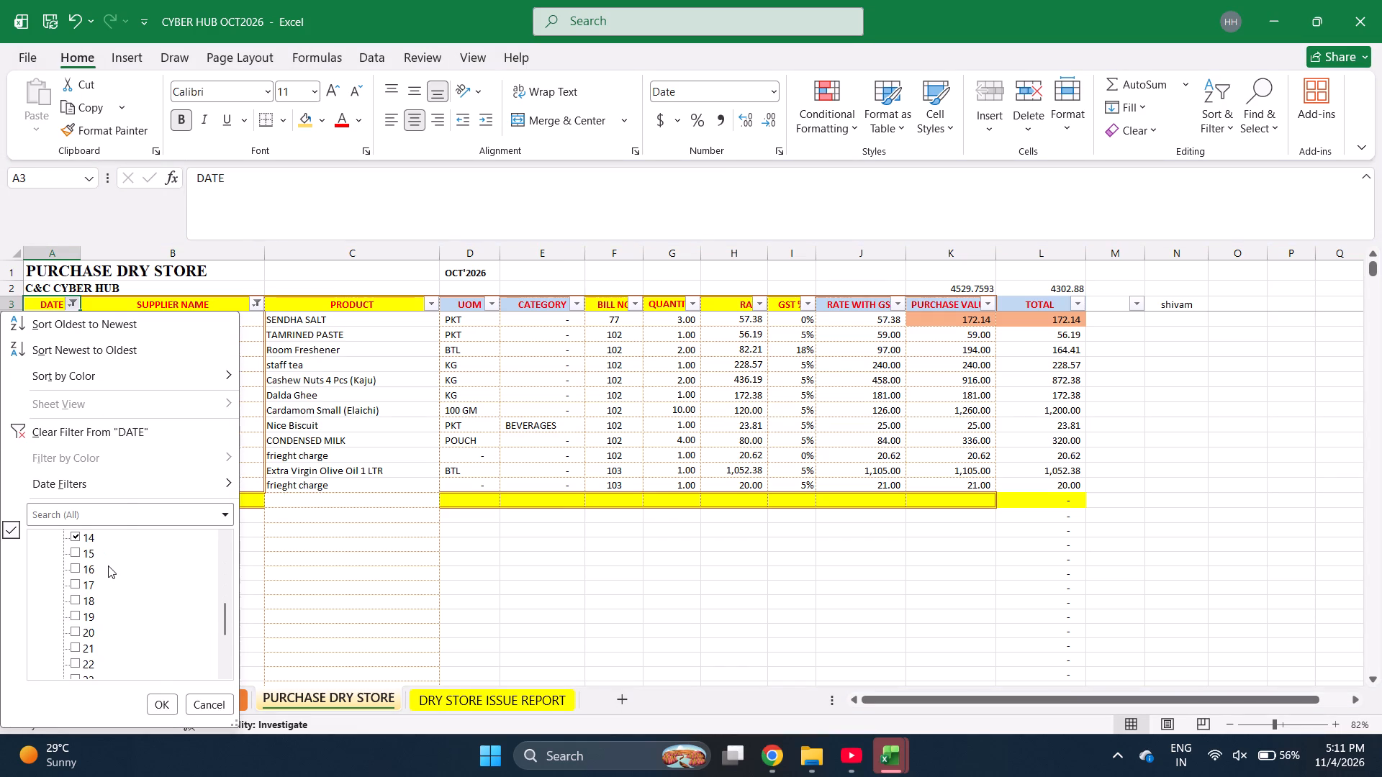
click(73, 553)
click(71, 535)
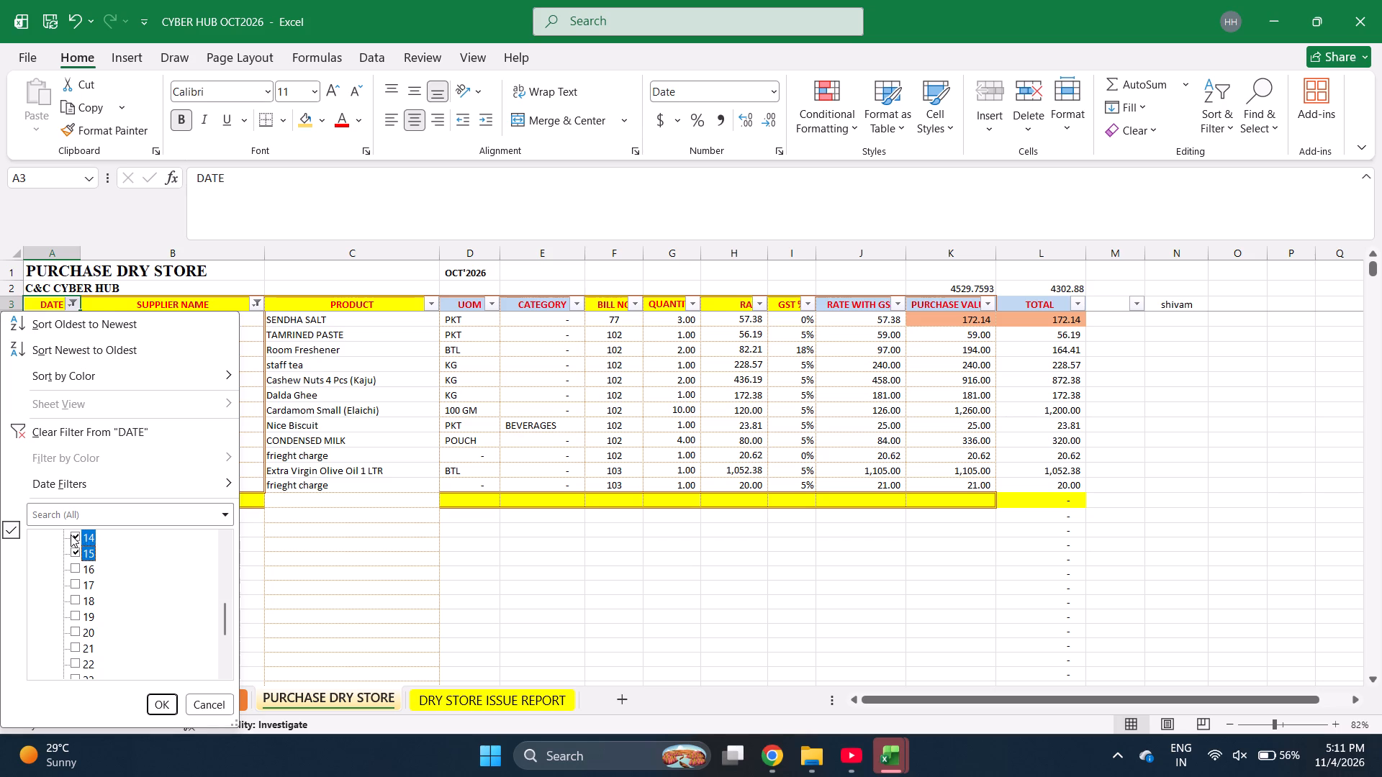
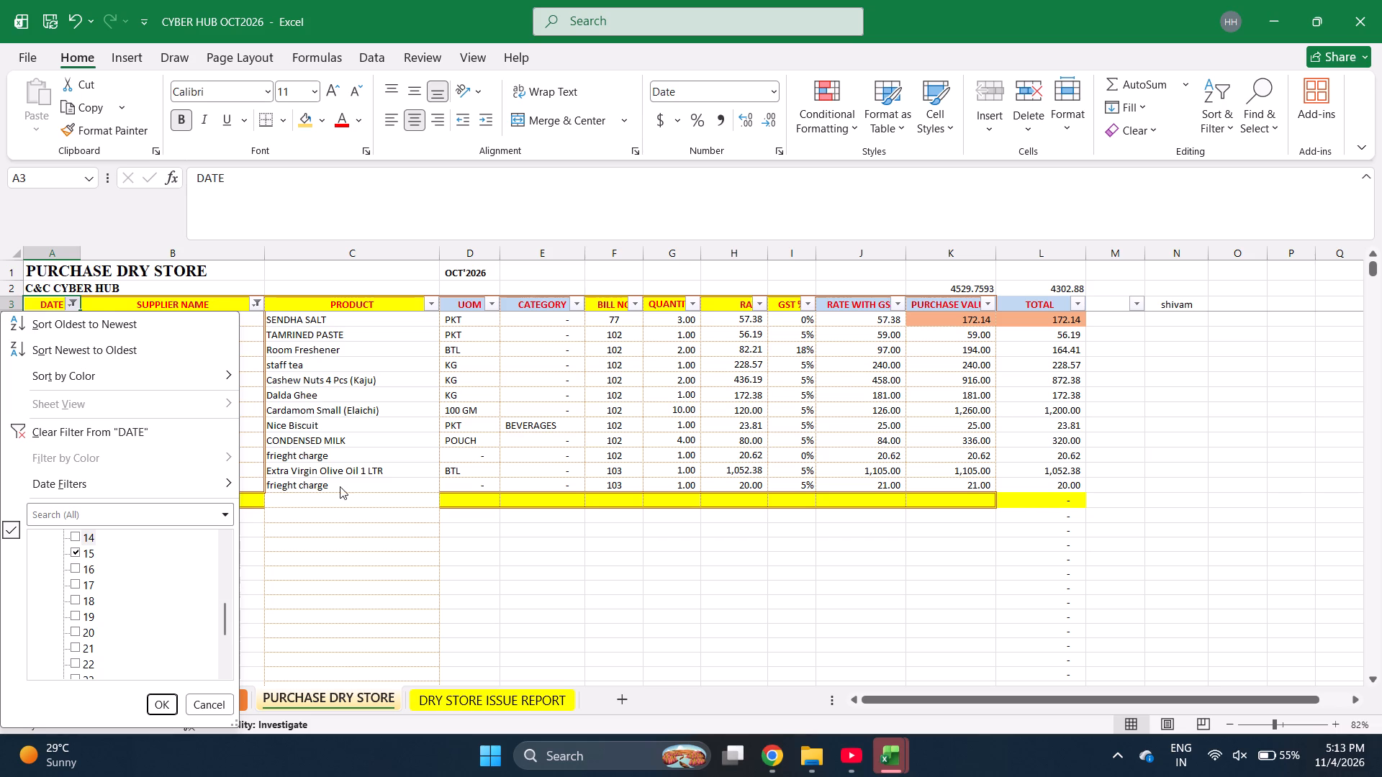
Set the rate of the 14 October SENDHA SALT row to the formula =57/3.
click(747, 312)
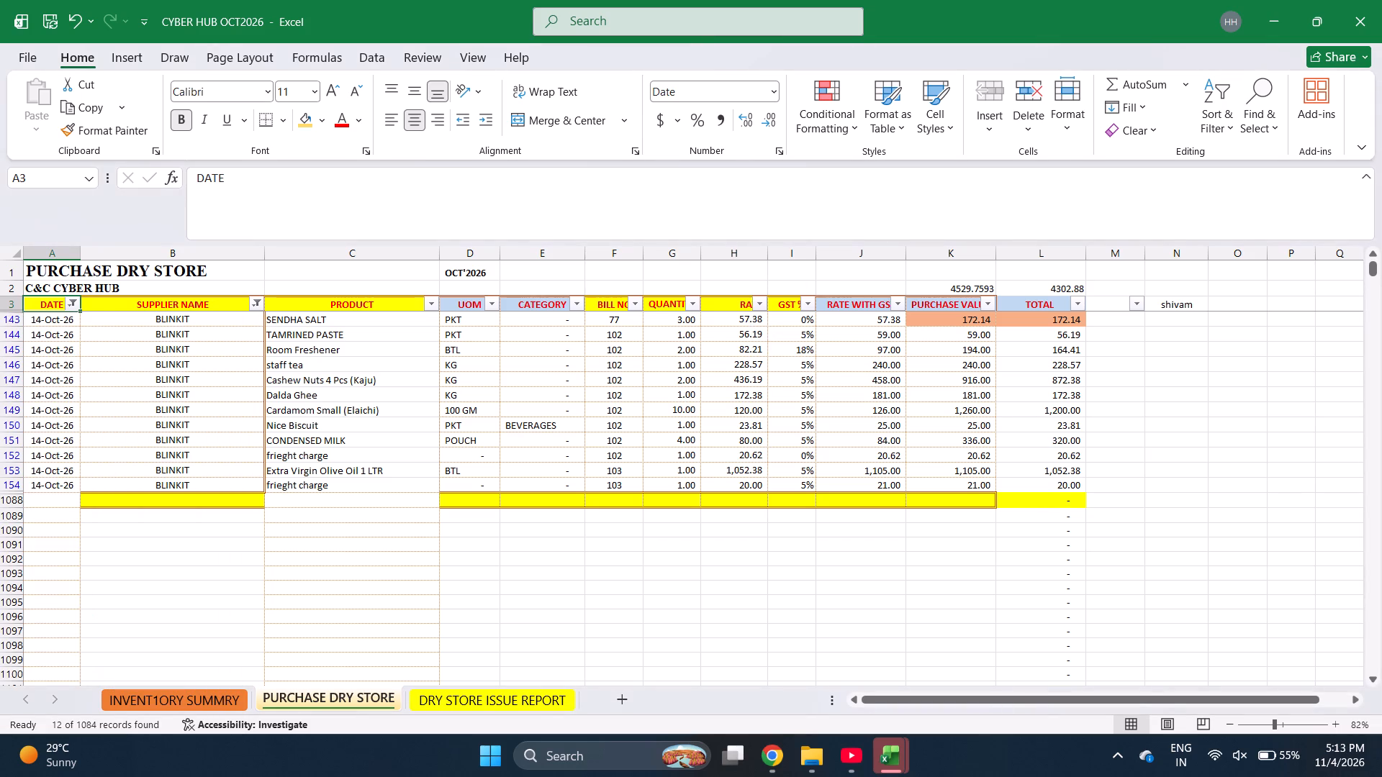
click(747, 312)
click(749, 319)
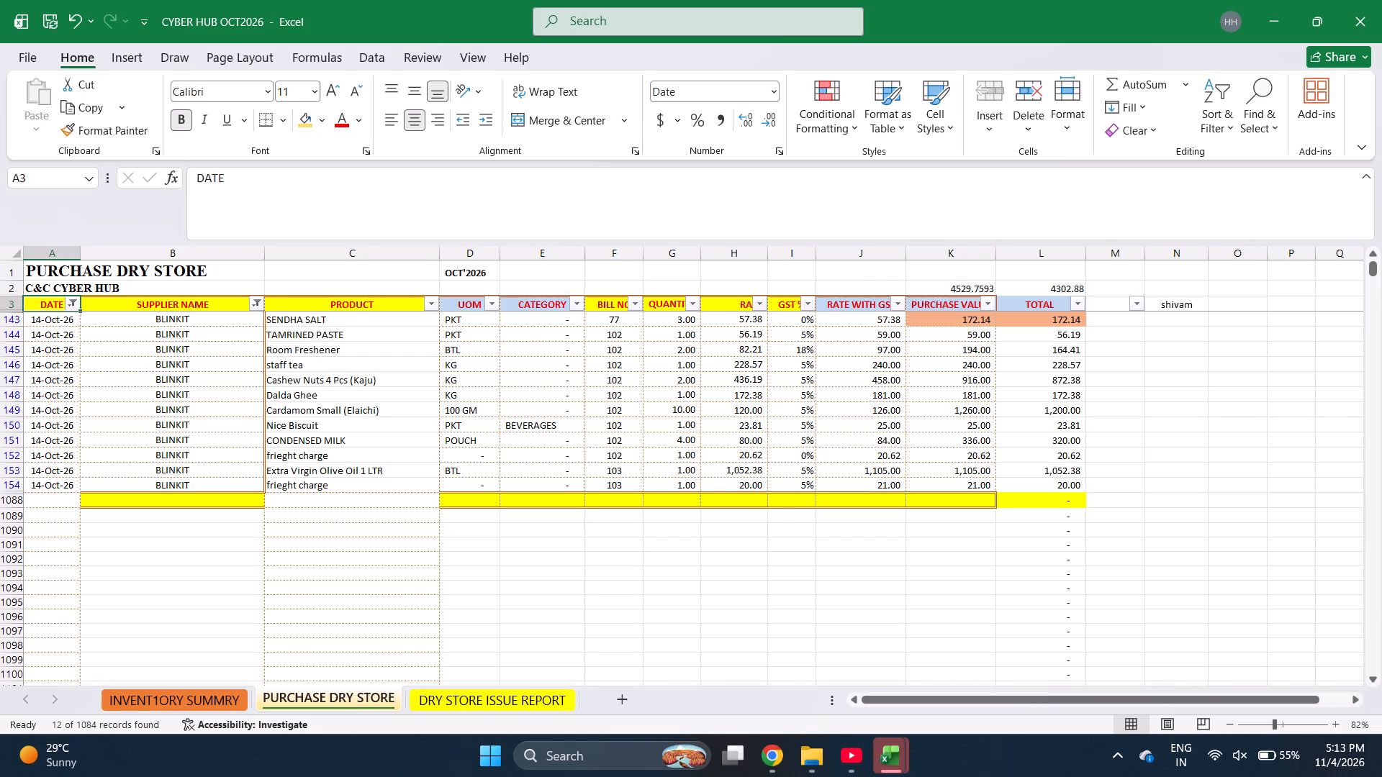
click(749, 319)
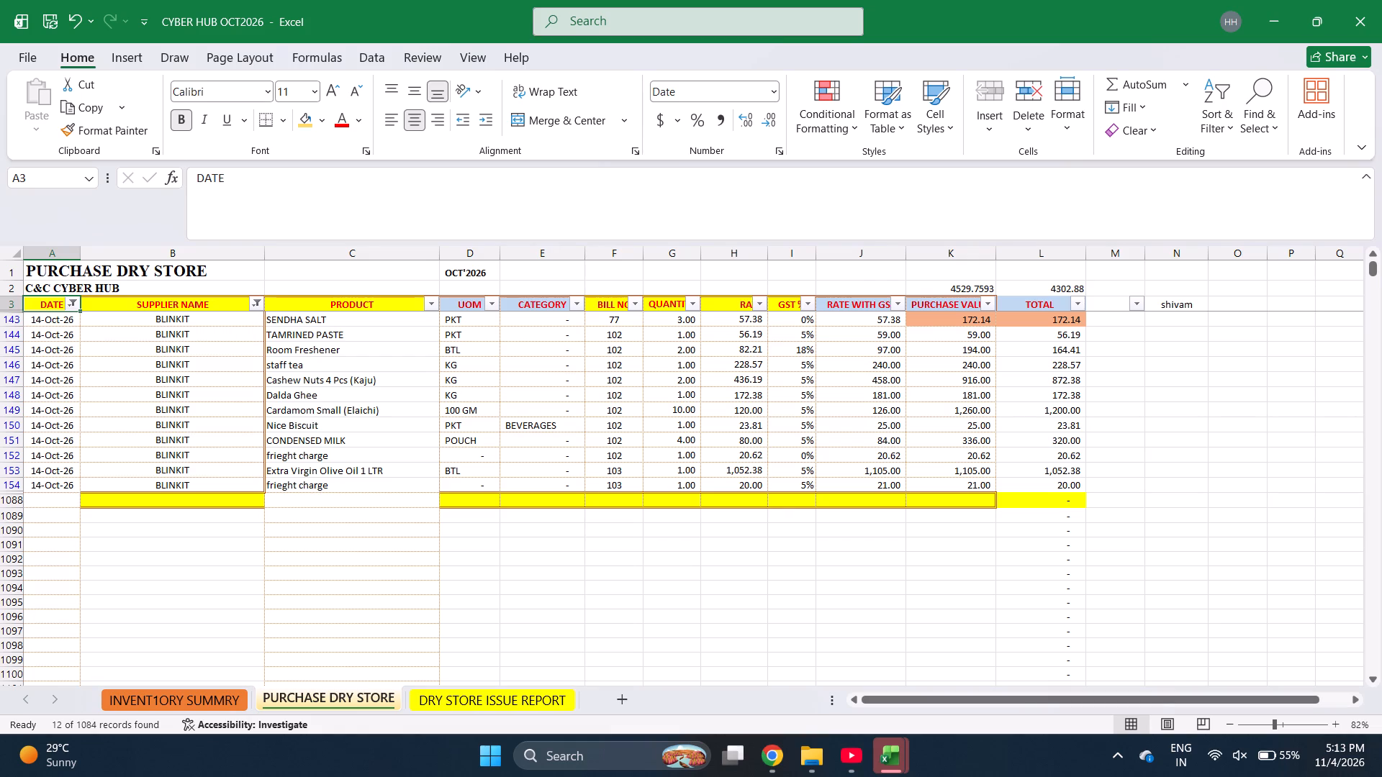
click(749, 320)
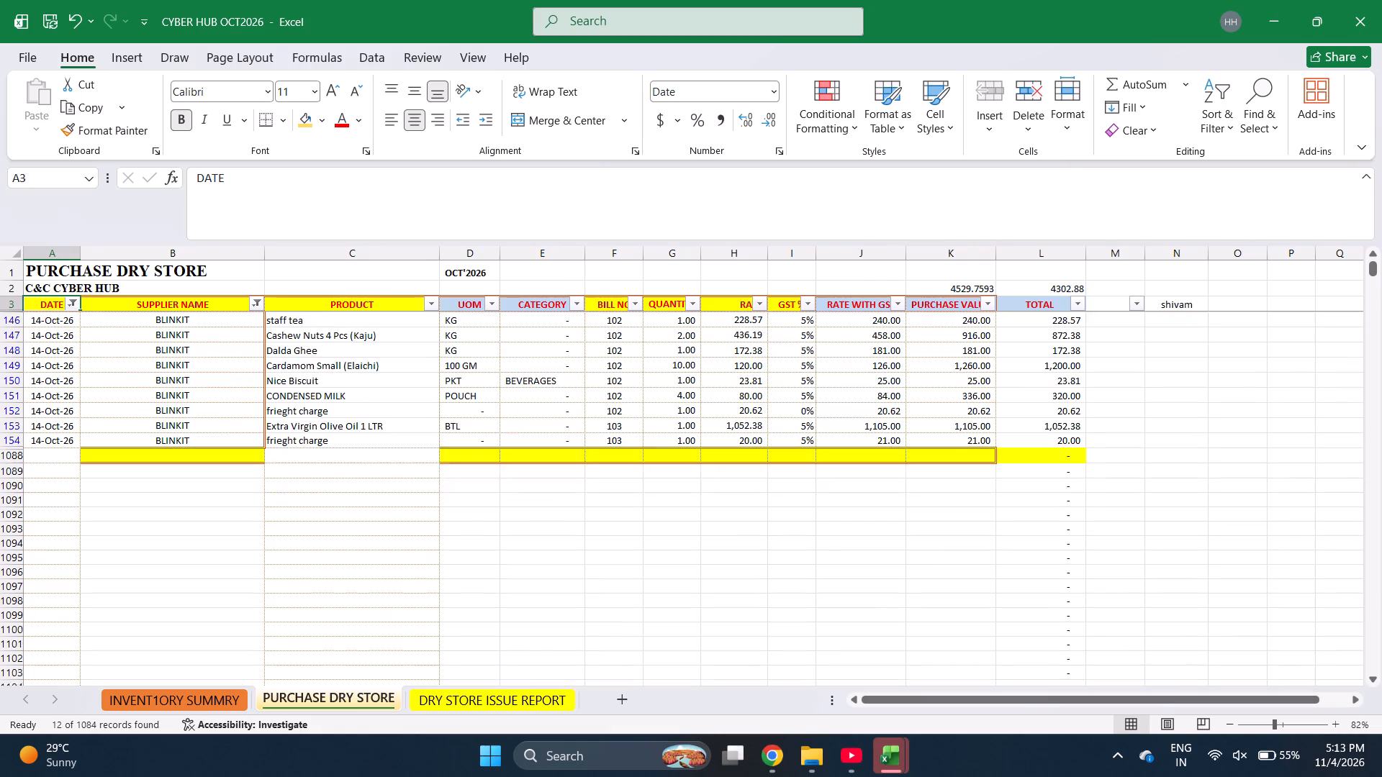
key(equal)
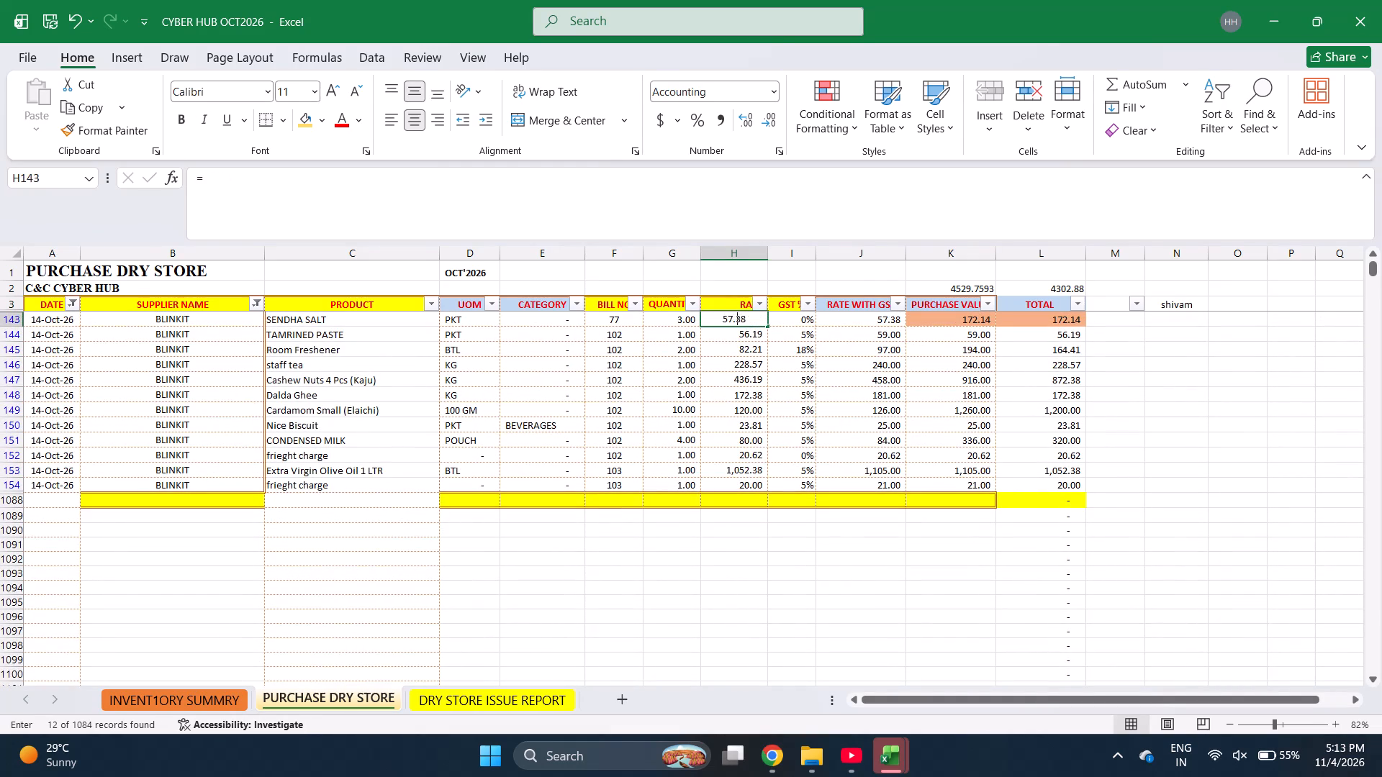
text(57)
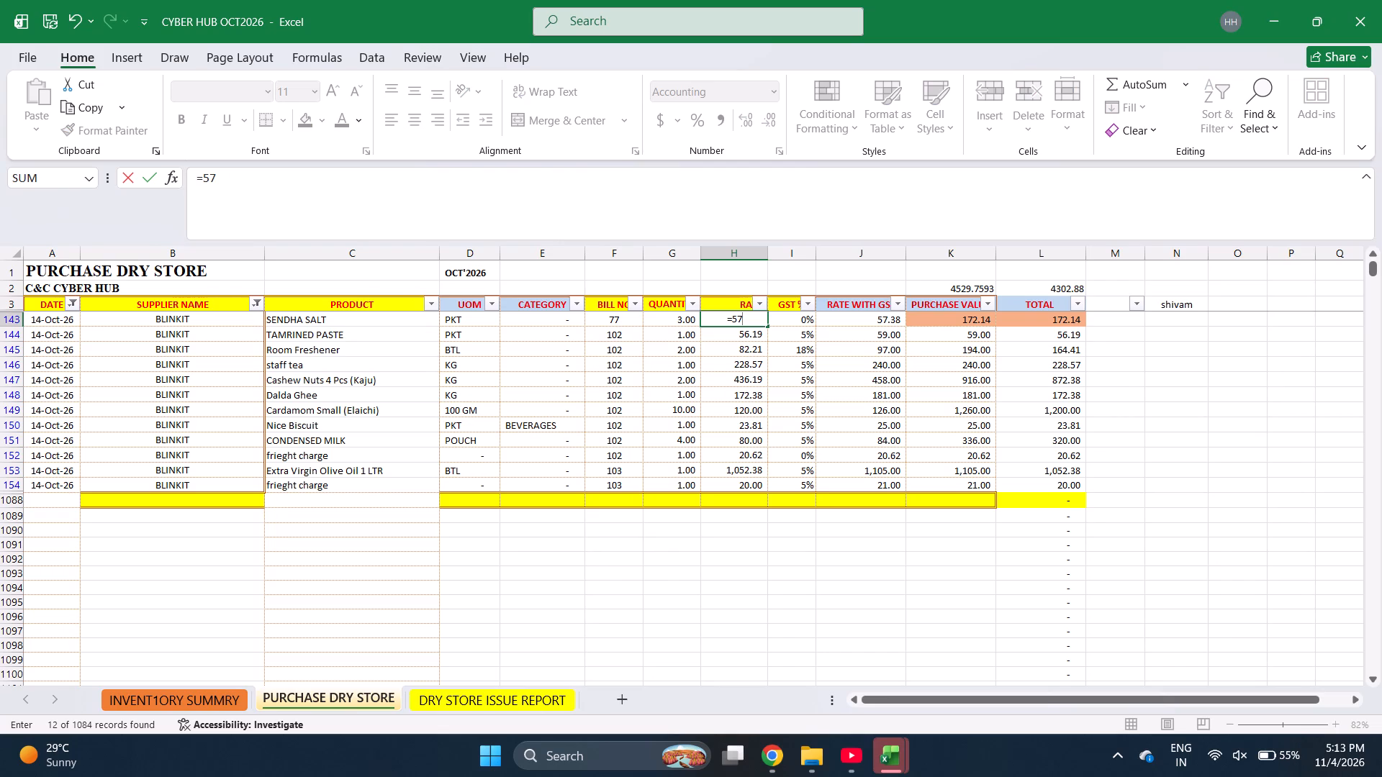
text(/3)
key(Return)
key(Up)
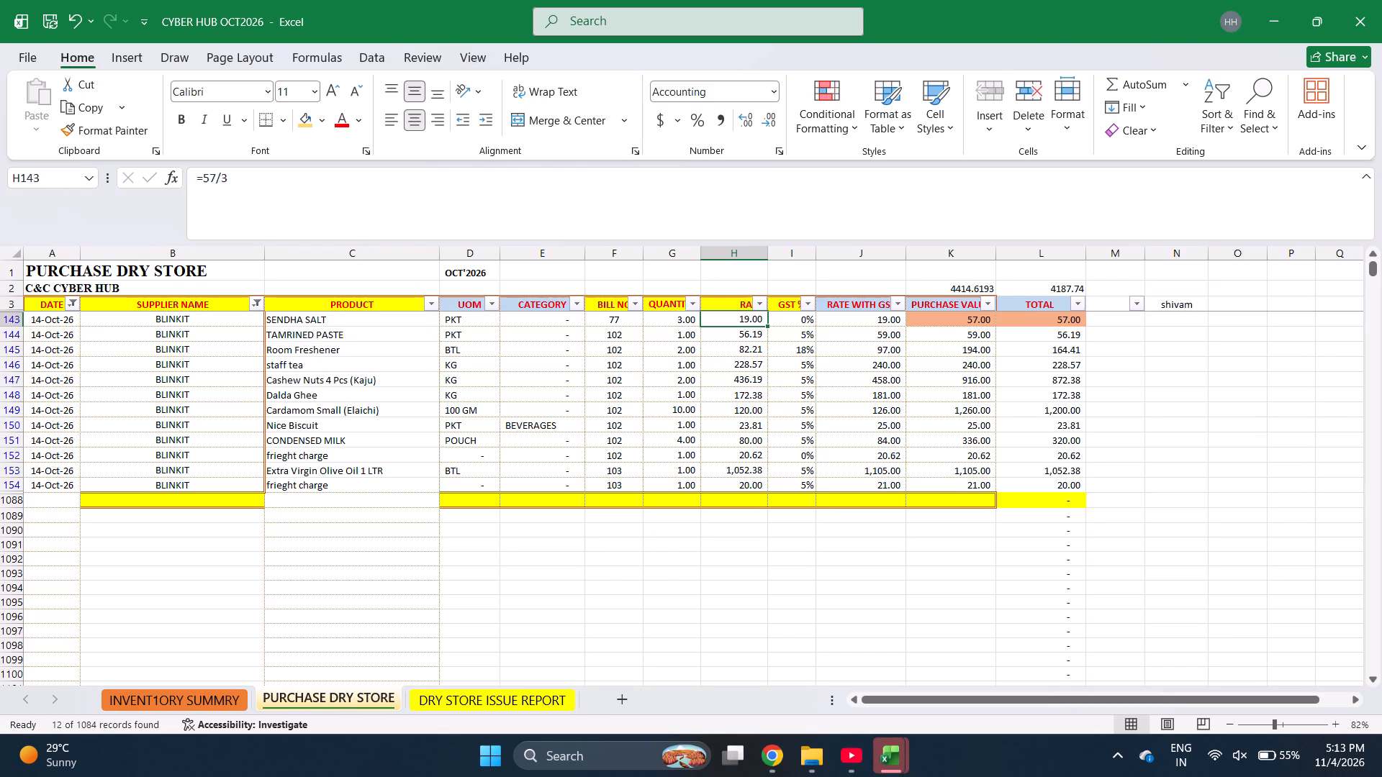
Switch the date filter of the Blinkit dry store purchases from 14 October to 15 October only.
key(Left)
key(Left)
key(Left)
key(Left)
key(Left)
key(Left)
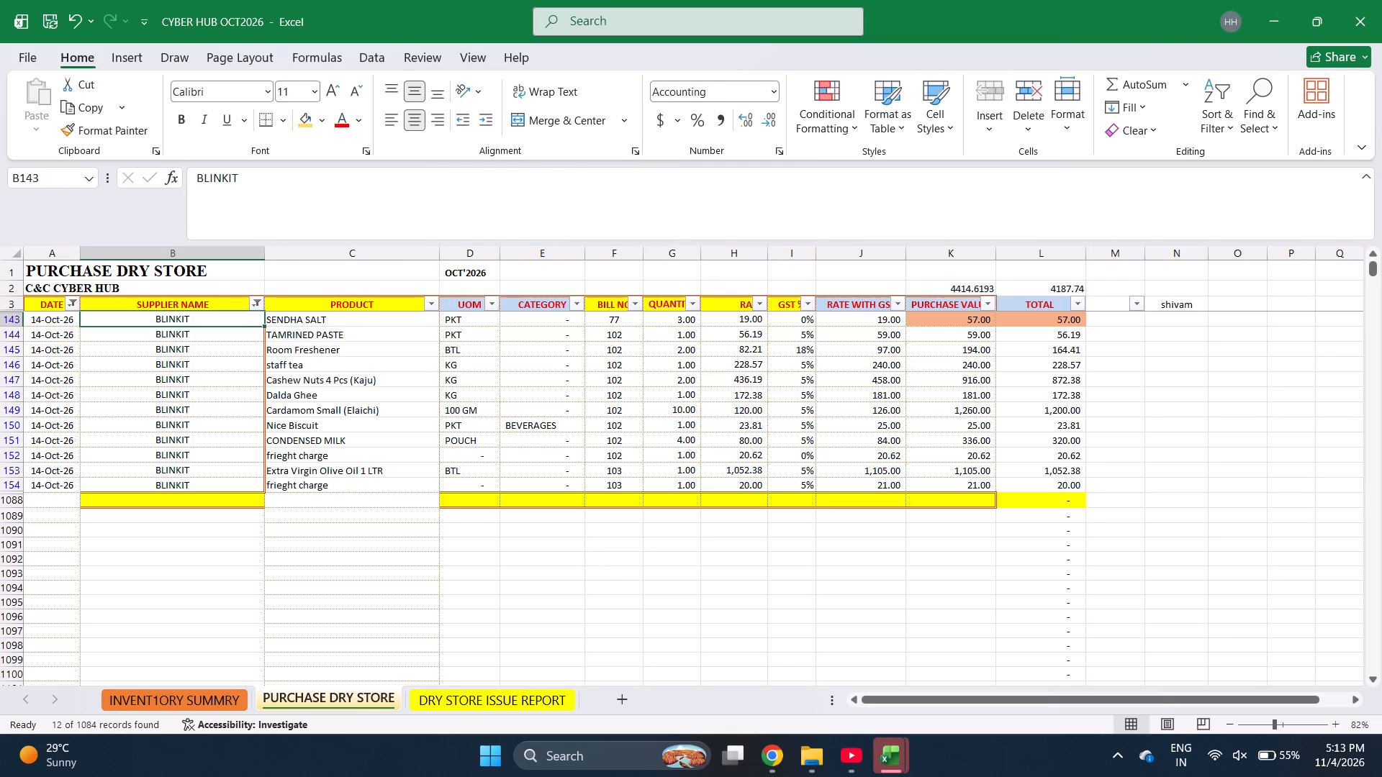
key(Left)
key(Up)
key(alt+Down)
key(e)
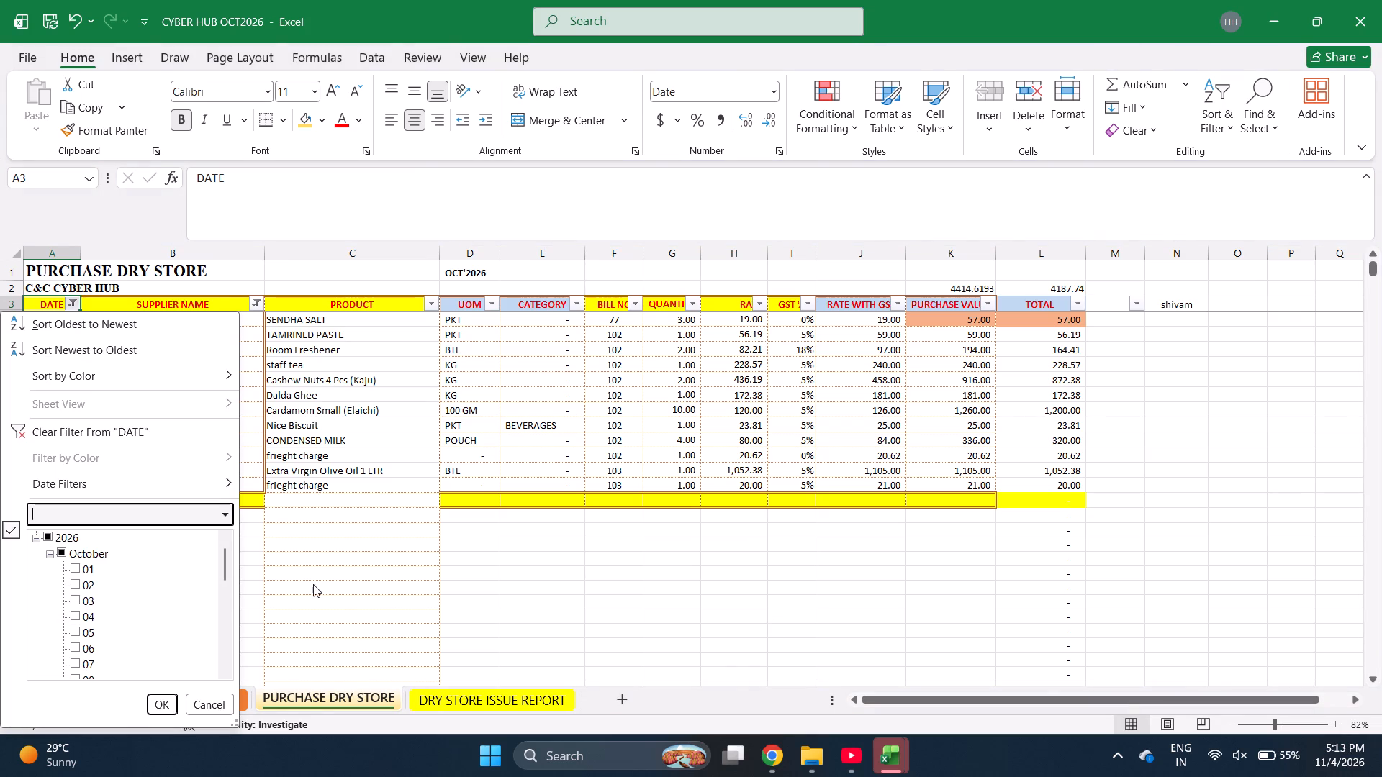
scroll(130, 624, down, 1)
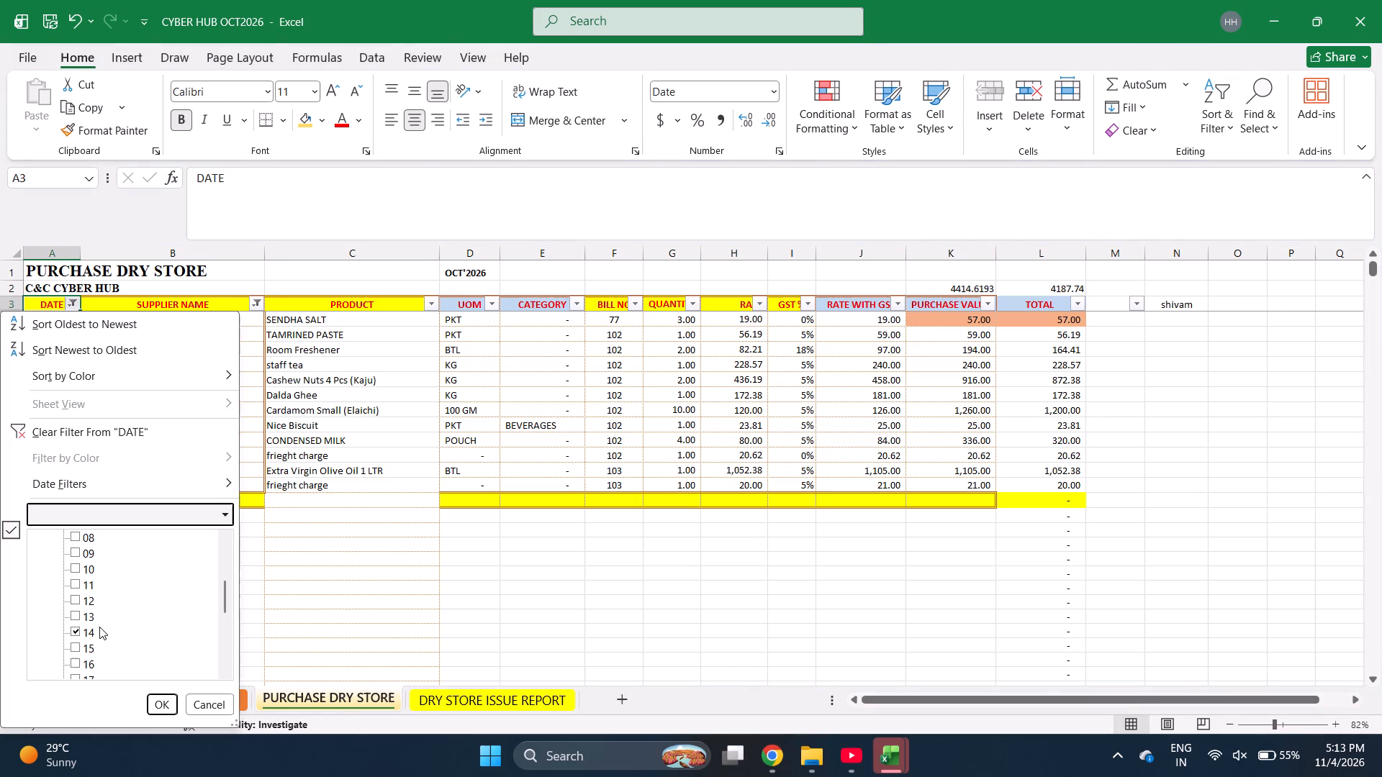
click(67, 650)
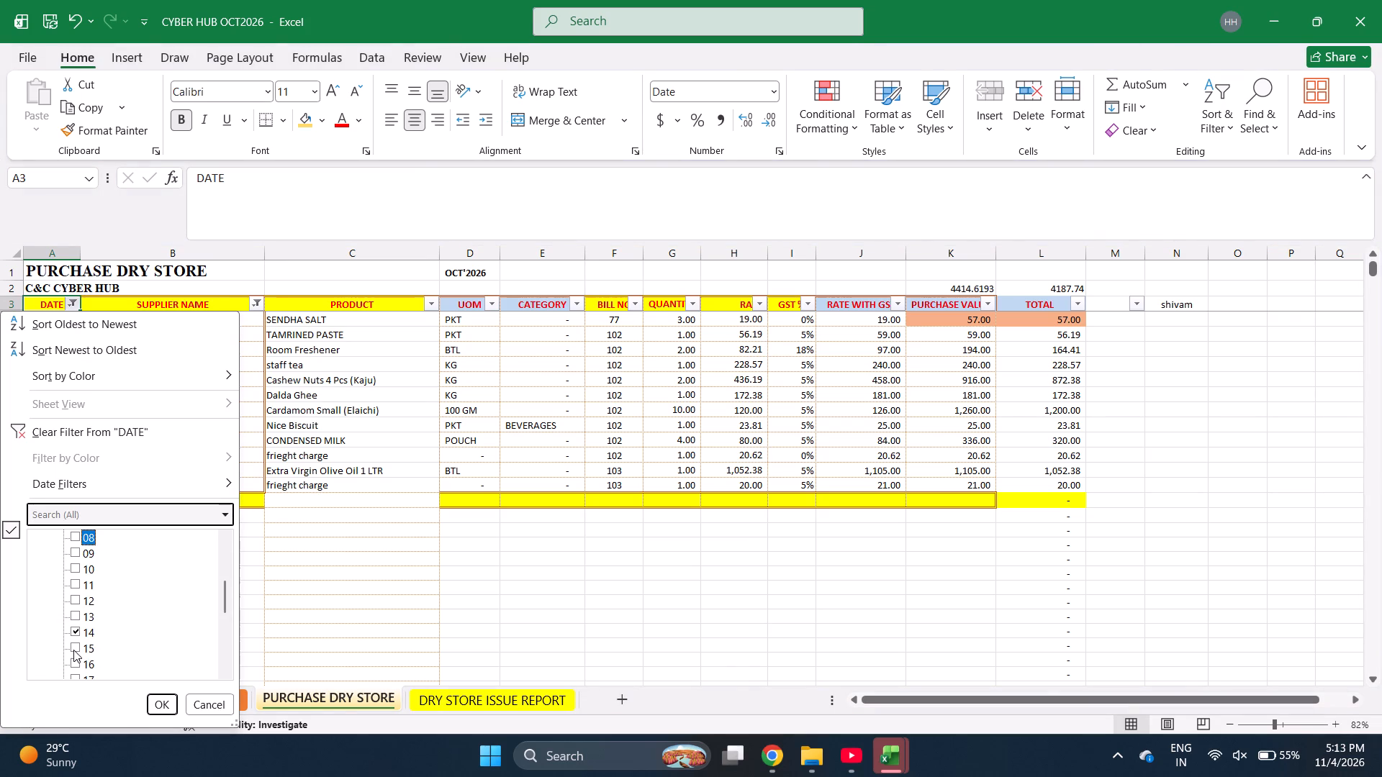
click(74, 649)
click(76, 629)
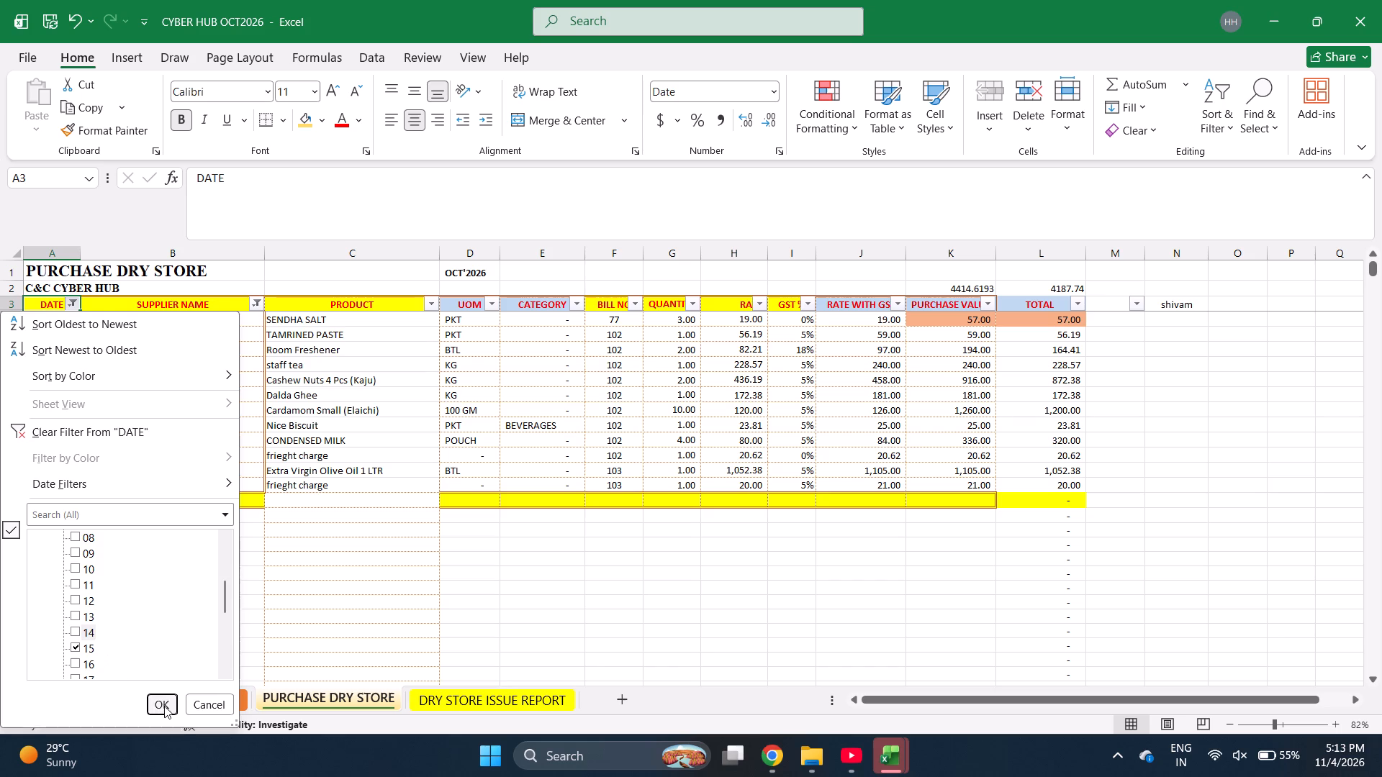
click(167, 707)
scroll(289, 411, up, 2)
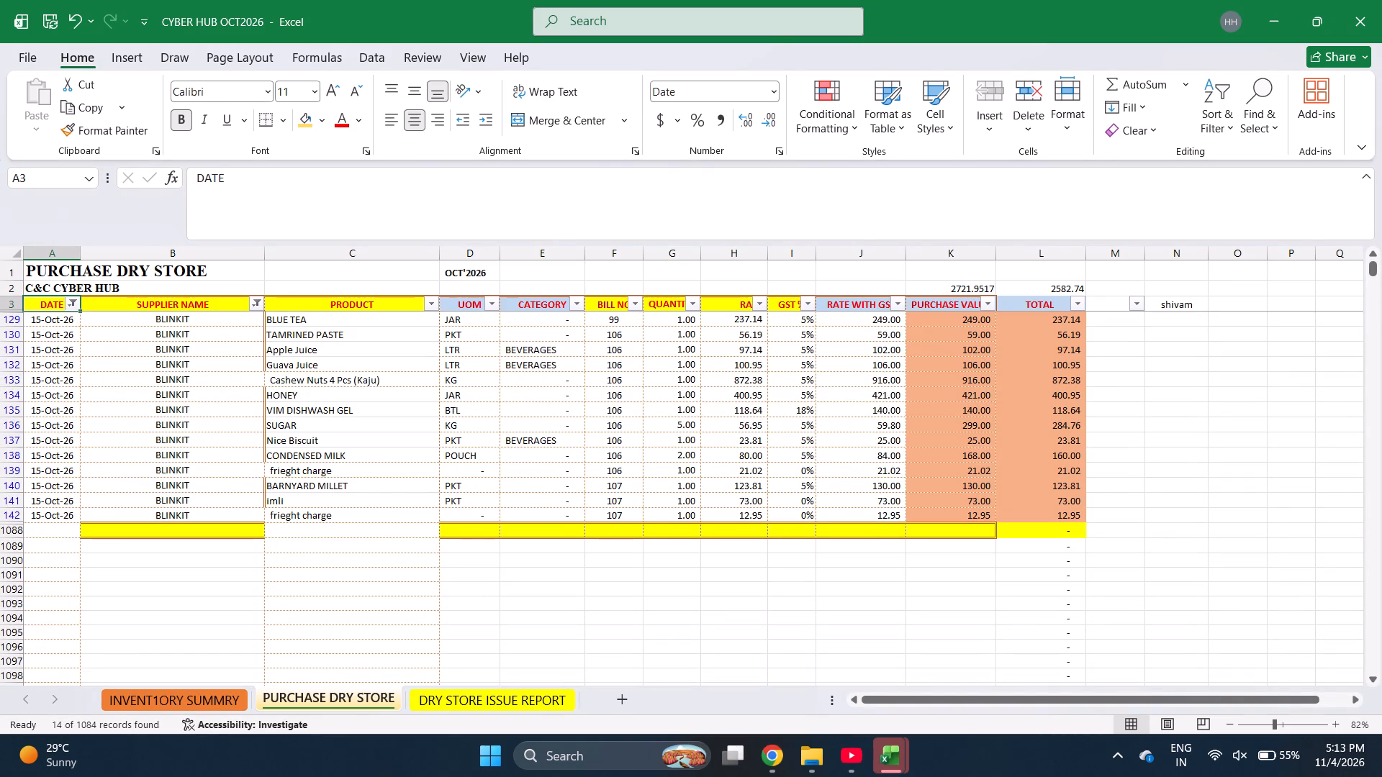
Switch the date filter of the Blinkit dry store purchases from 15 October to 16 October only.
click(74, 304)
scroll(99, 576, down, 1)
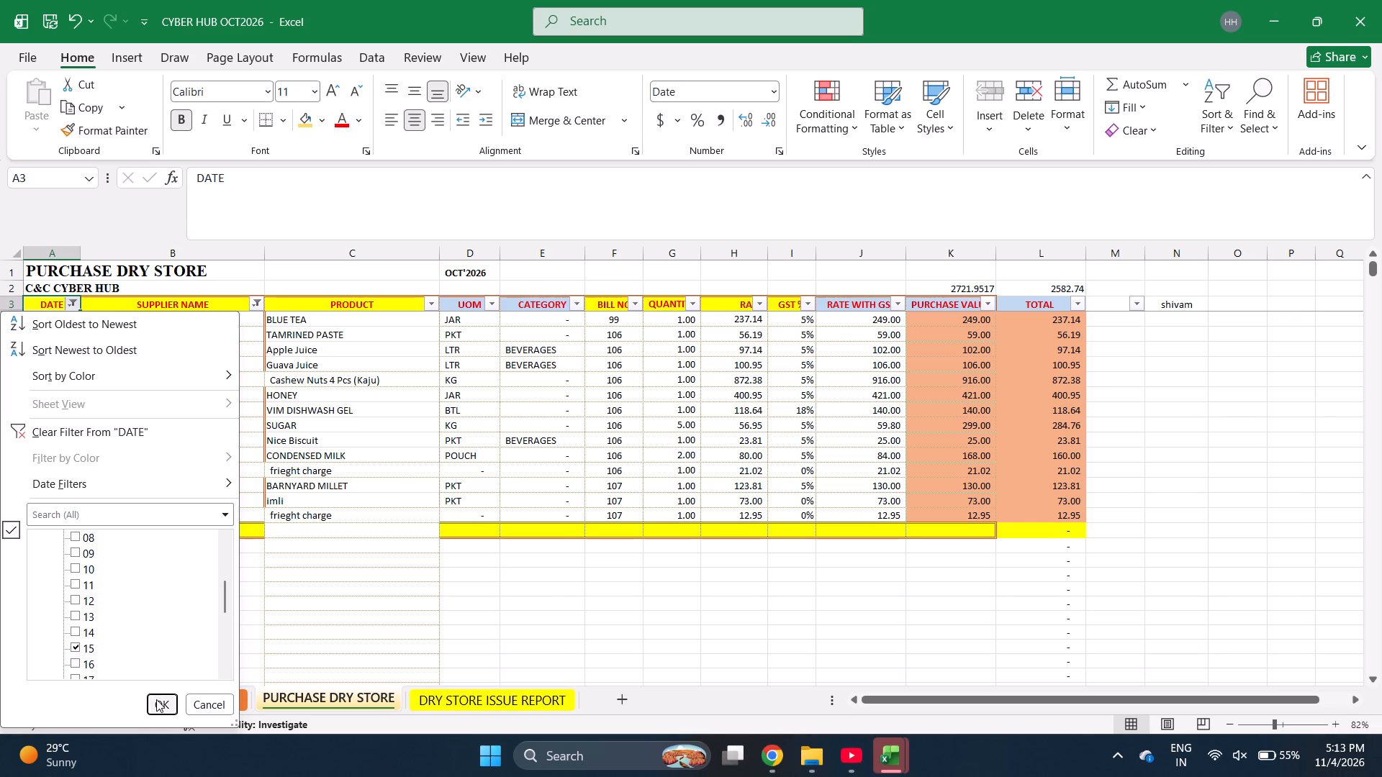
click(78, 660)
click(71, 644)
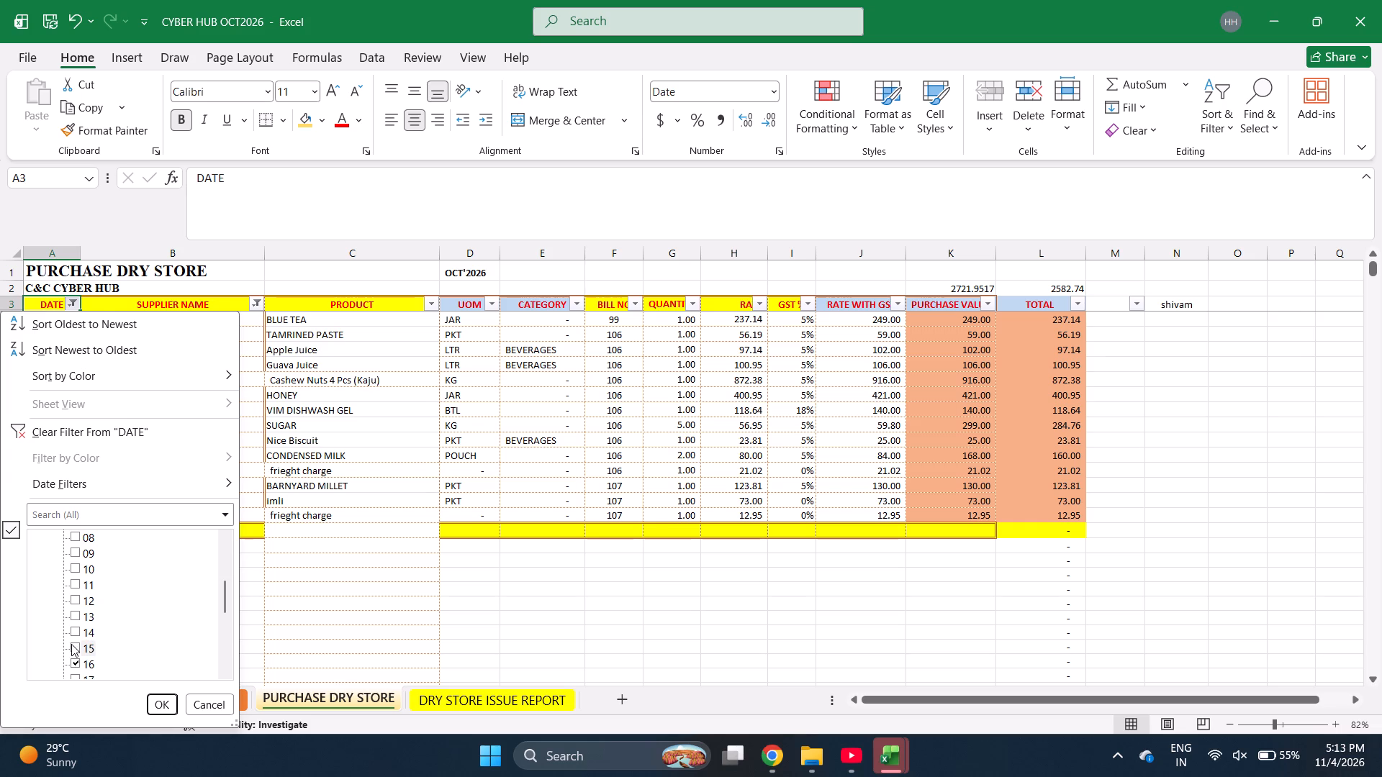
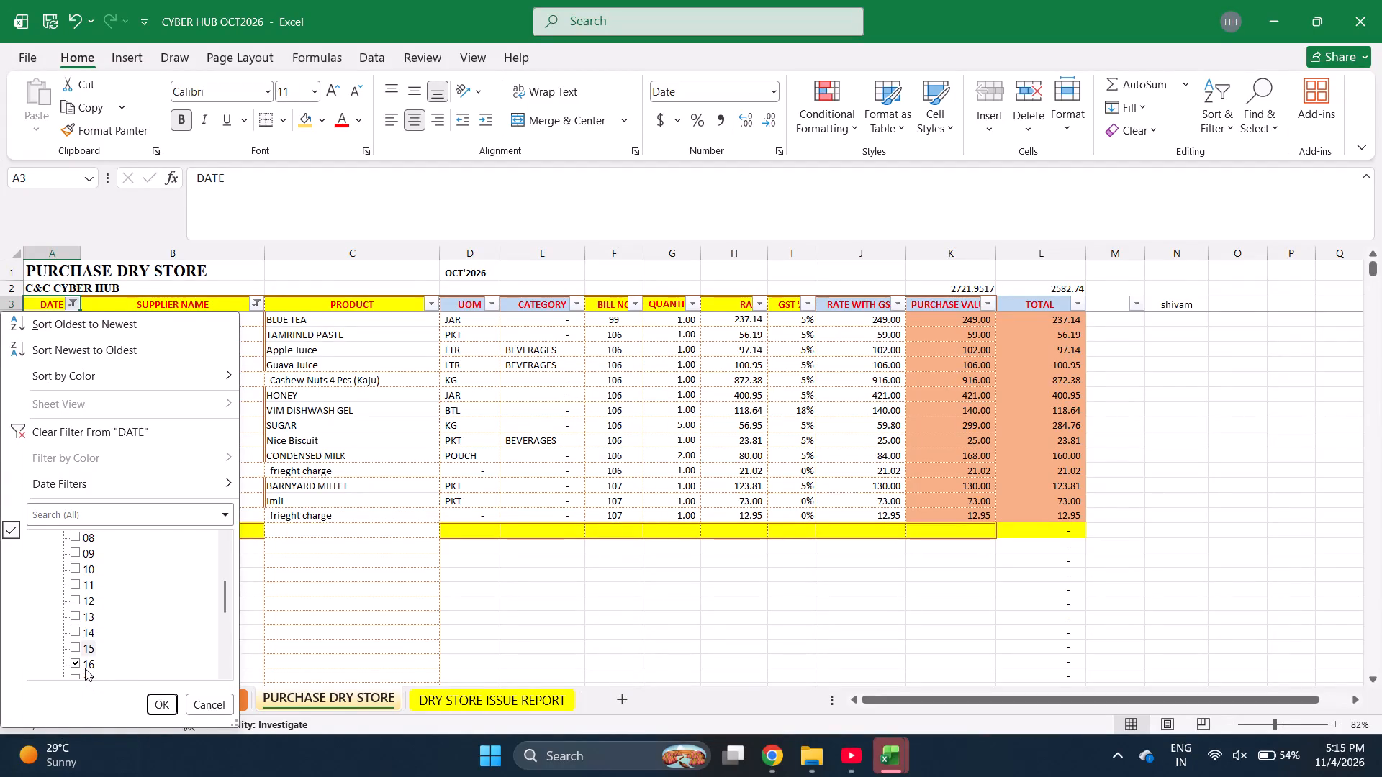
Switch the date filter of the Blinkit dry store purchases from 16 October to 17 October only.
click(83, 660)
scroll(83, 660, down, 2)
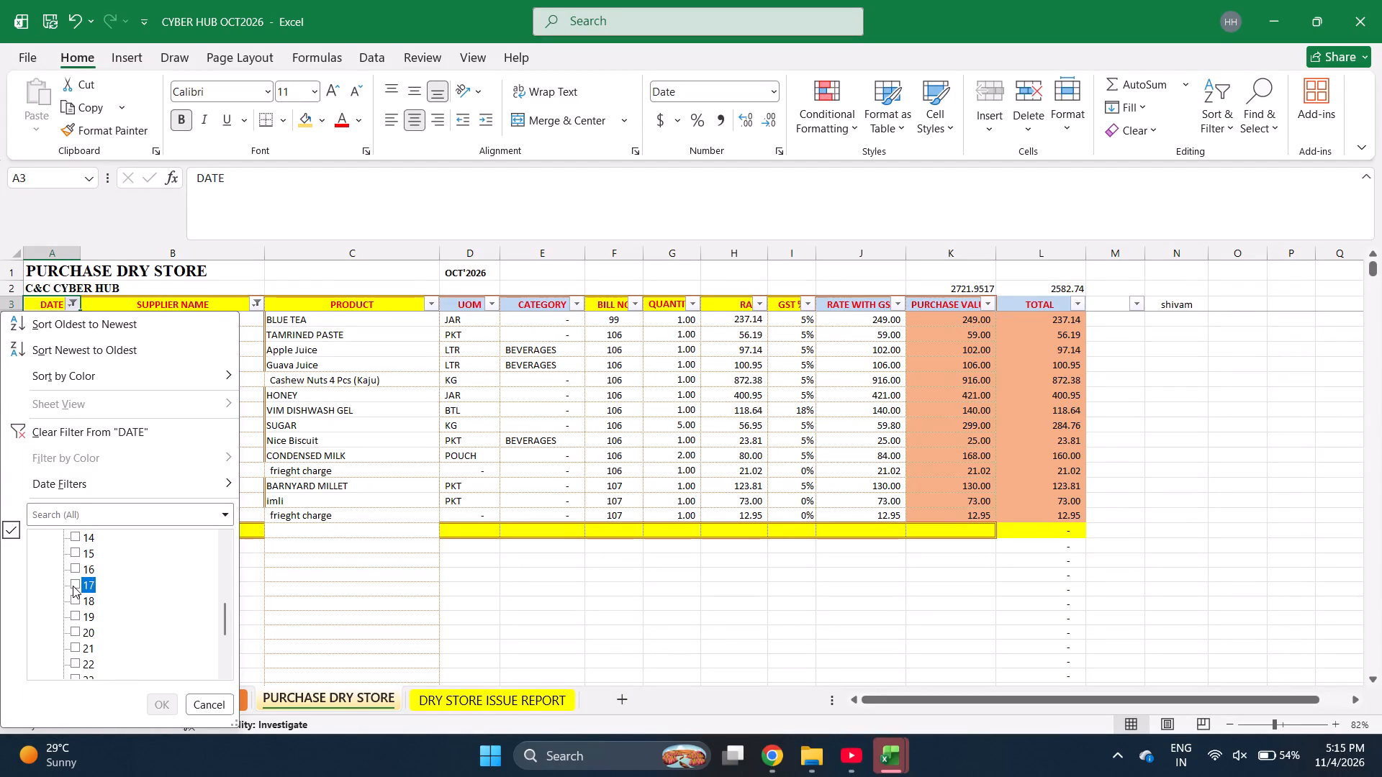
click(73, 586)
click(168, 707)
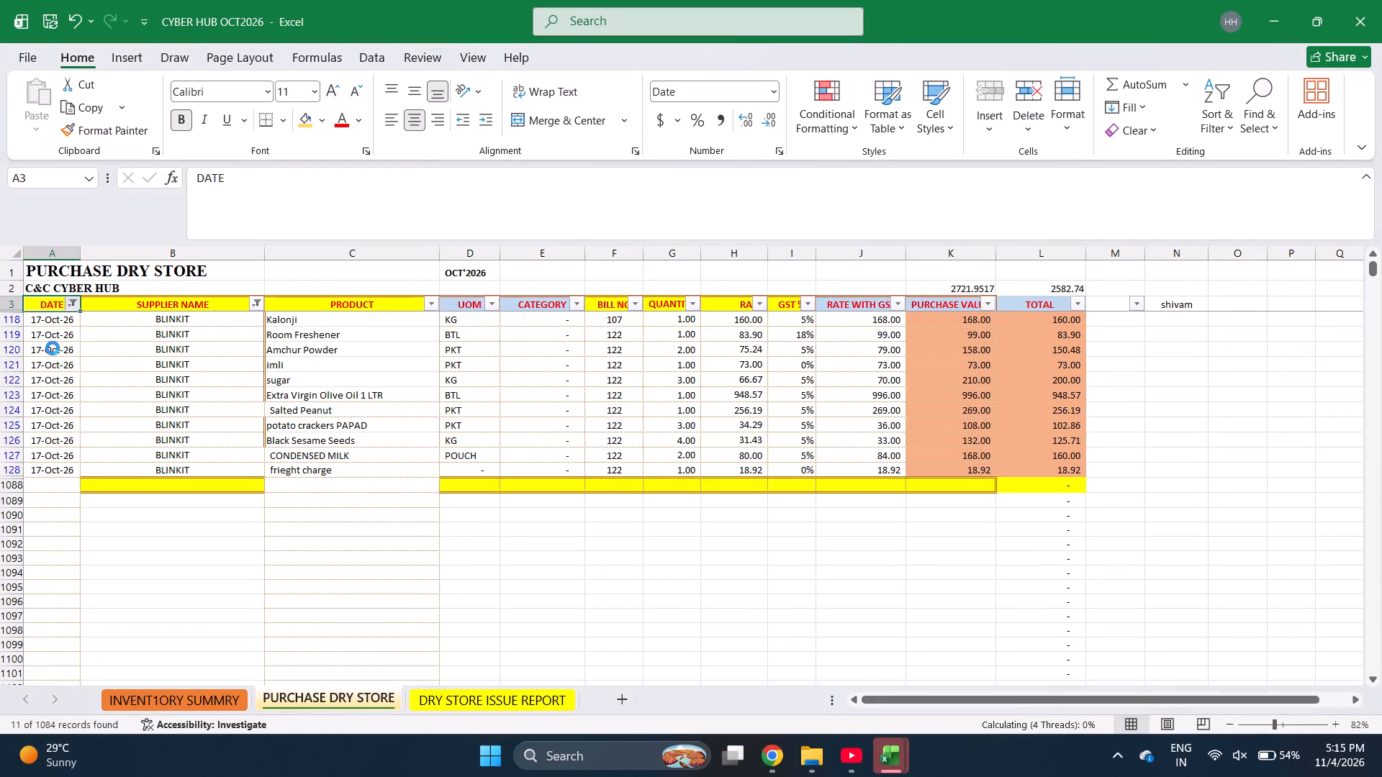
Change the date filter of the Blinkit dry store purchases from 17 October to 16 and 18 October.
click(69, 304)
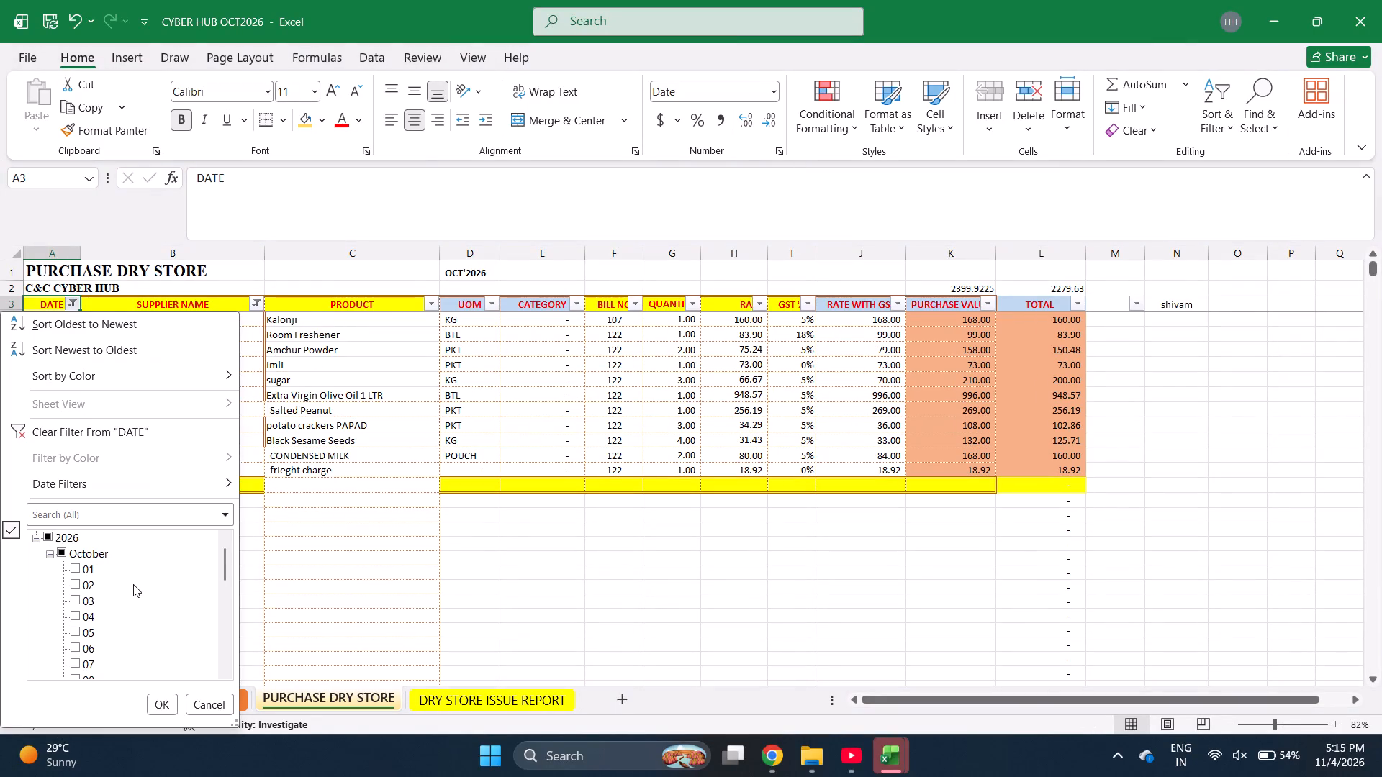
scroll(133, 584, down, 1)
click(76, 650)
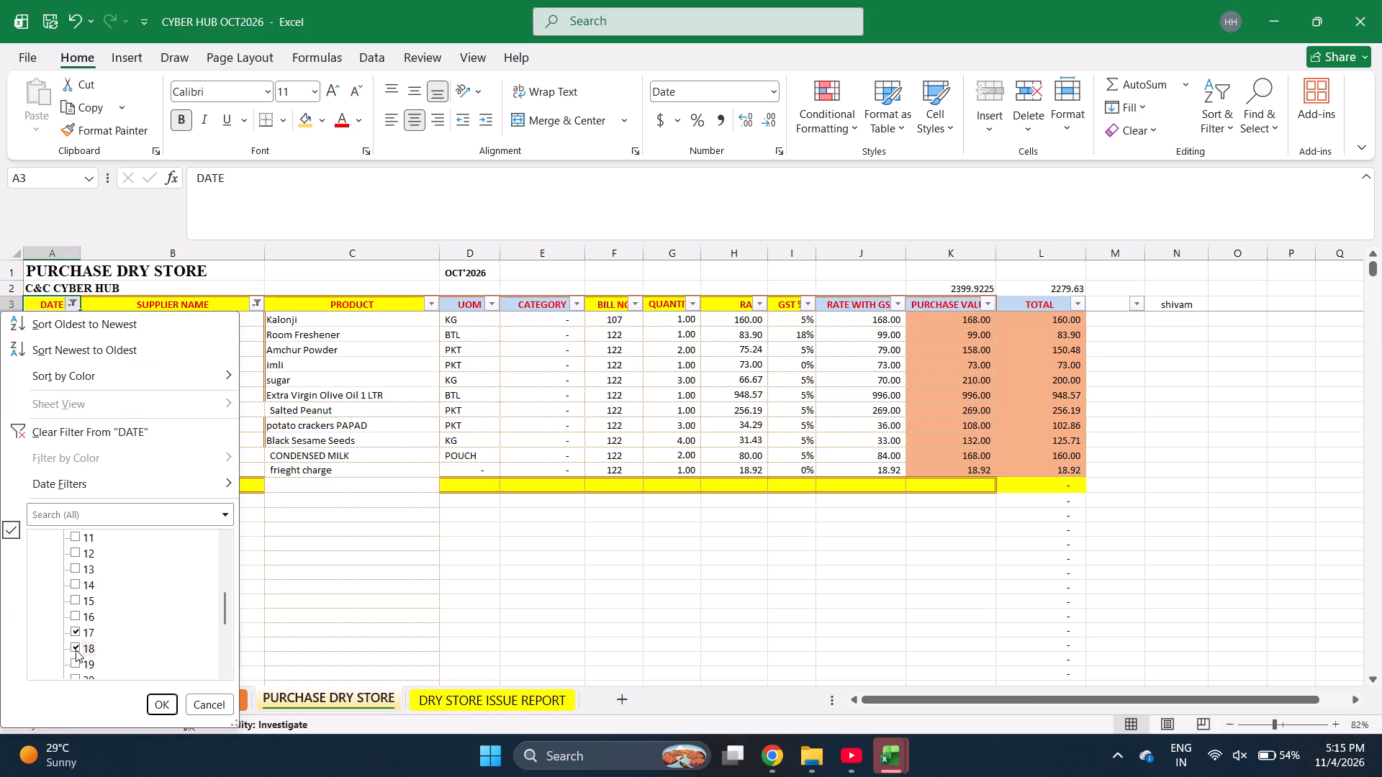
click(76, 625)
click(75, 612)
click(158, 703)
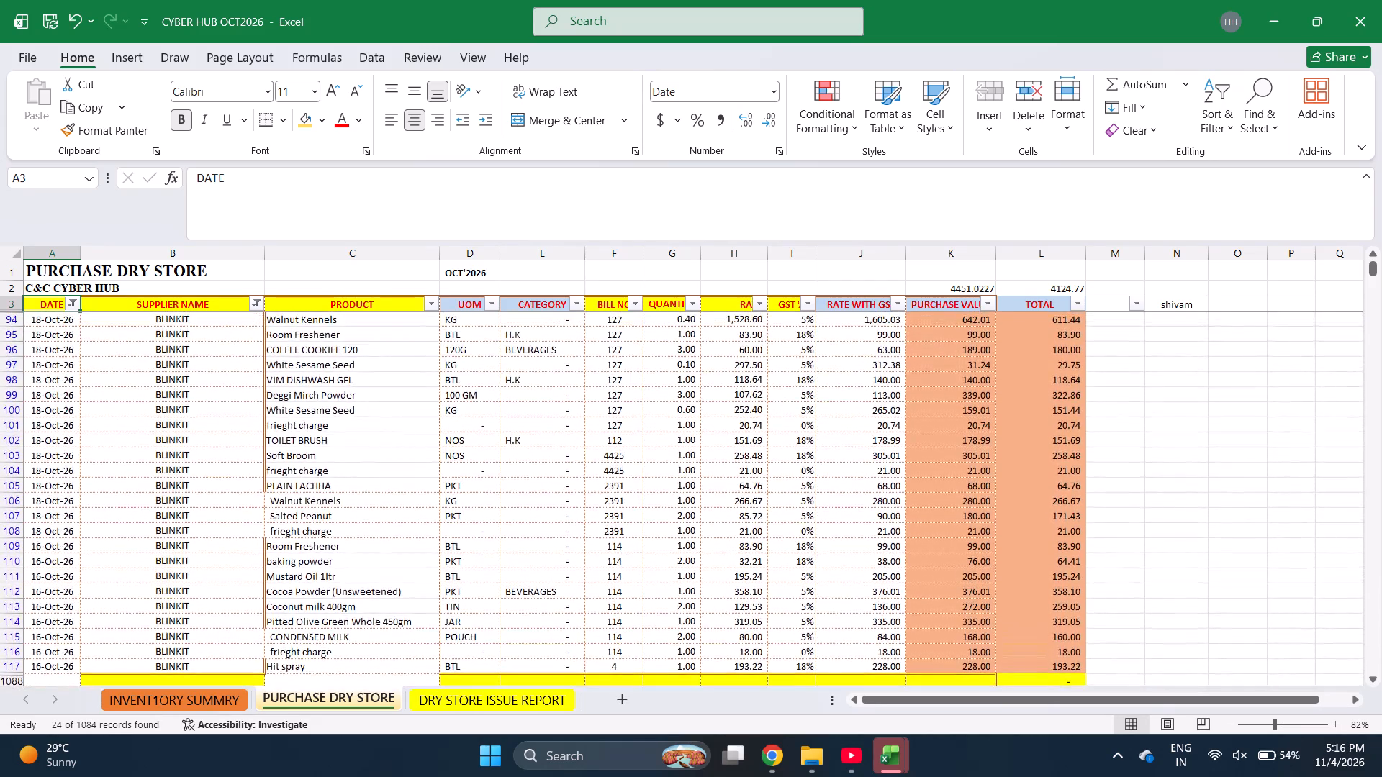
Select the 16 October dates and their purchase values, Room Freshener through Hit spray, to check that day's purchase sum.
scroll(144, 493, up, 1)
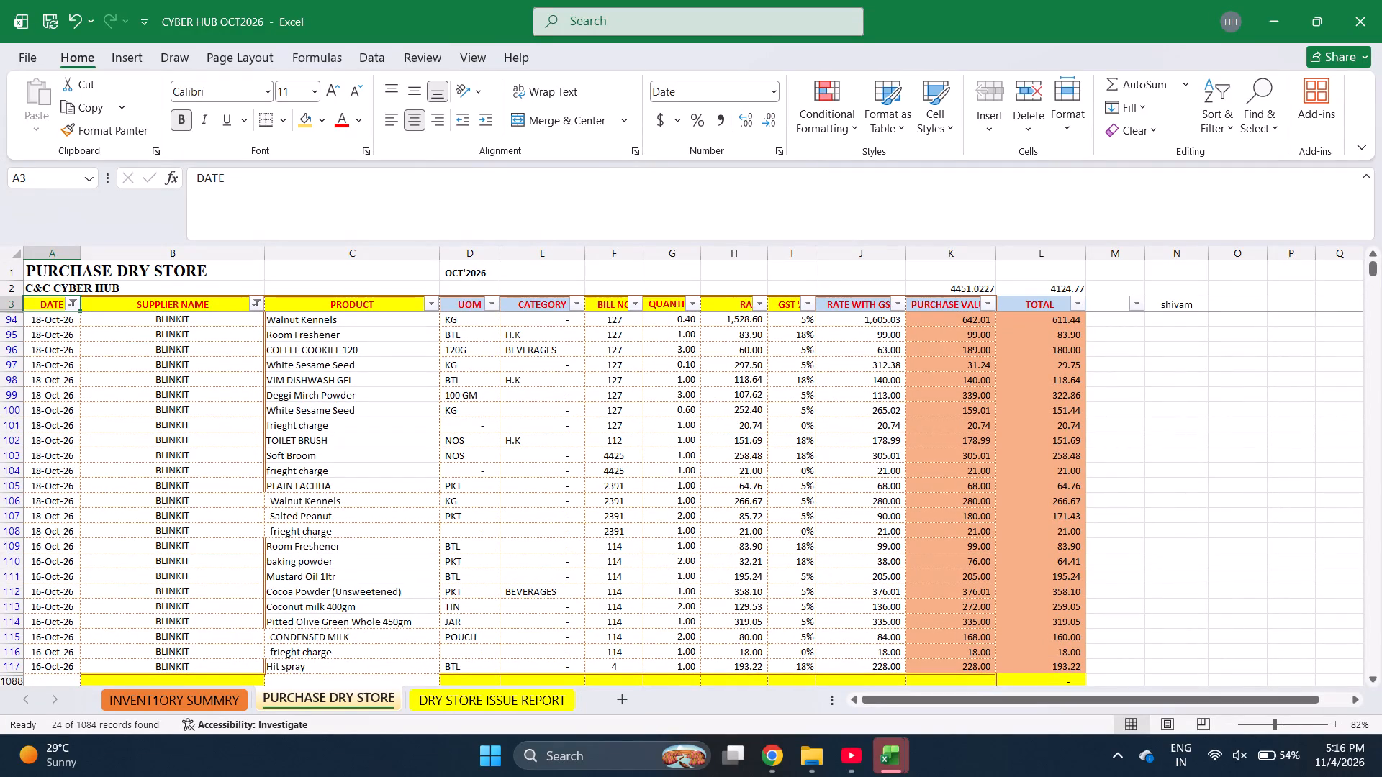
drag(62, 673, 59, 532)
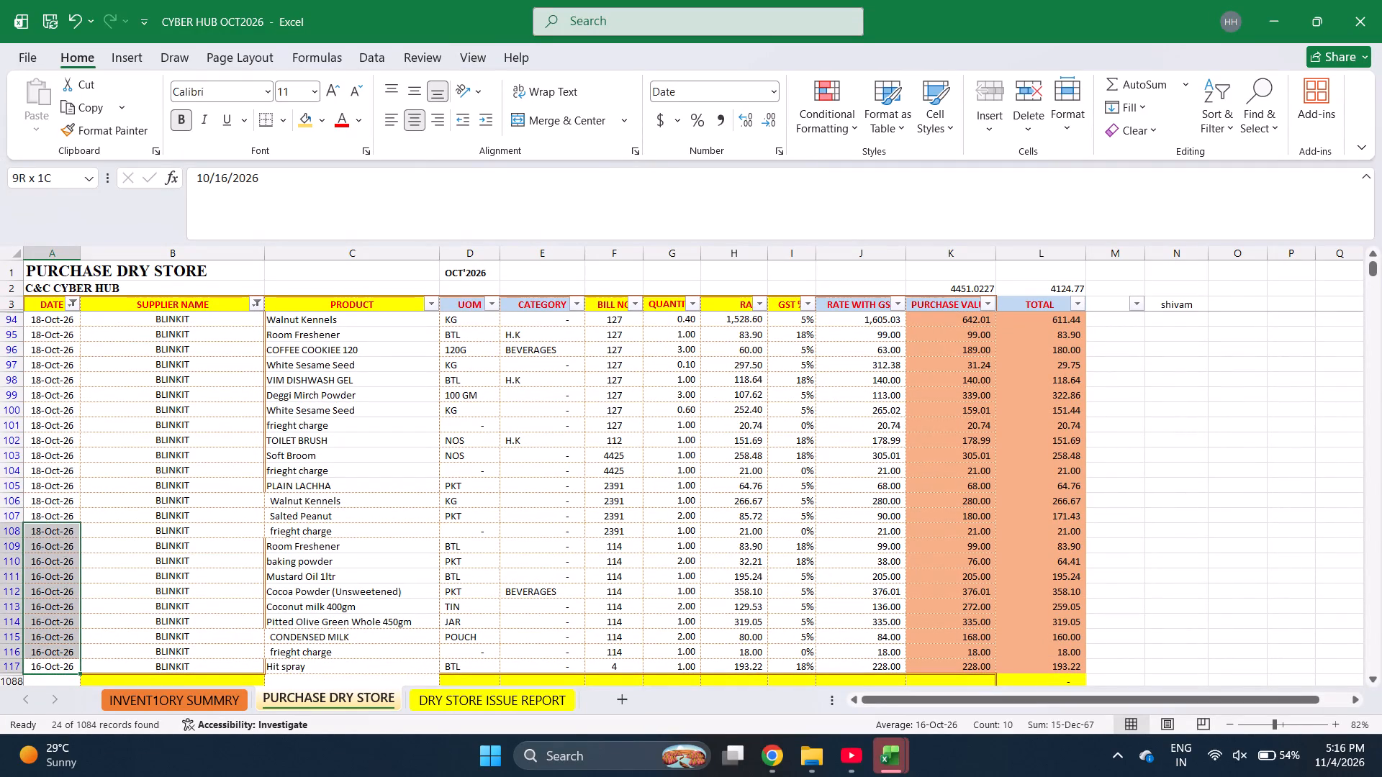
drag(59, 532, 61, 542)
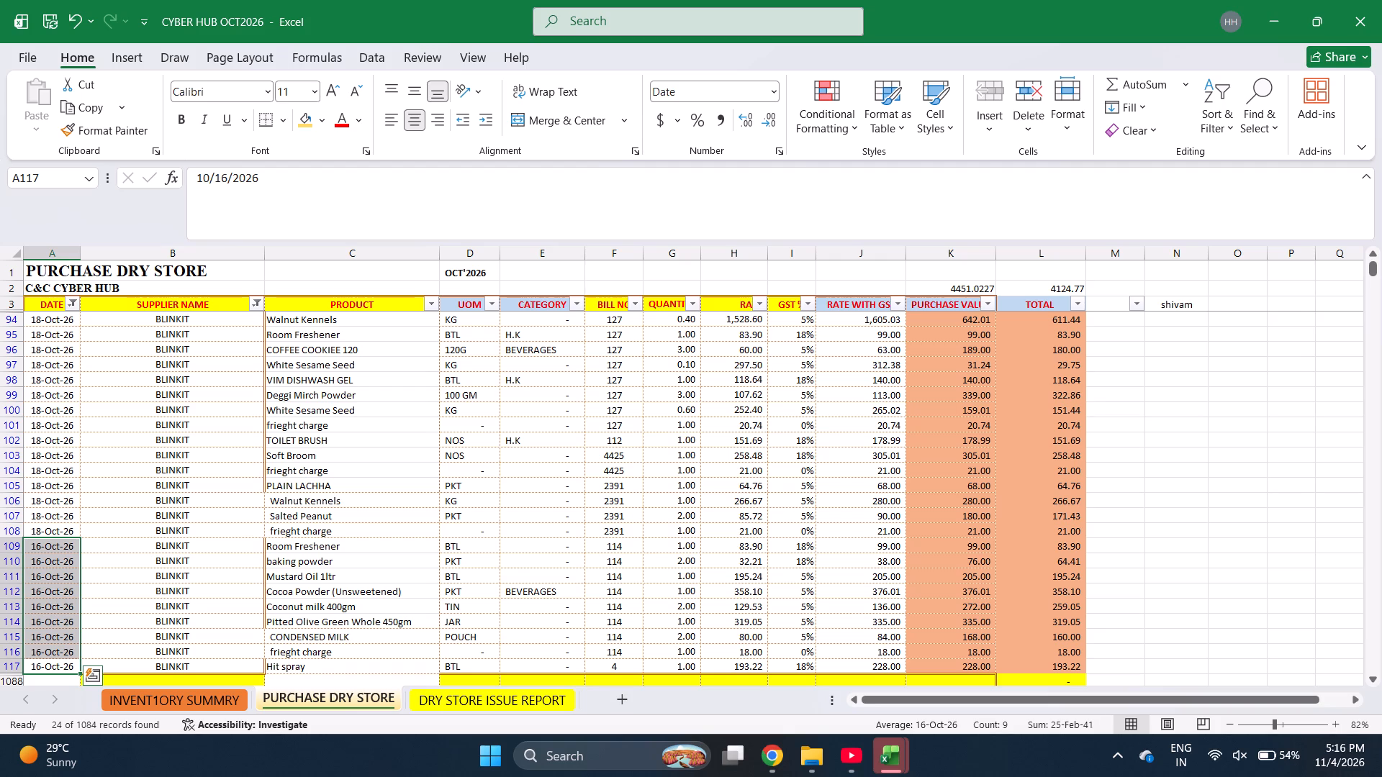
drag(953, 542, 953, 655)
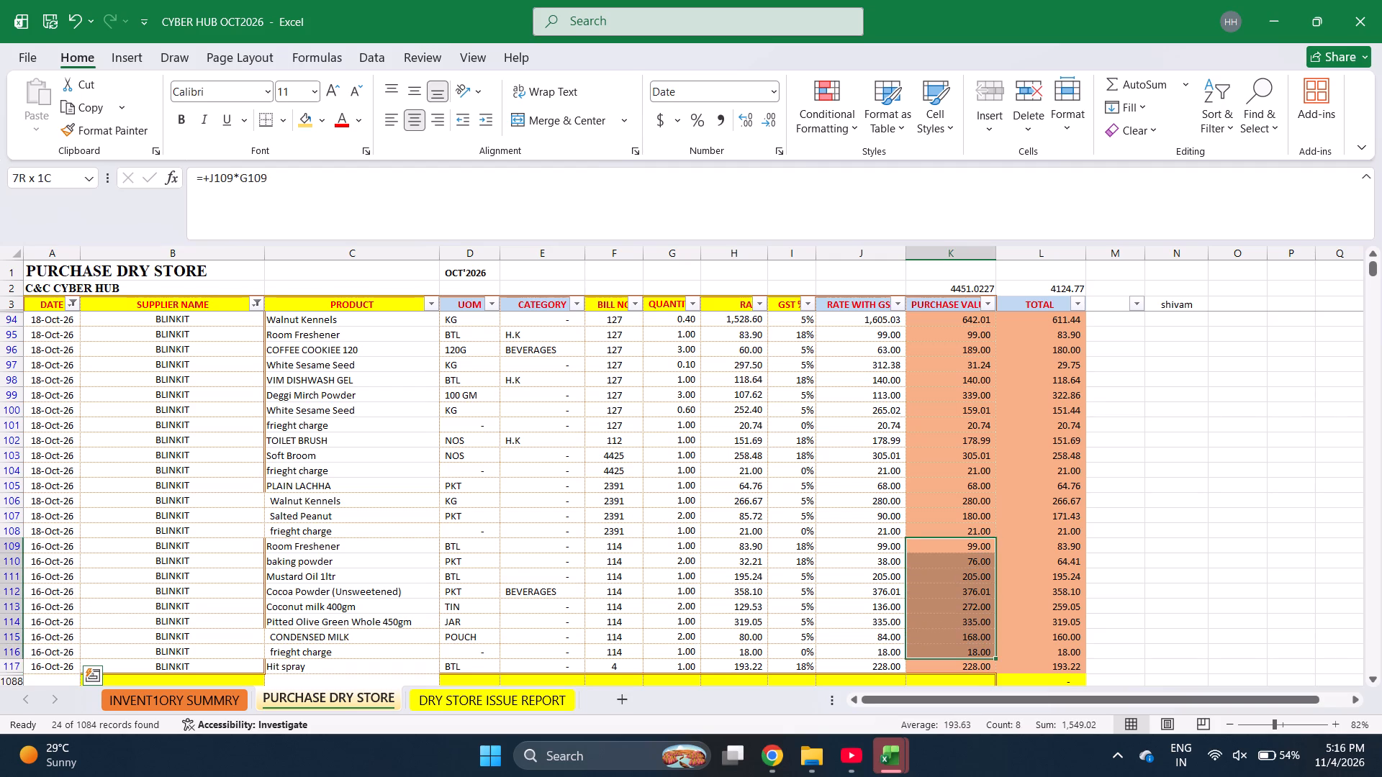
drag(953, 655, 954, 664)
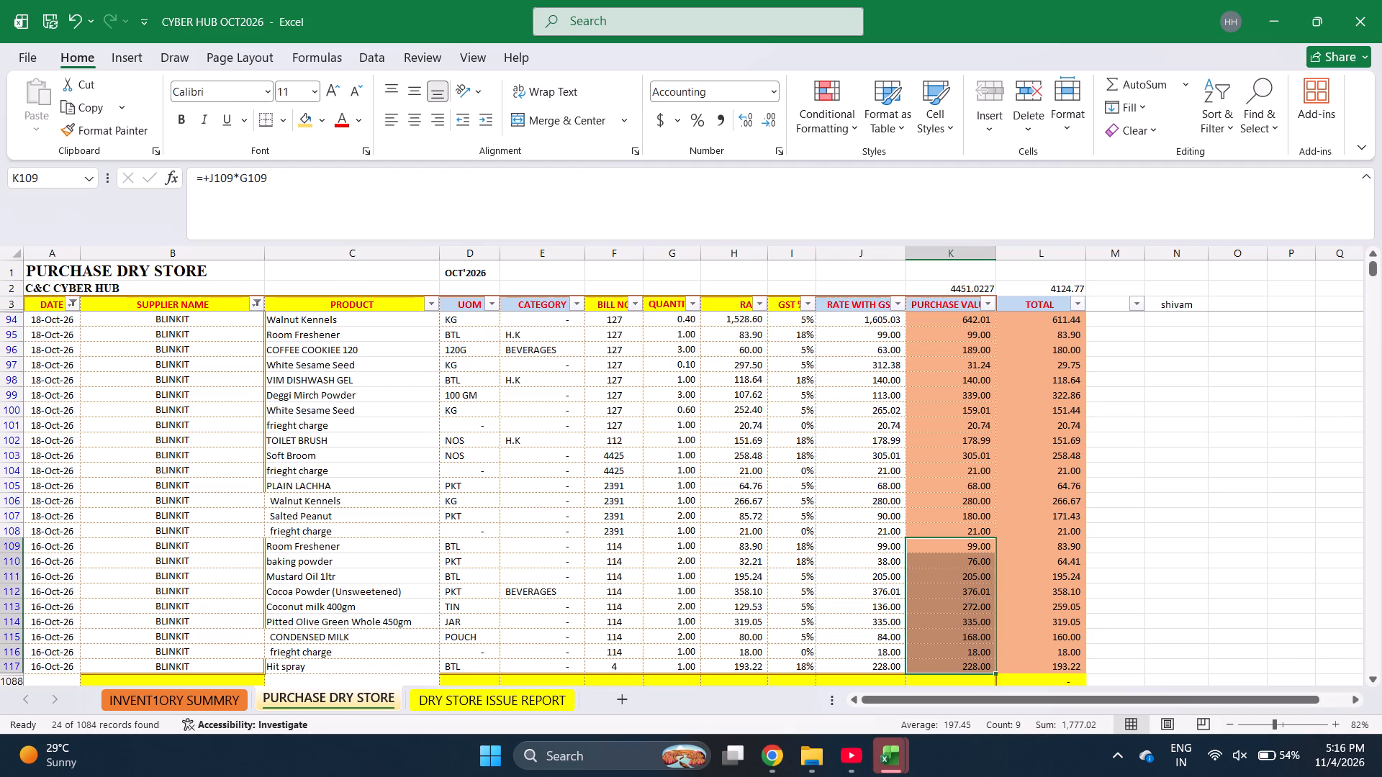
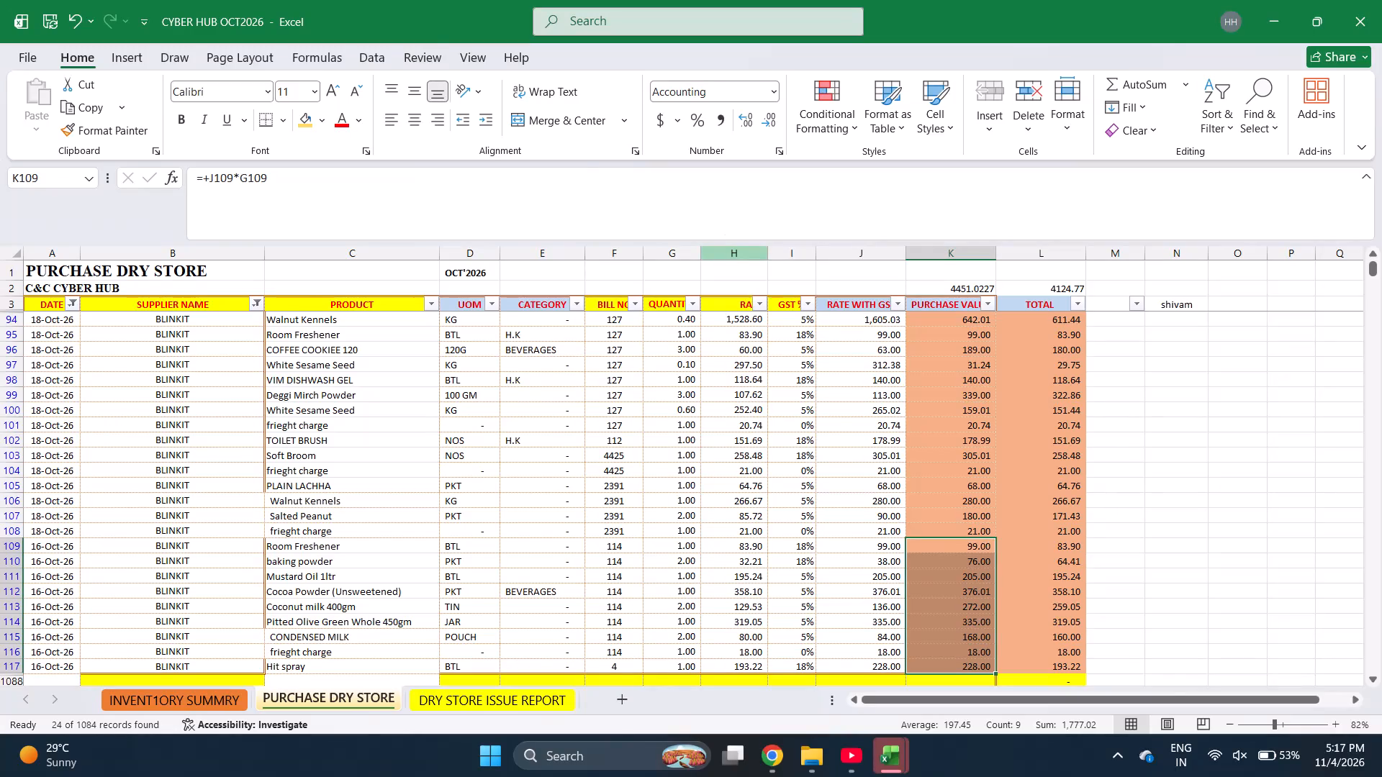
Switch the supplier filter of the dry store purchases from BLINKIT to GLOBAL BASKIT TRADING COMPANY.
click(261, 303)
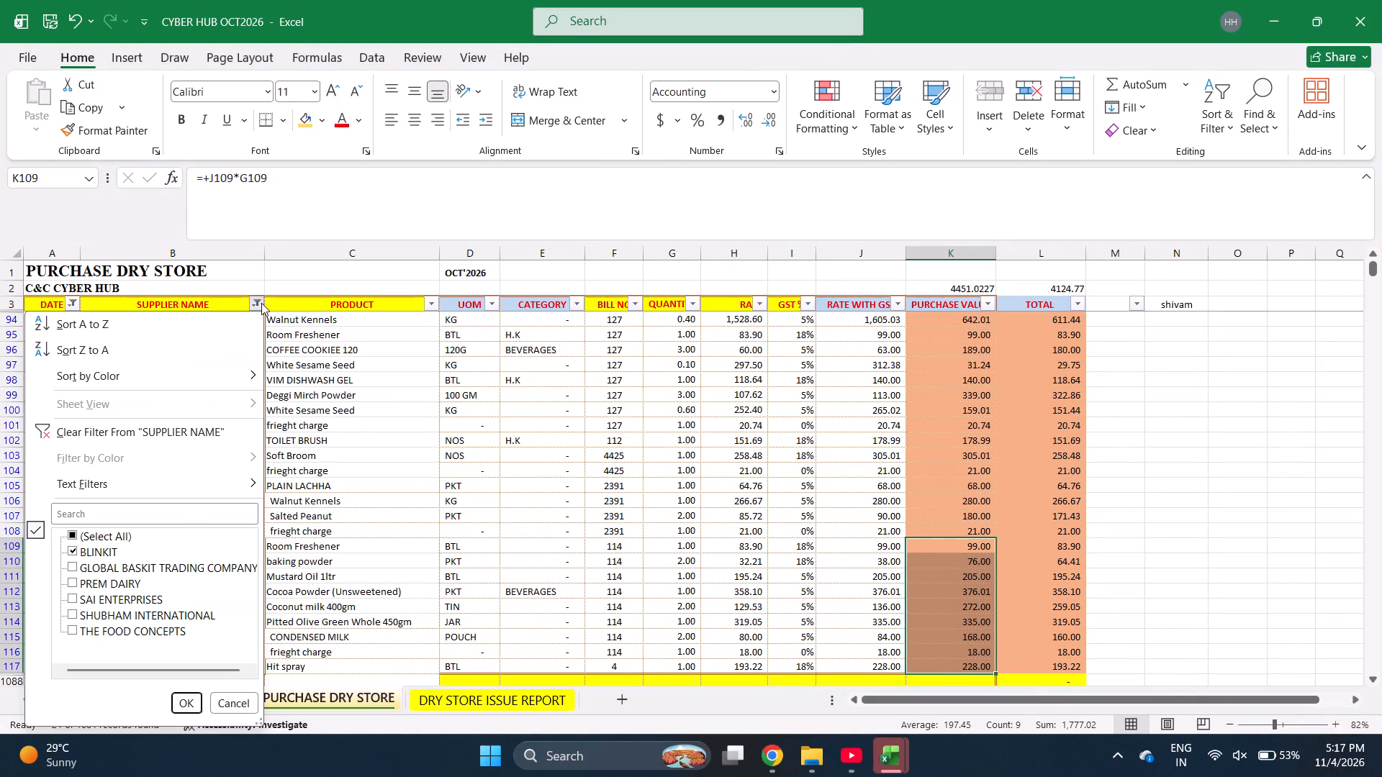
click(76, 549)
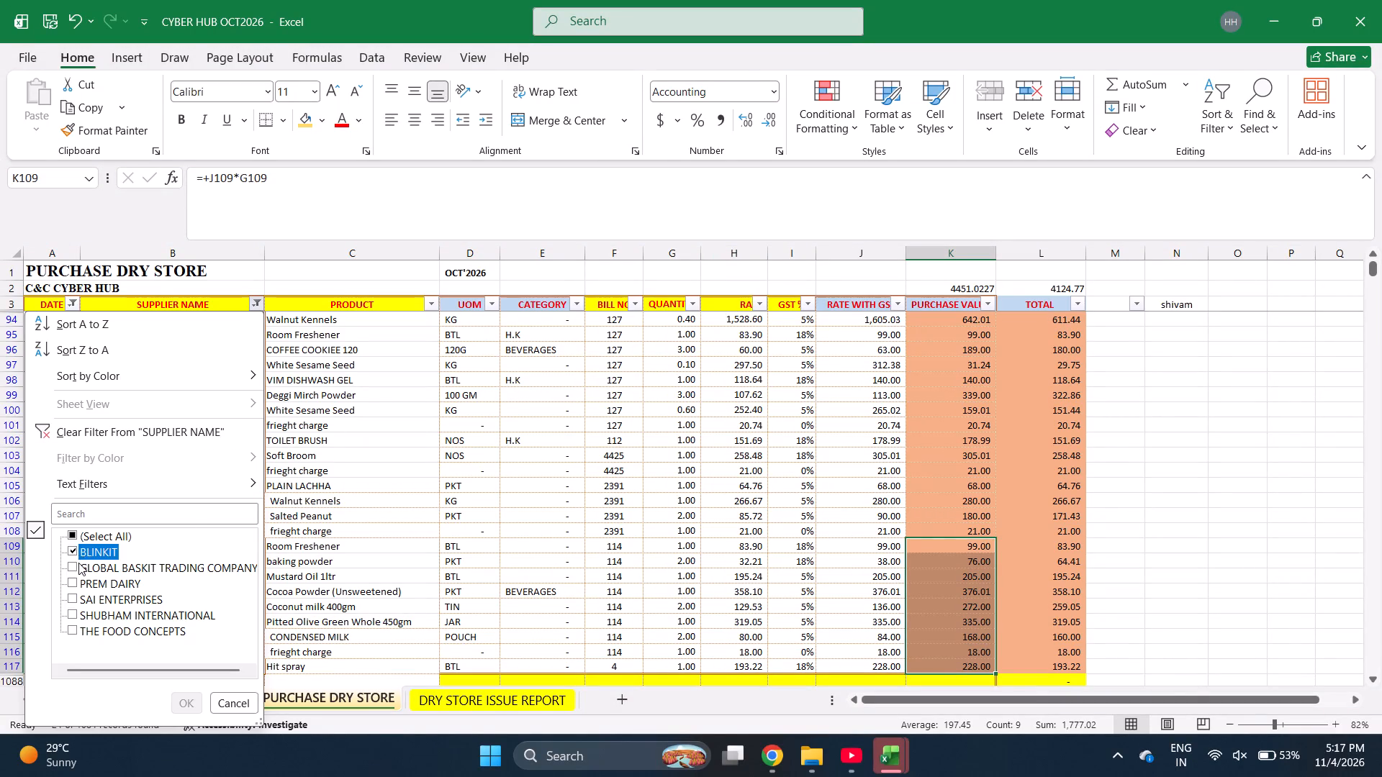
click(78, 563)
click(179, 702)
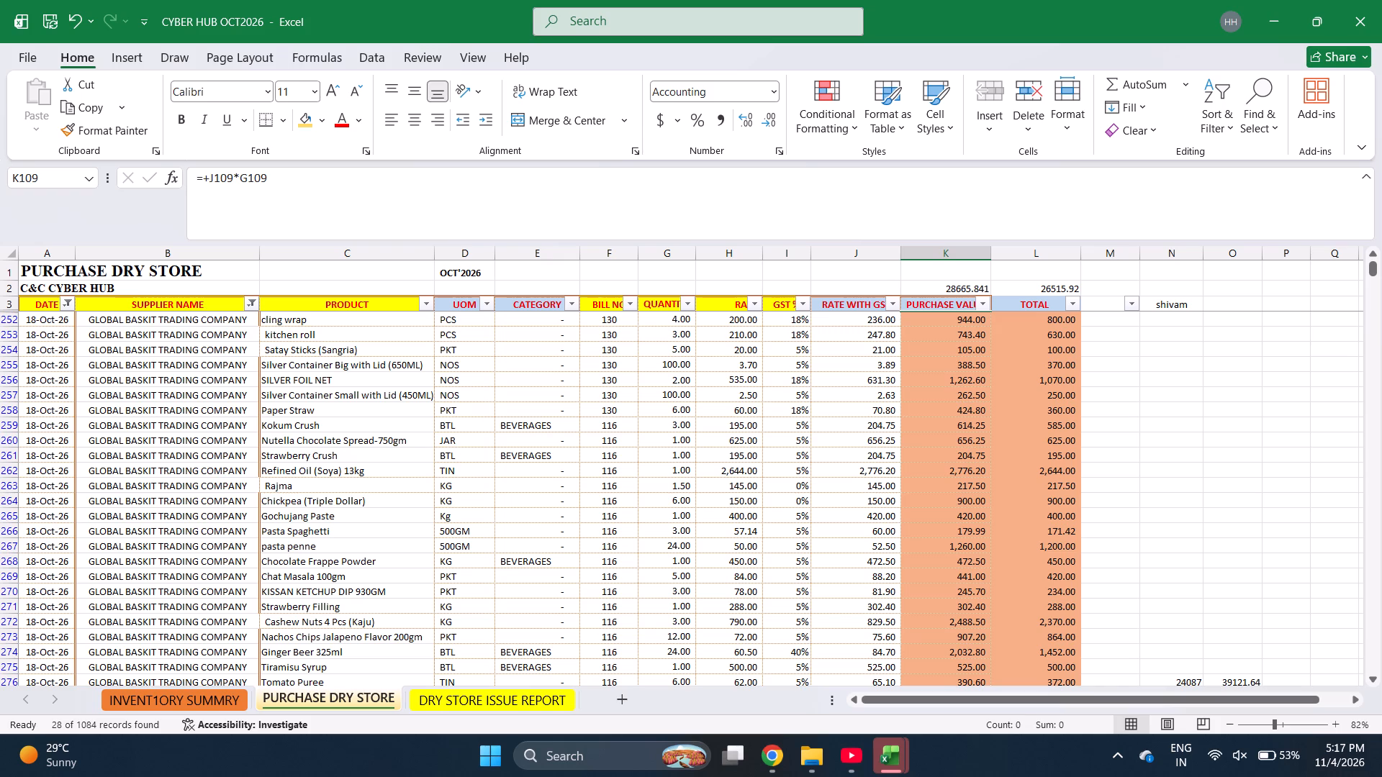
Extend the date filter of the Global Baskit purchases to all 2026 dates.
click(68, 297)
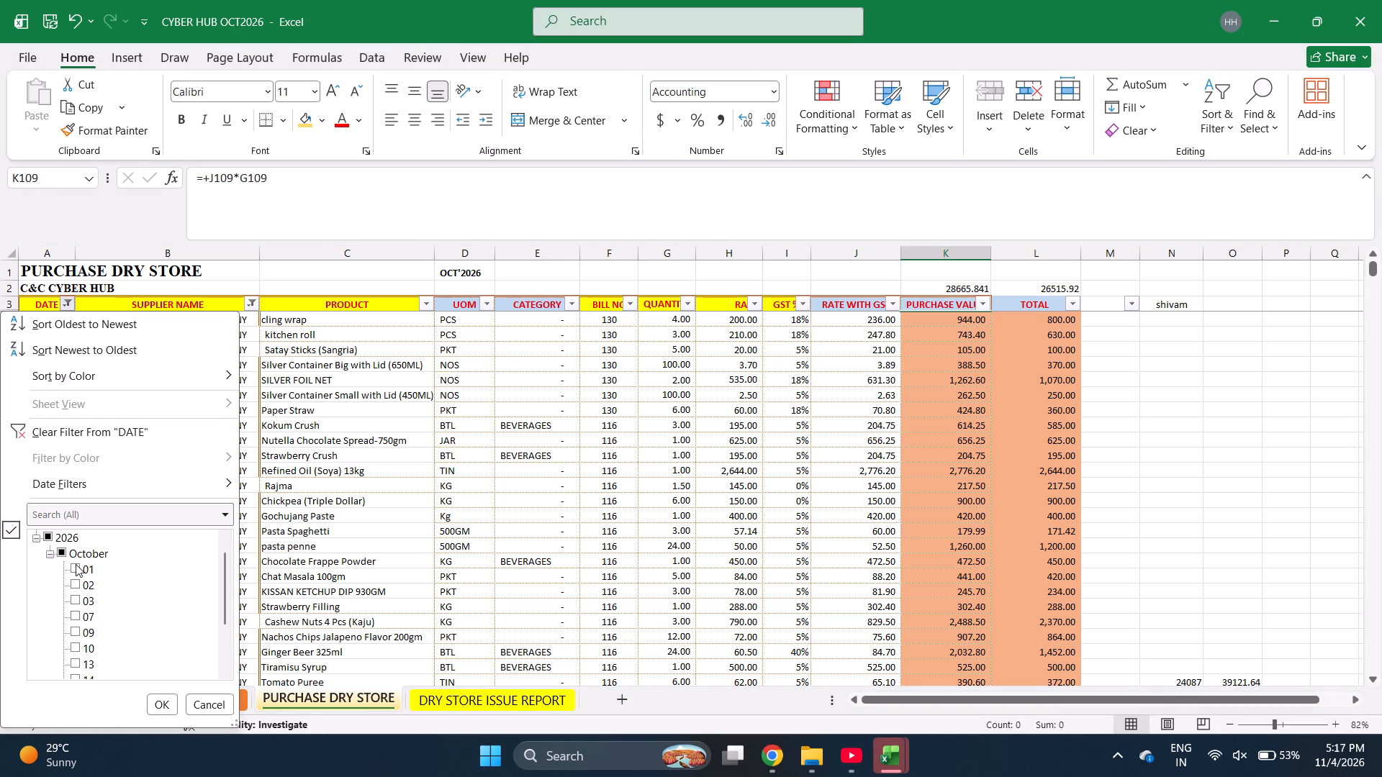
click(76, 564)
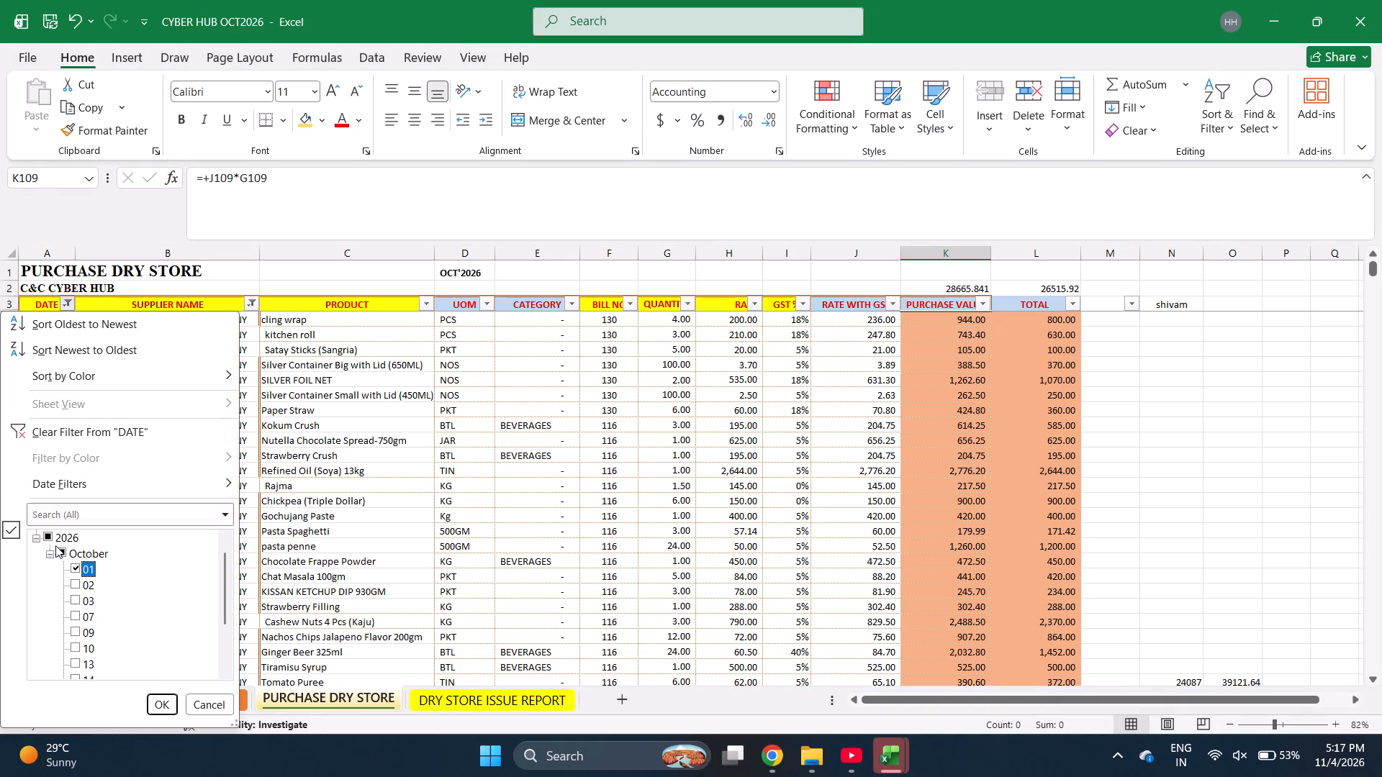
click(48, 535)
click(165, 706)
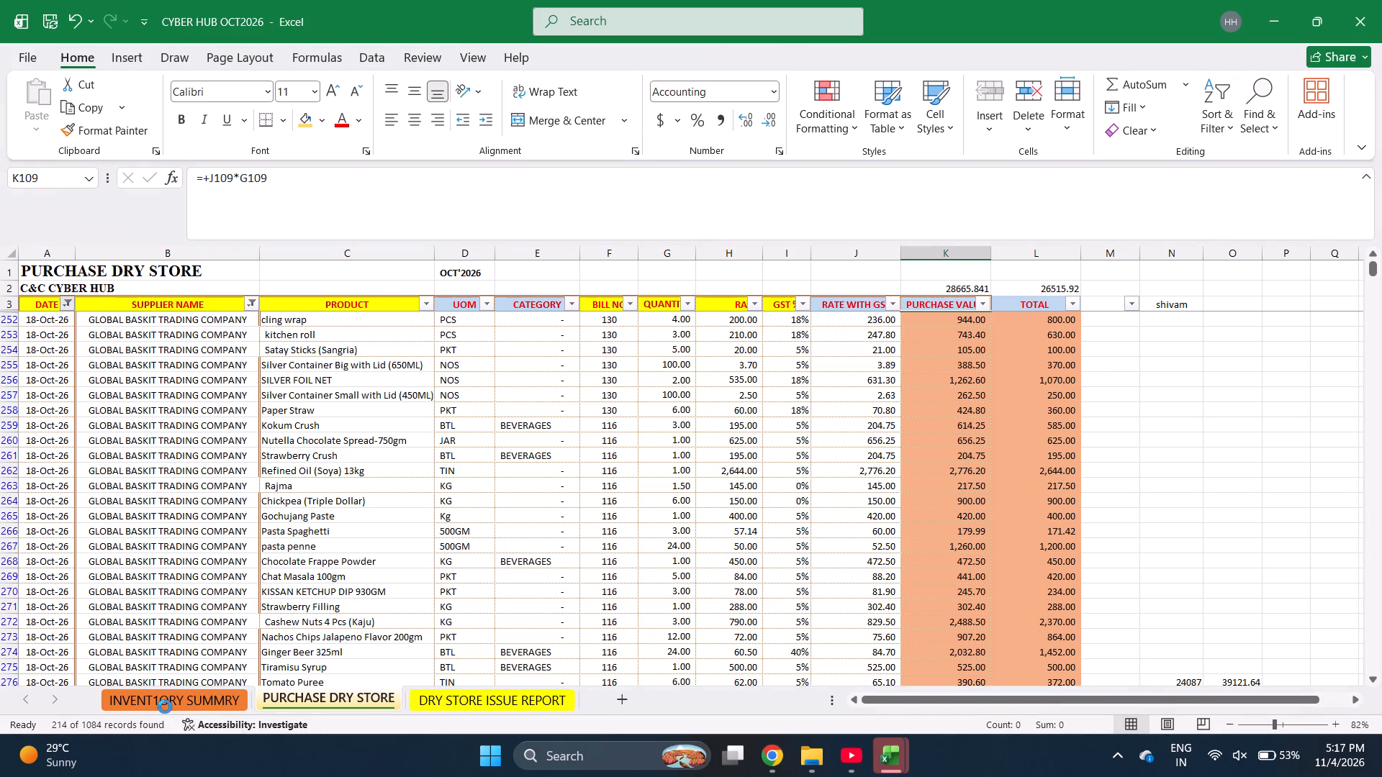
Examine the Global Baskit Trading Company entries from 1 October onward, checking bill numbers, purchase values and totals.
scroll(1071, 419, up, 3)
scroll(1071, 419, left, 3)
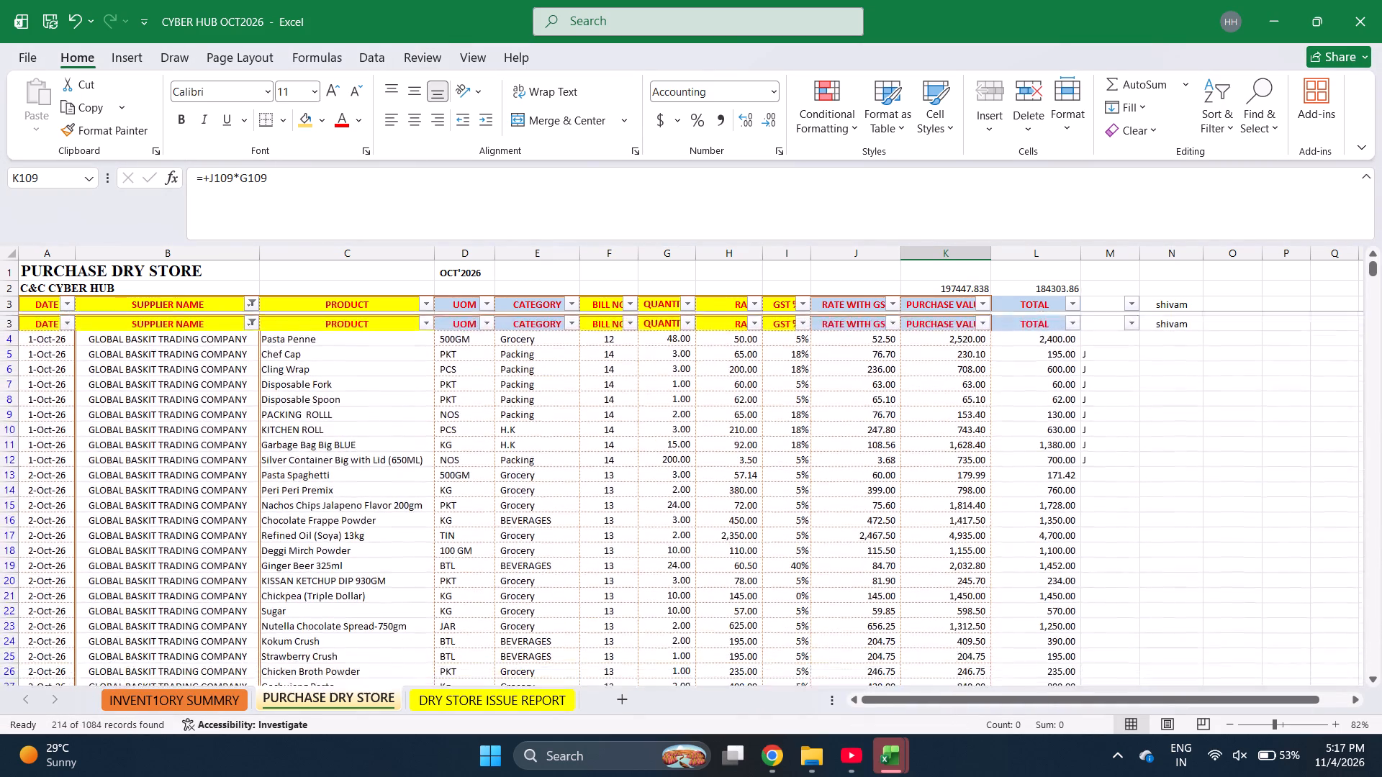
scroll(679, 460, up, 1)
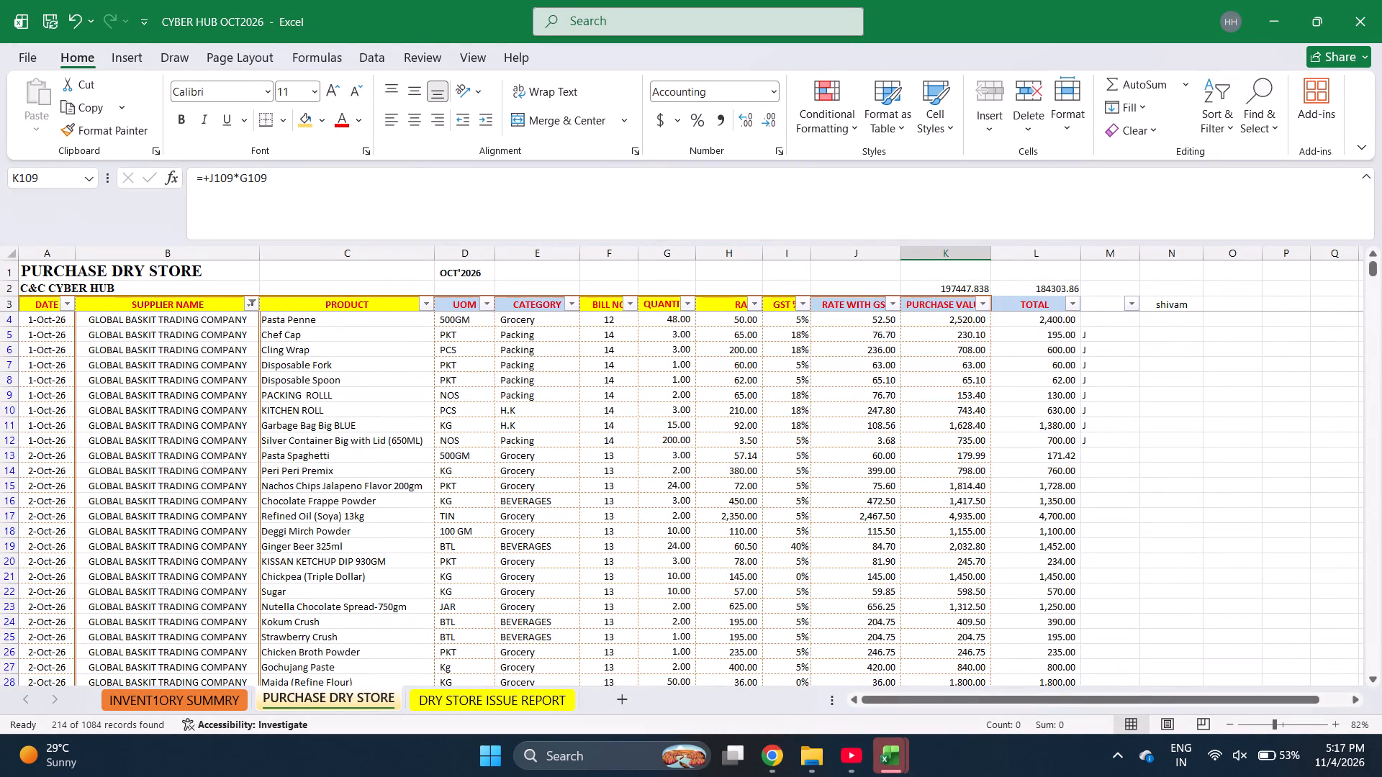
click(972, 322)
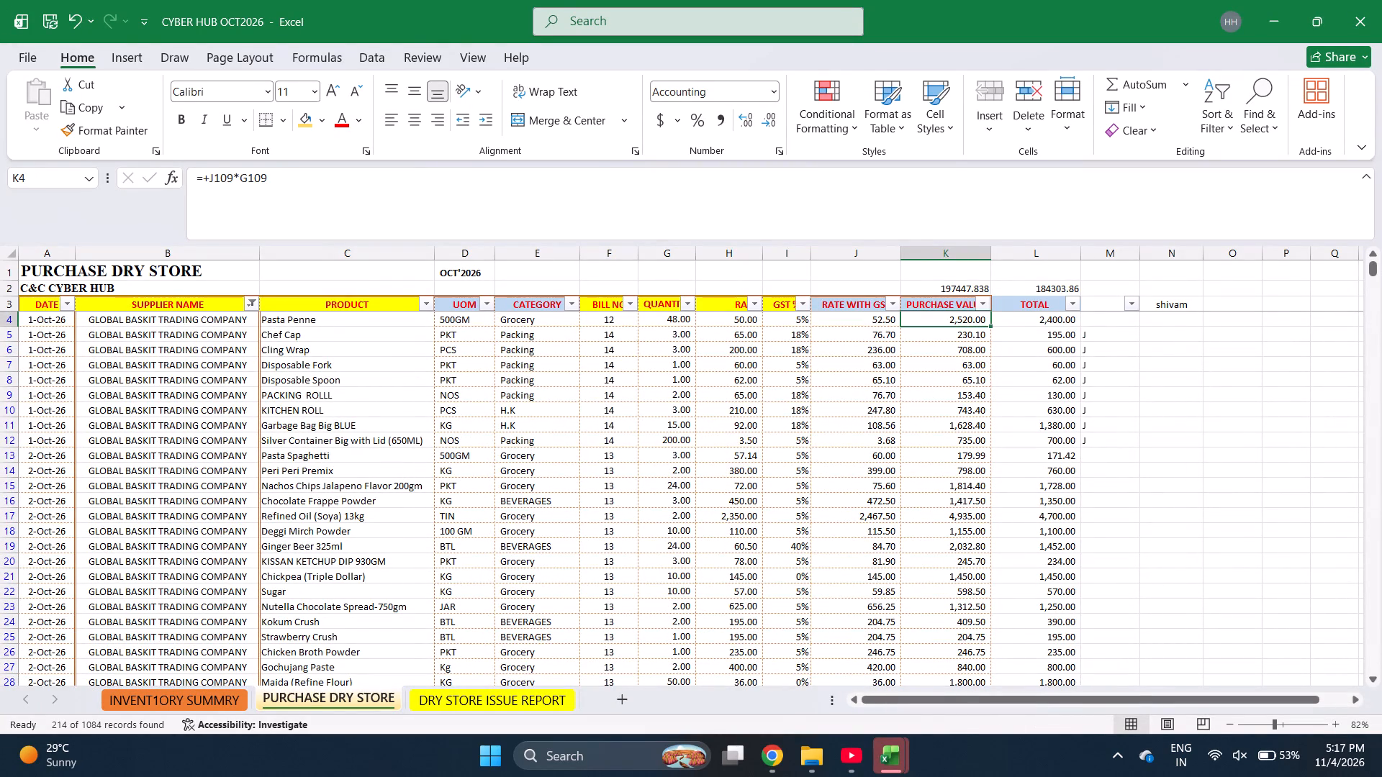
key(shift+Down)
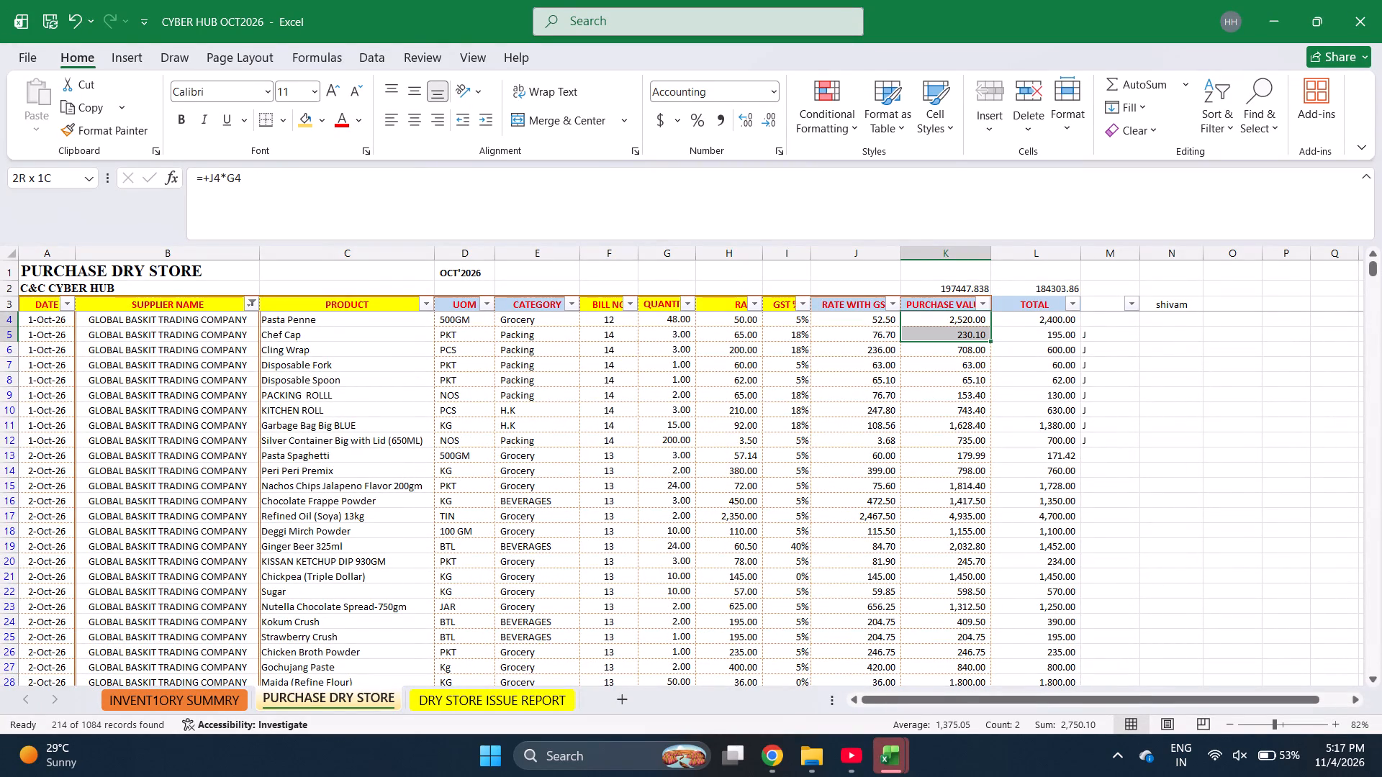
key(Up)
key(Down)
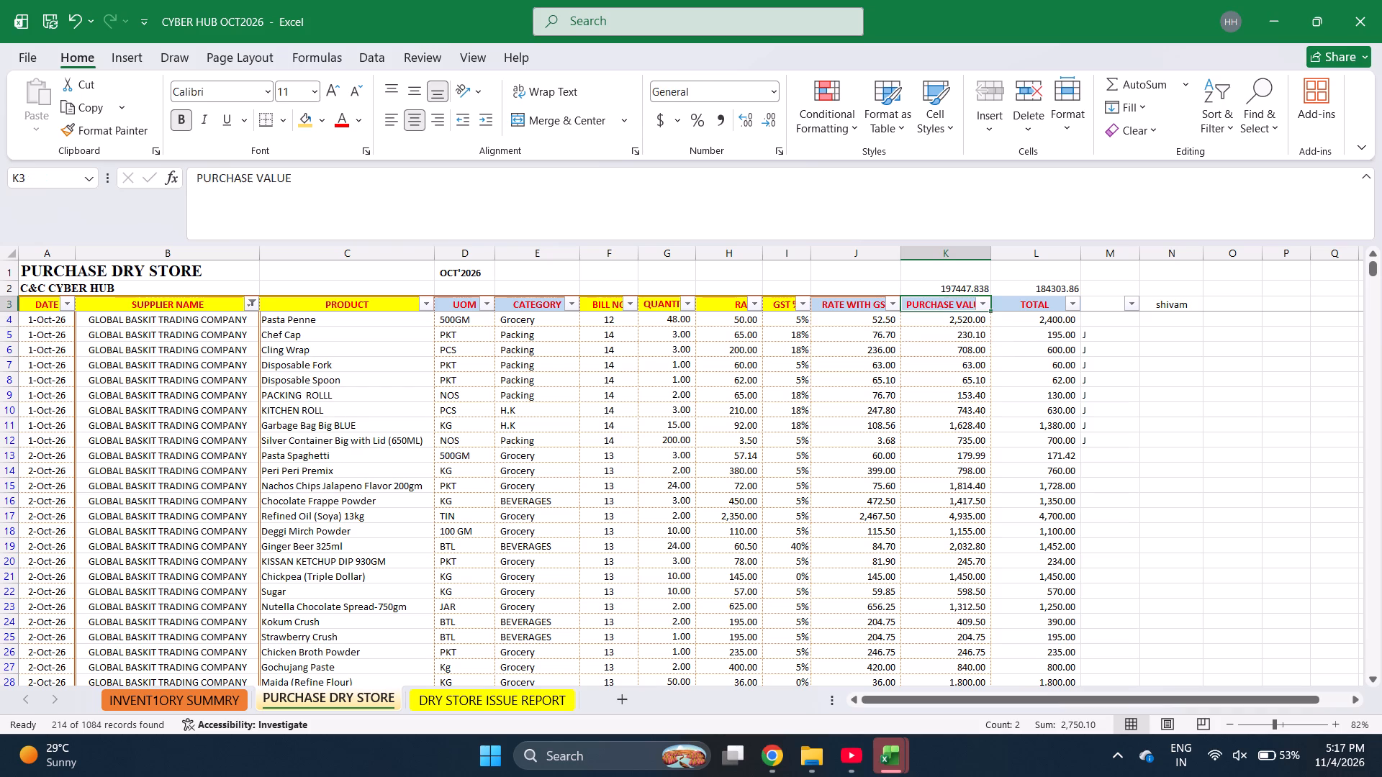
key(Up)
key(Down)
key(Down)
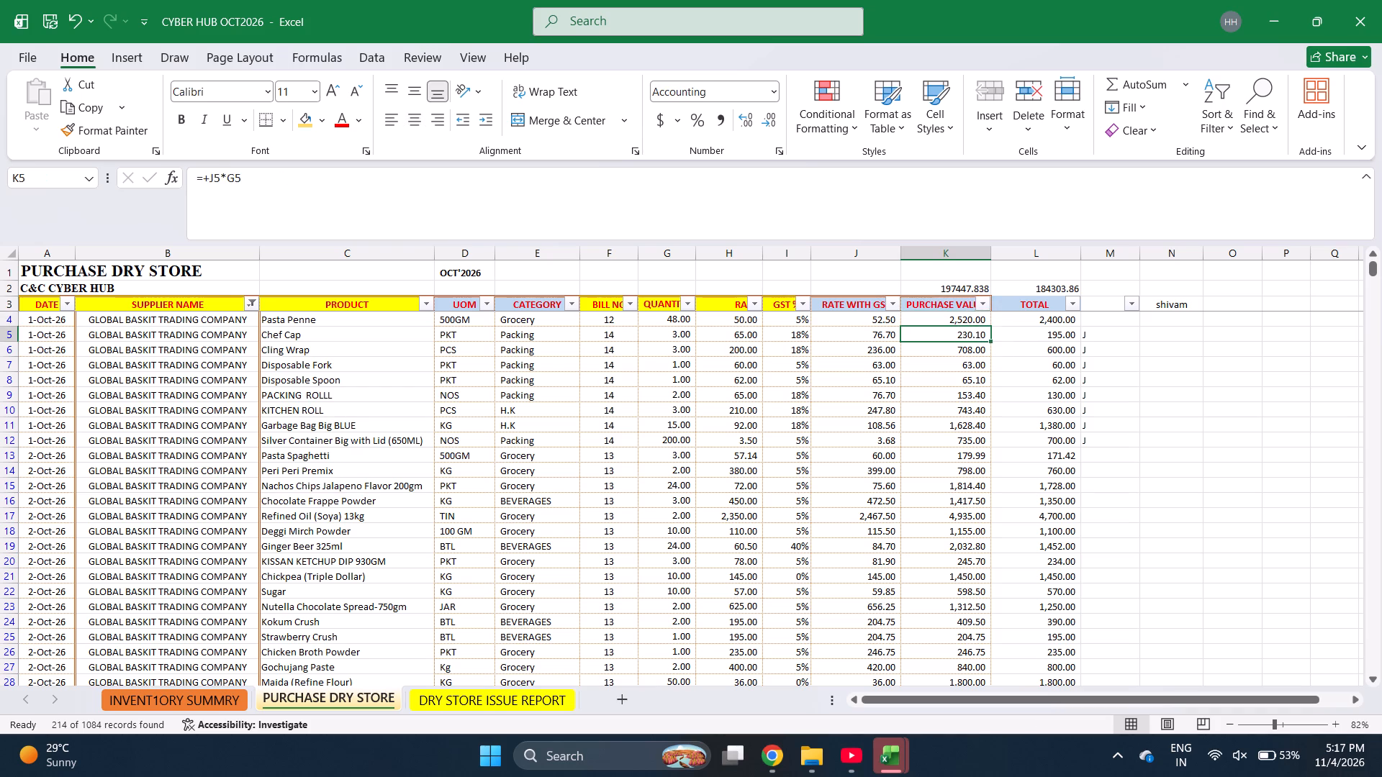
key(Up)
key(Right)
key(Right)
key(Right)
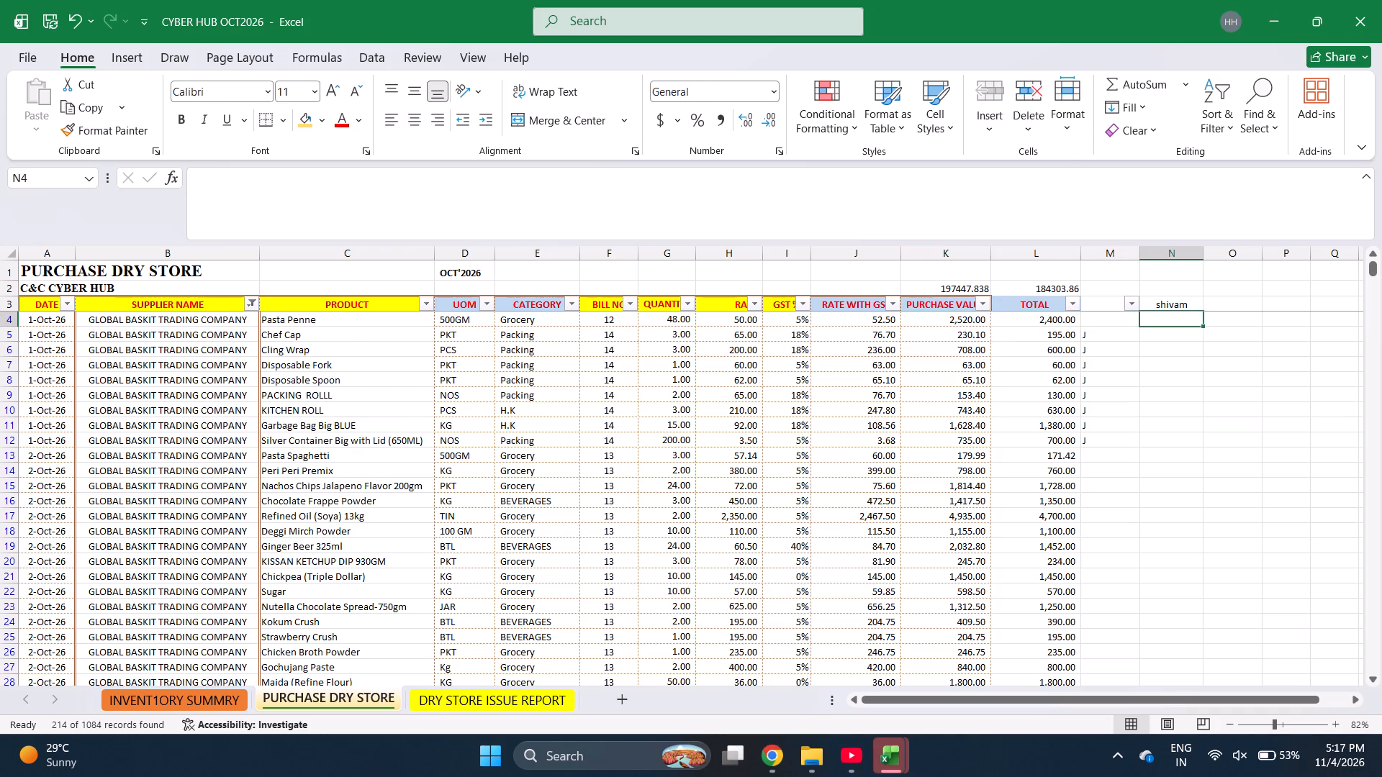
key(ctrl+Down)
key(Left)
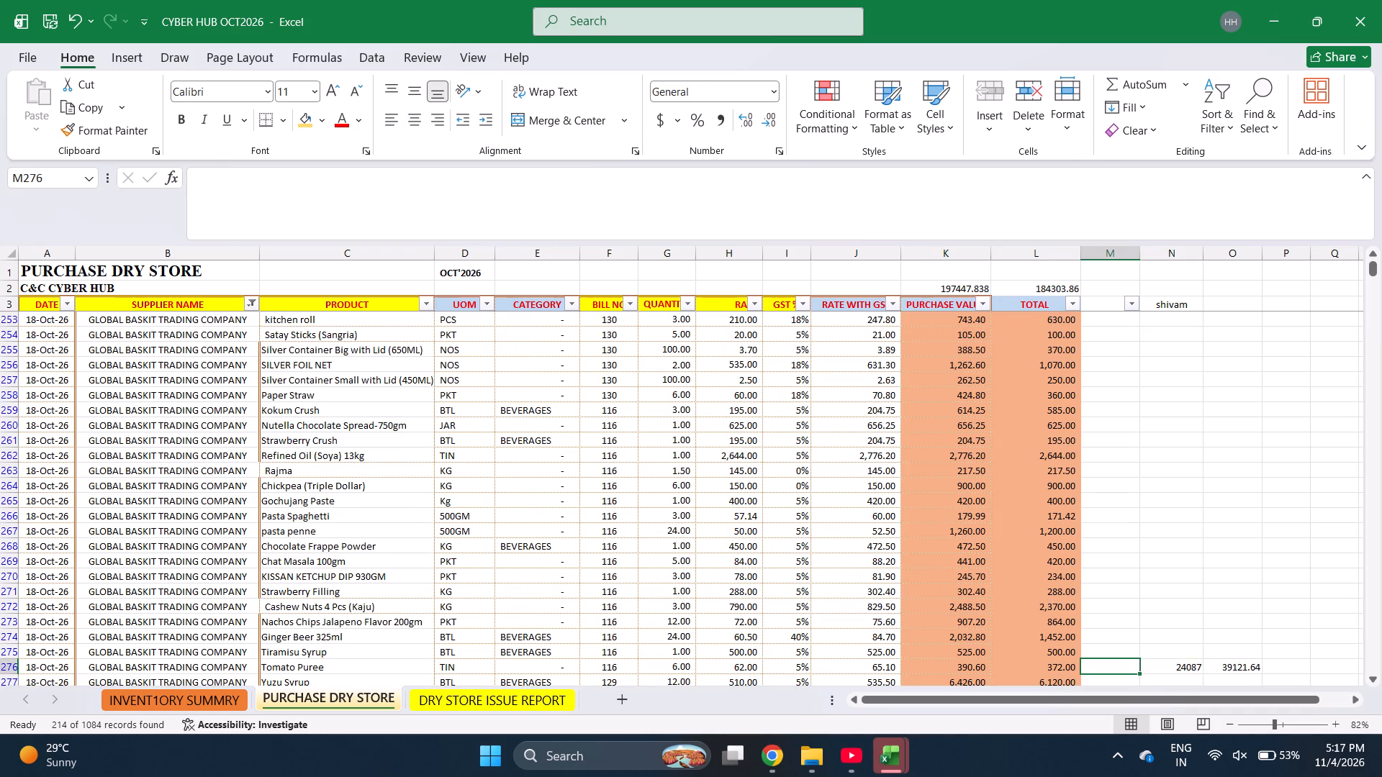
key(Right)
key(Right)
key(ctrl+Up)
key(Down)
key(Down)
key(Left)
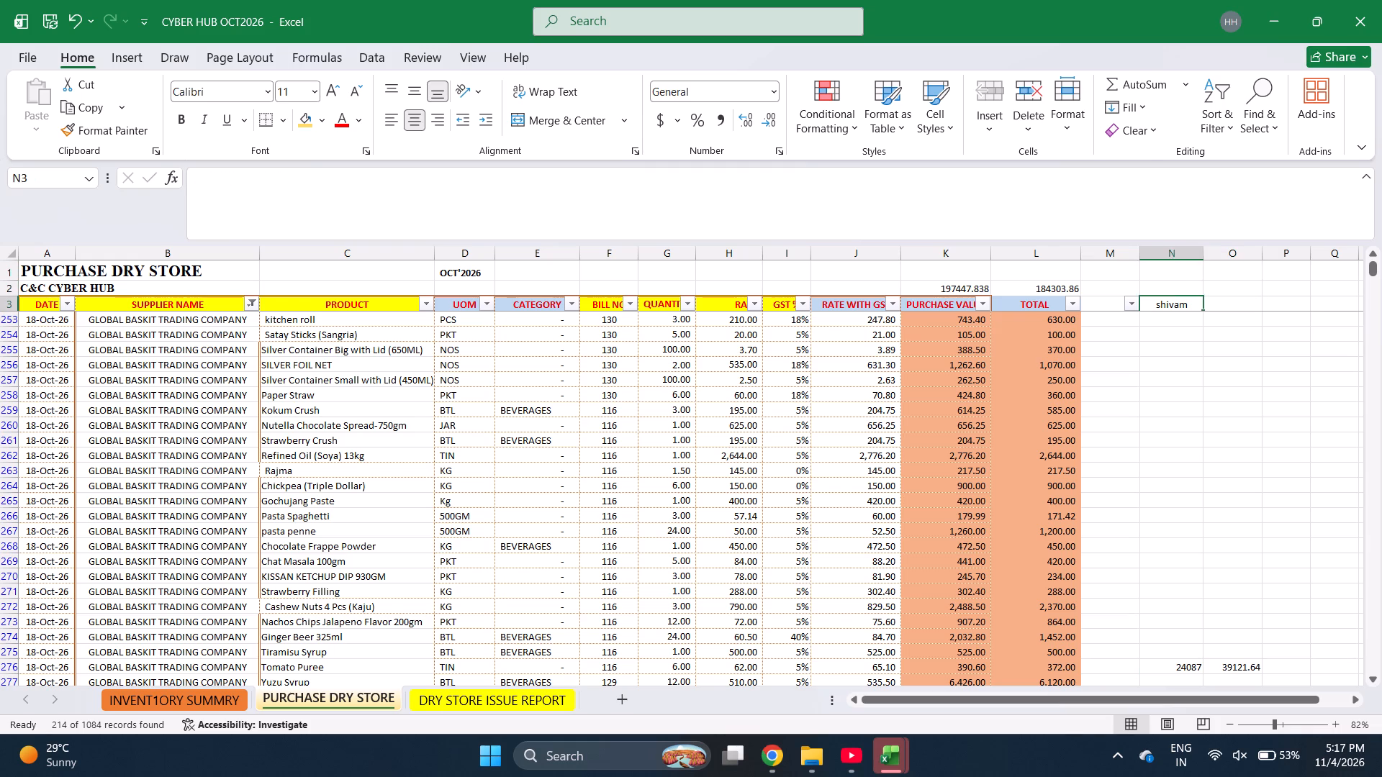
key(Left)
key(Left)
key(Left)
key(Left)
key(Down)
key(Right)
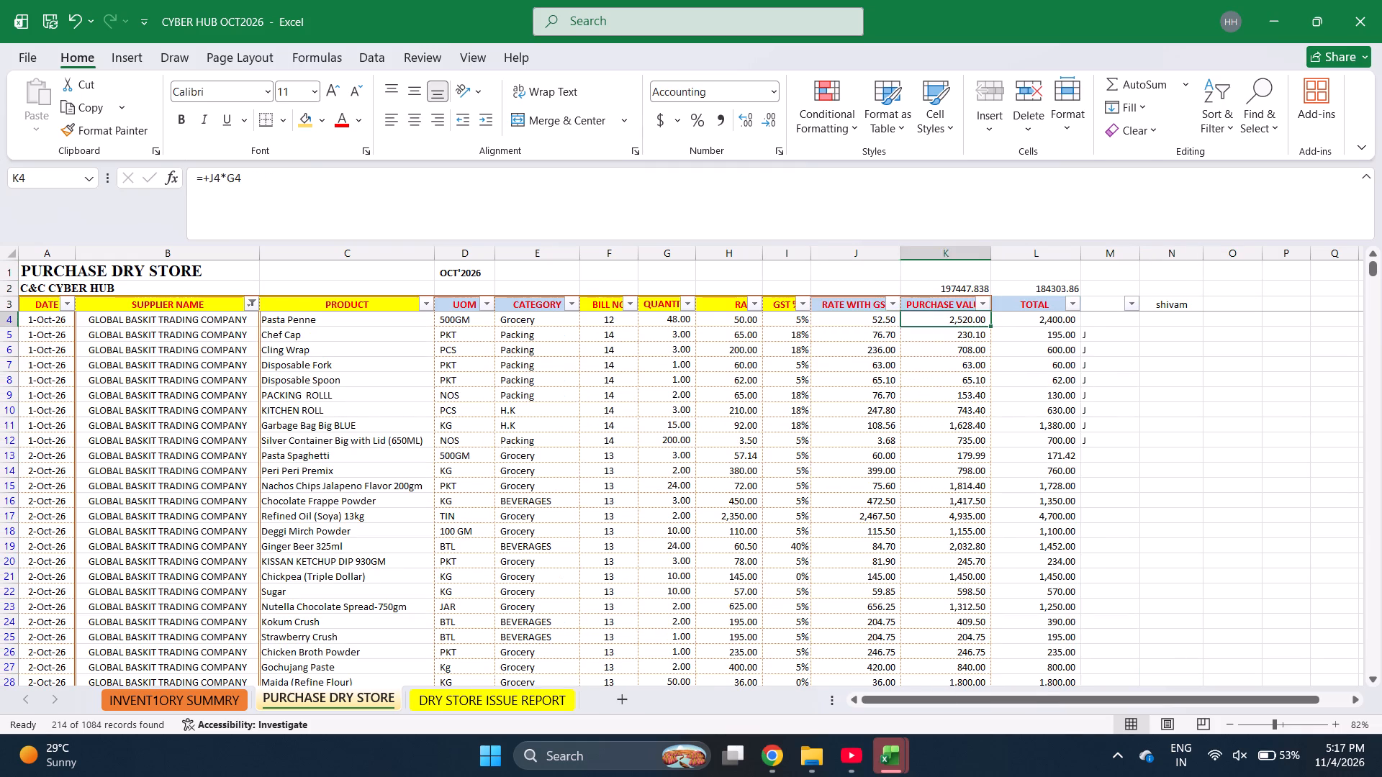
key(Right)
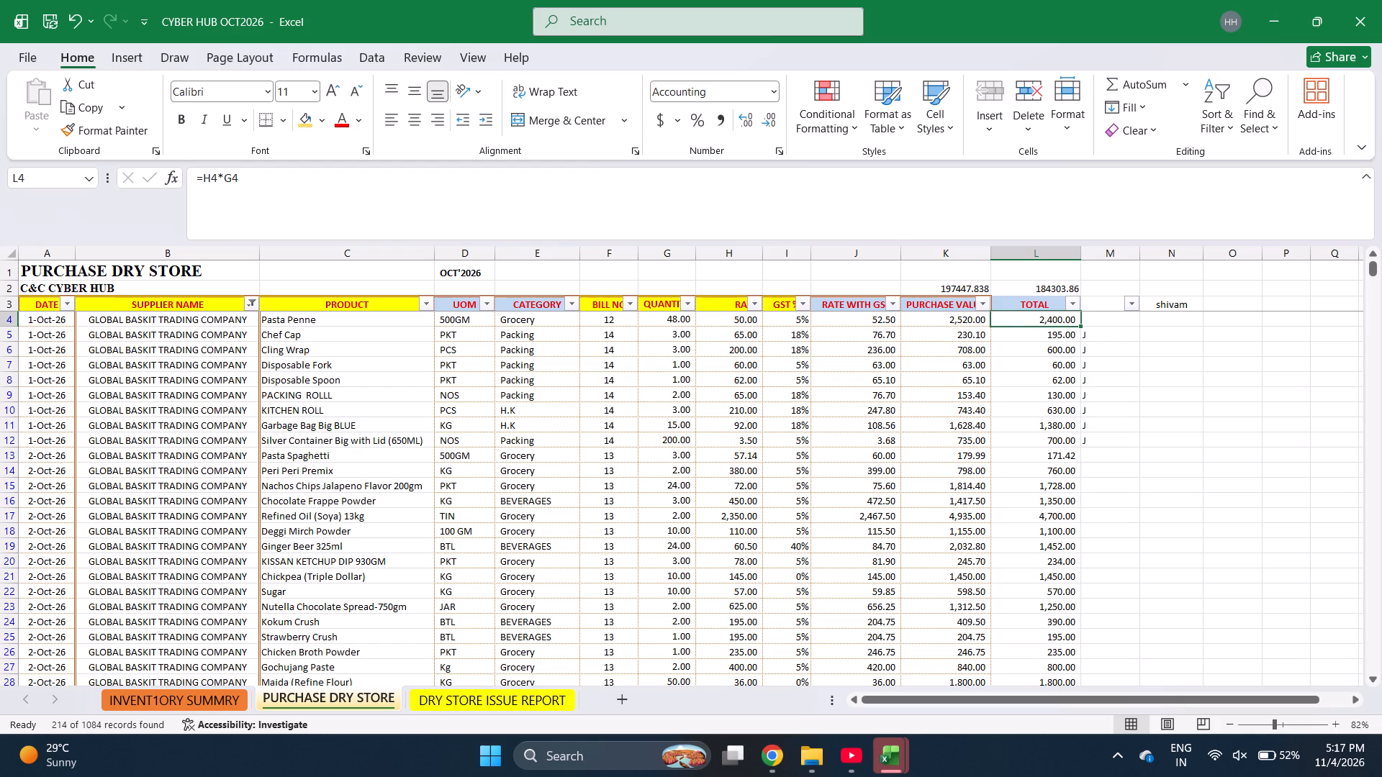
scroll(971, 335, up, 1)
scroll(733, 554, down, 2)
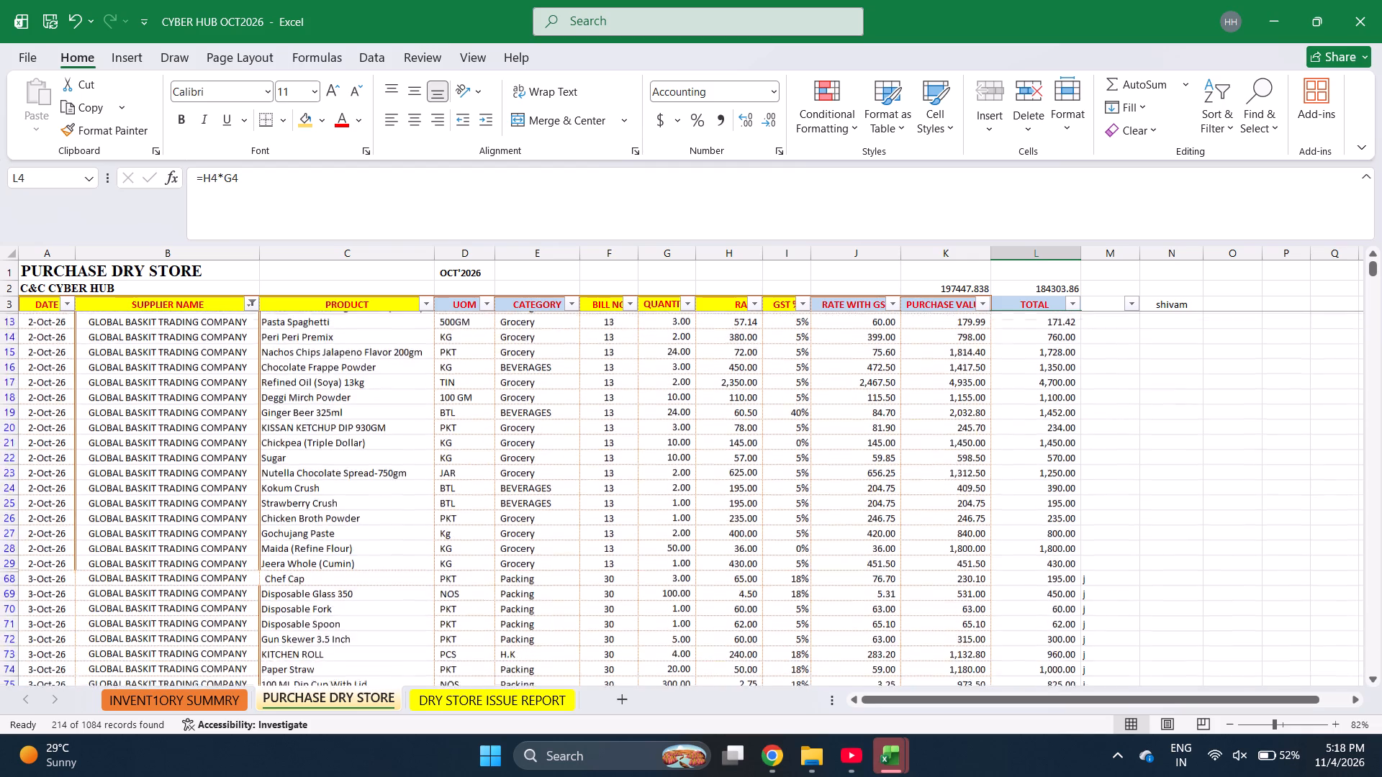
scroll(733, 554, down, 3)
scroll(733, 554, right, 1)
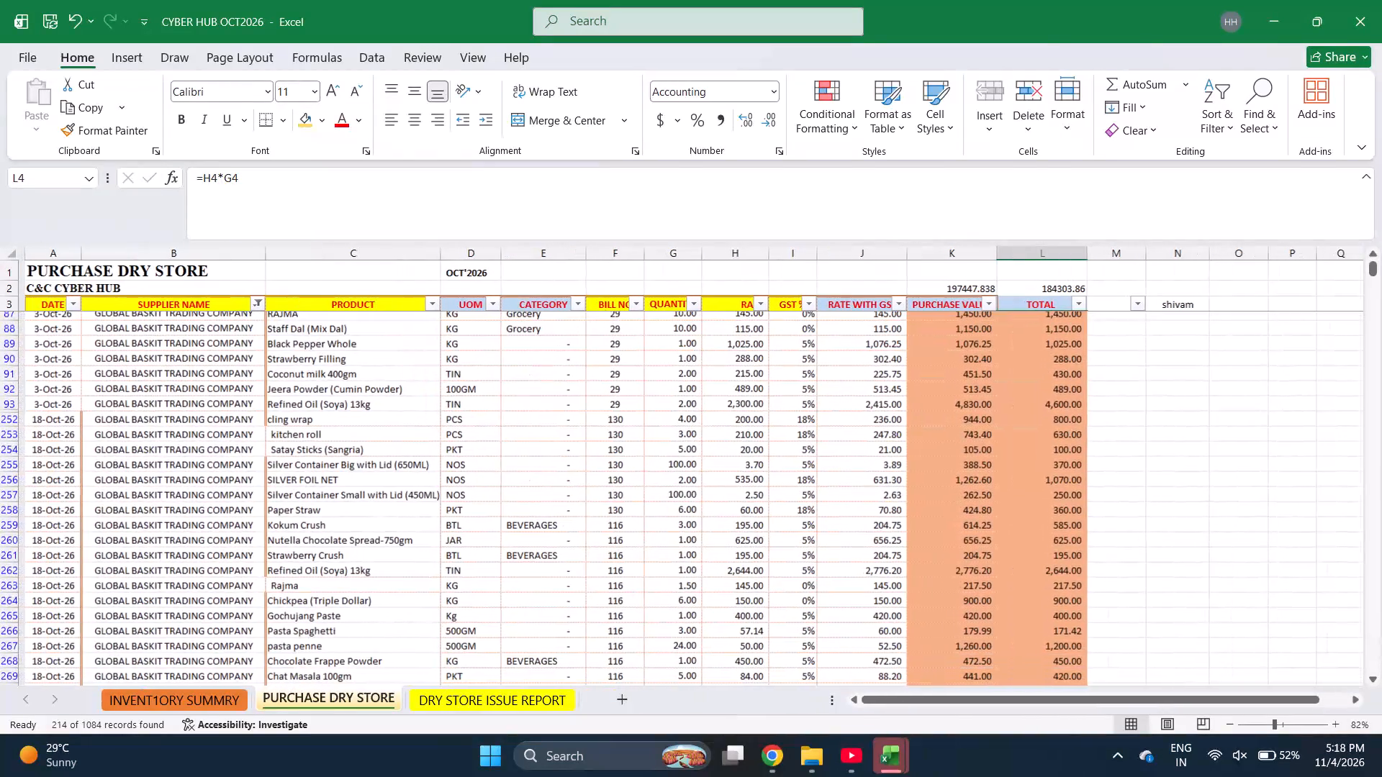
Filter the Global Baskit purchases to bill numbers containing 12.
click(631, 296)
key(e)
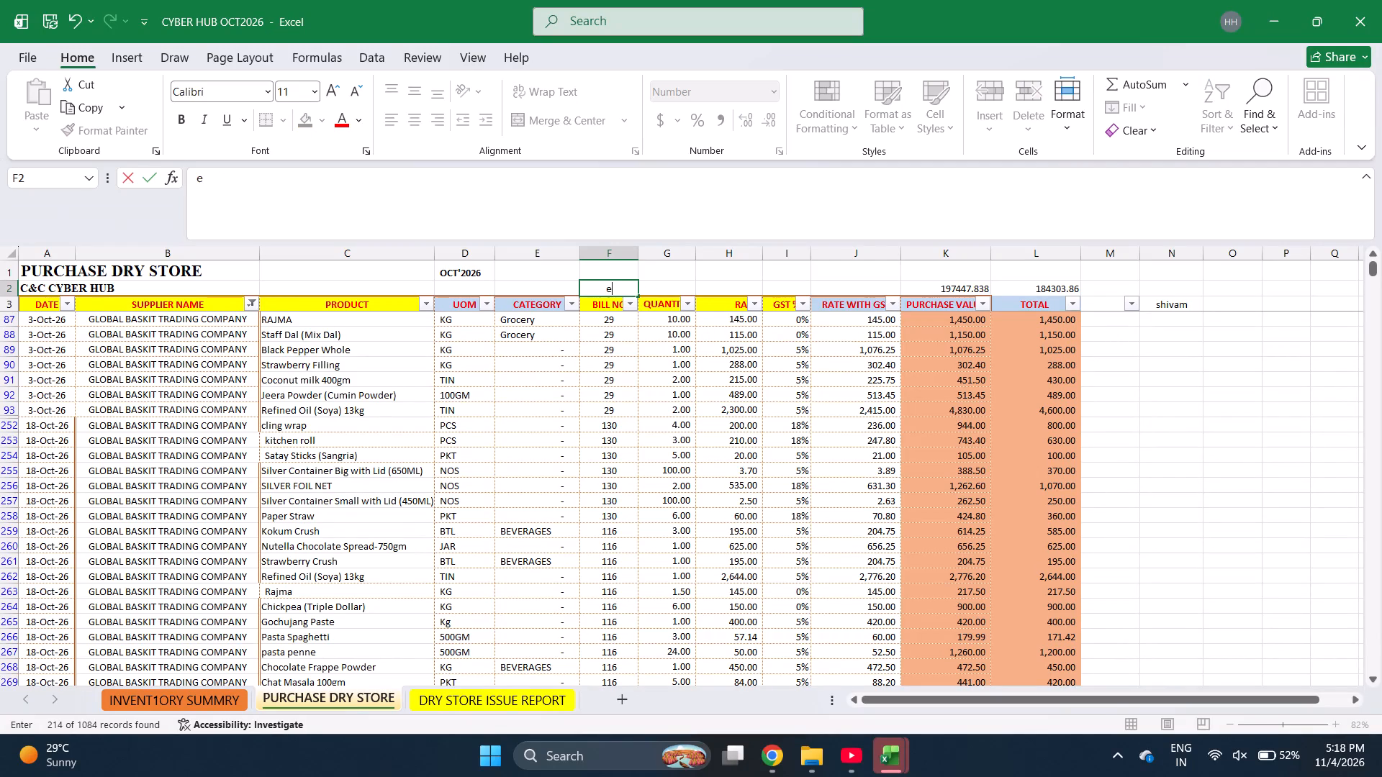
key(Escape)
key(Down)
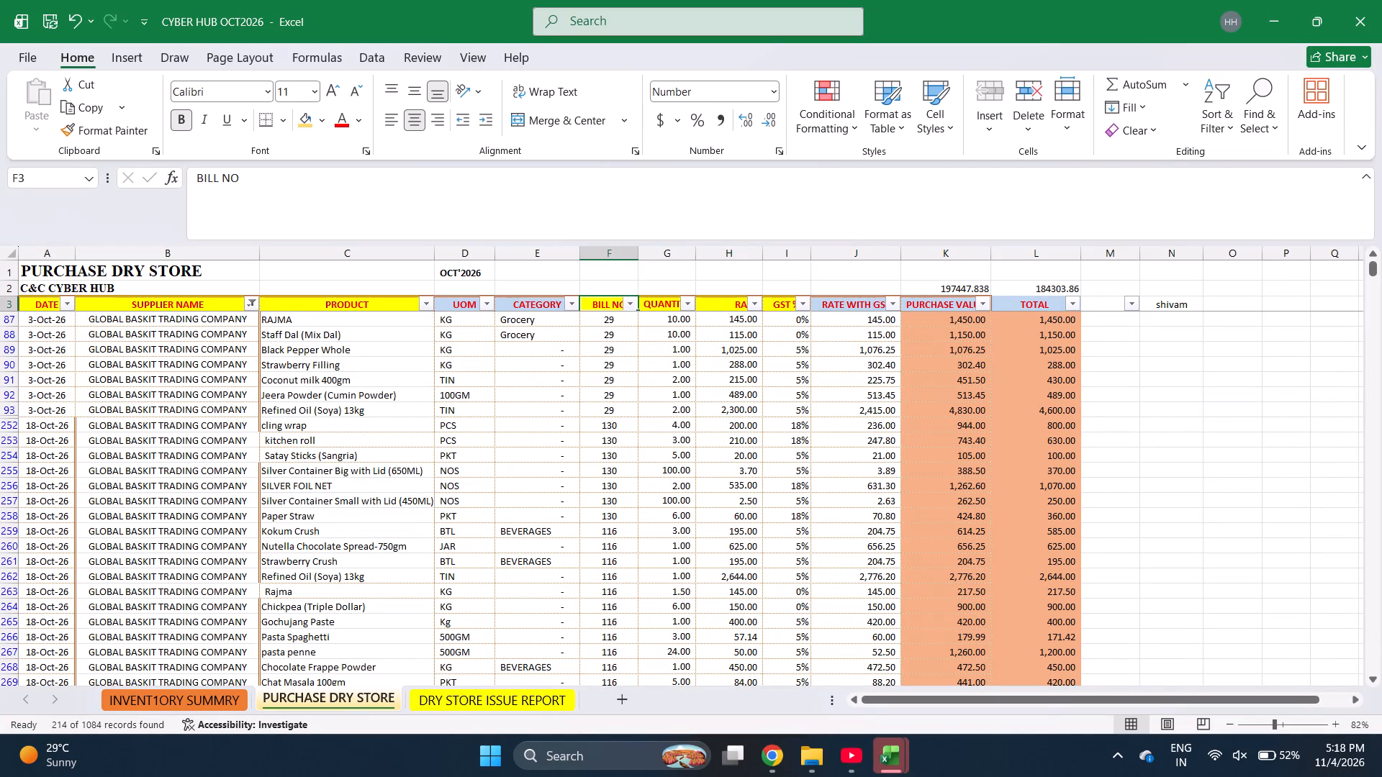
key(alt+Down)
text(e12)
key(Return)
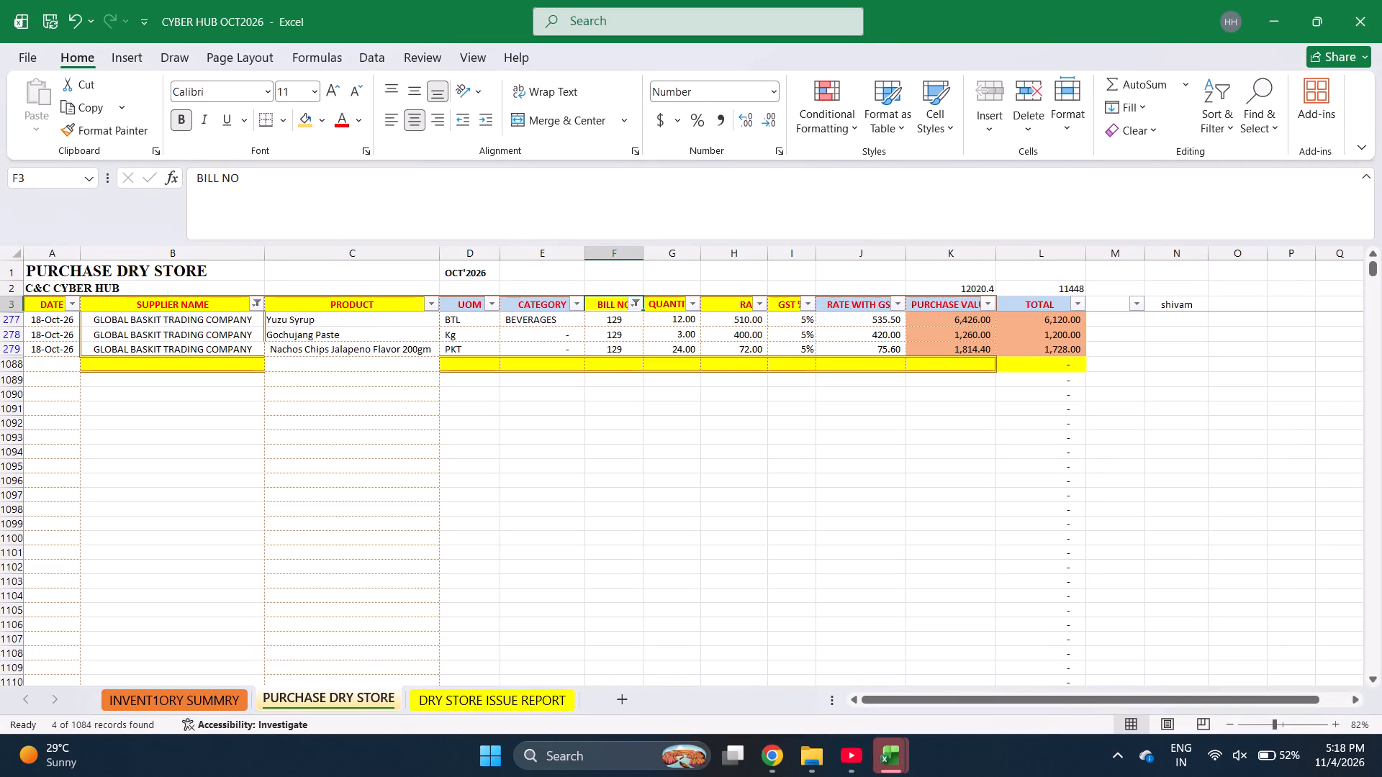
Check the purchase value of the 1 October Pasta Penne entry on bill 12.
click(965, 327)
scroll(918, 386, up, 1)
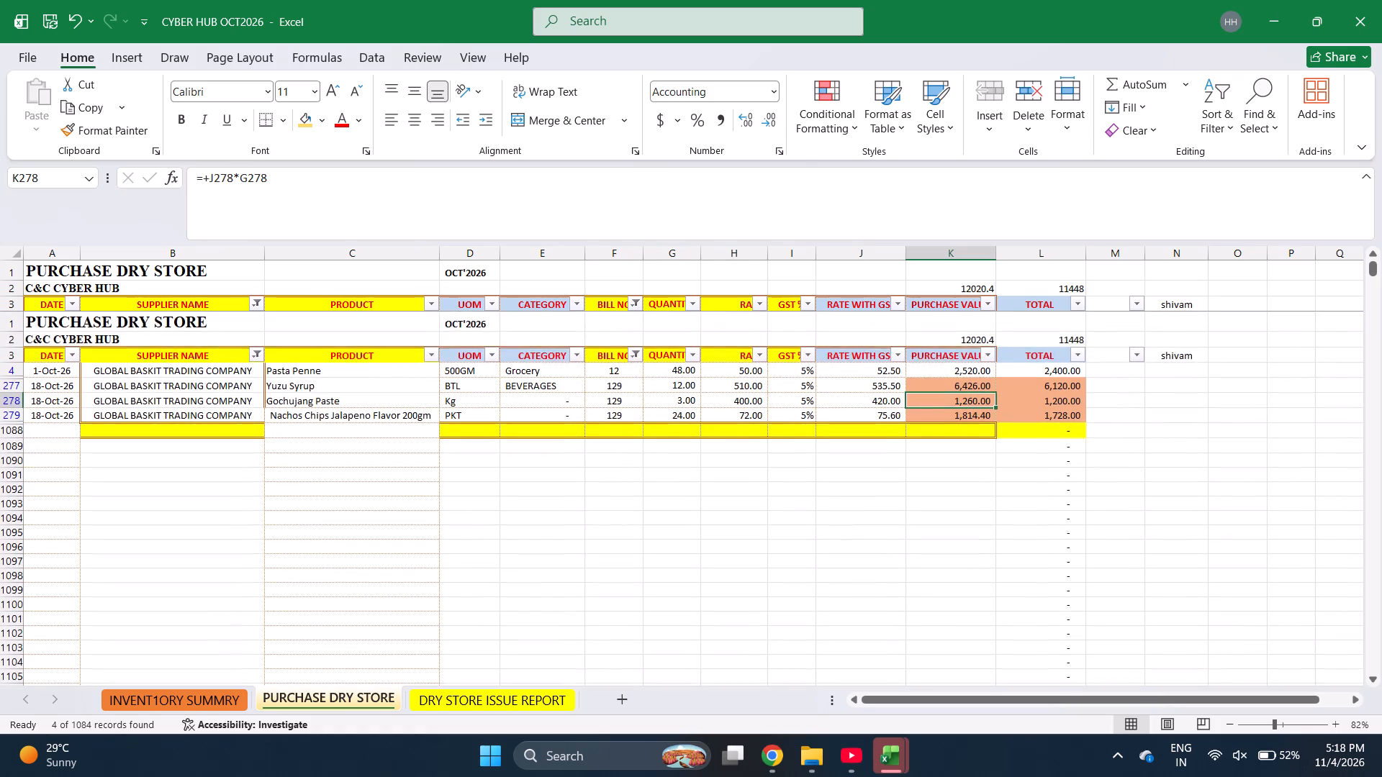
click(973, 317)
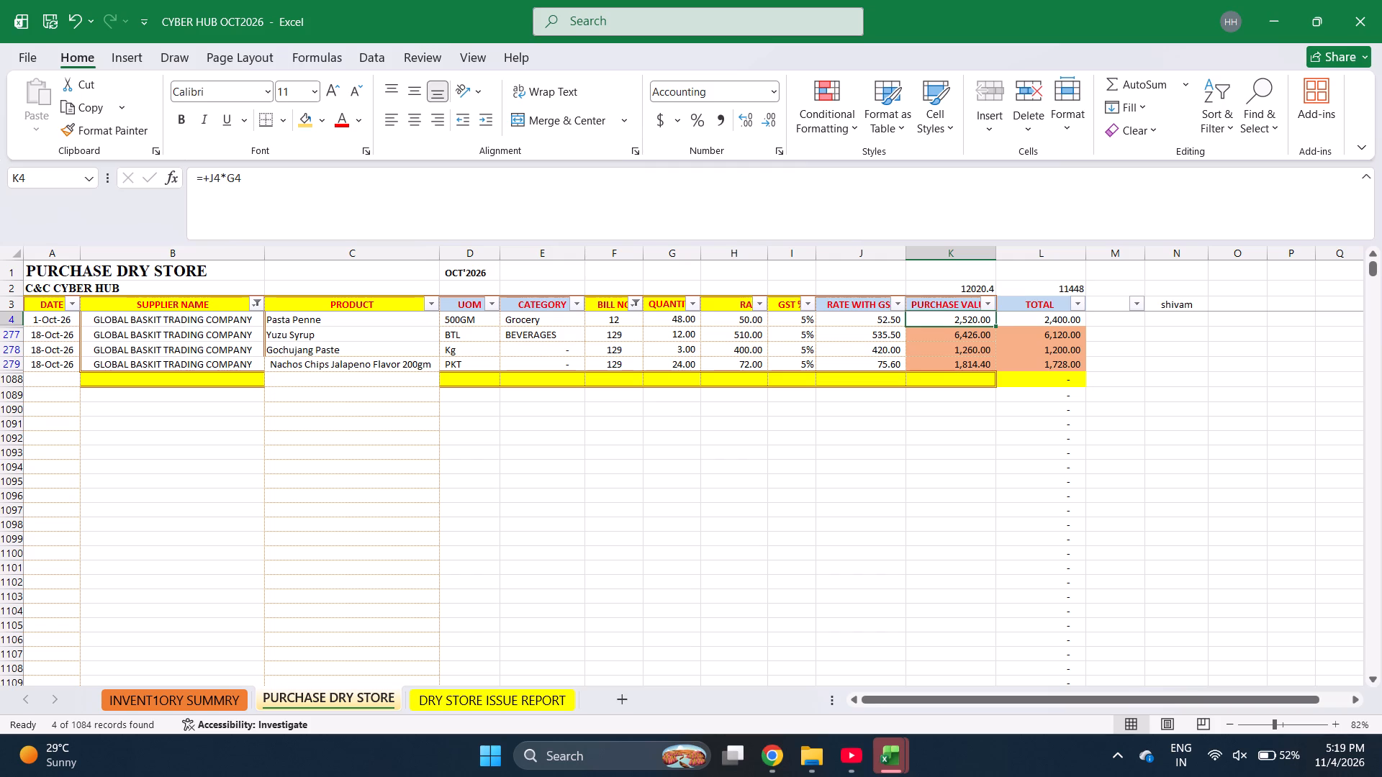
Switch to the October perishable workbook and filter the CNC CYBER sheet to suppliers matching "glob".
key(alt+Tab)
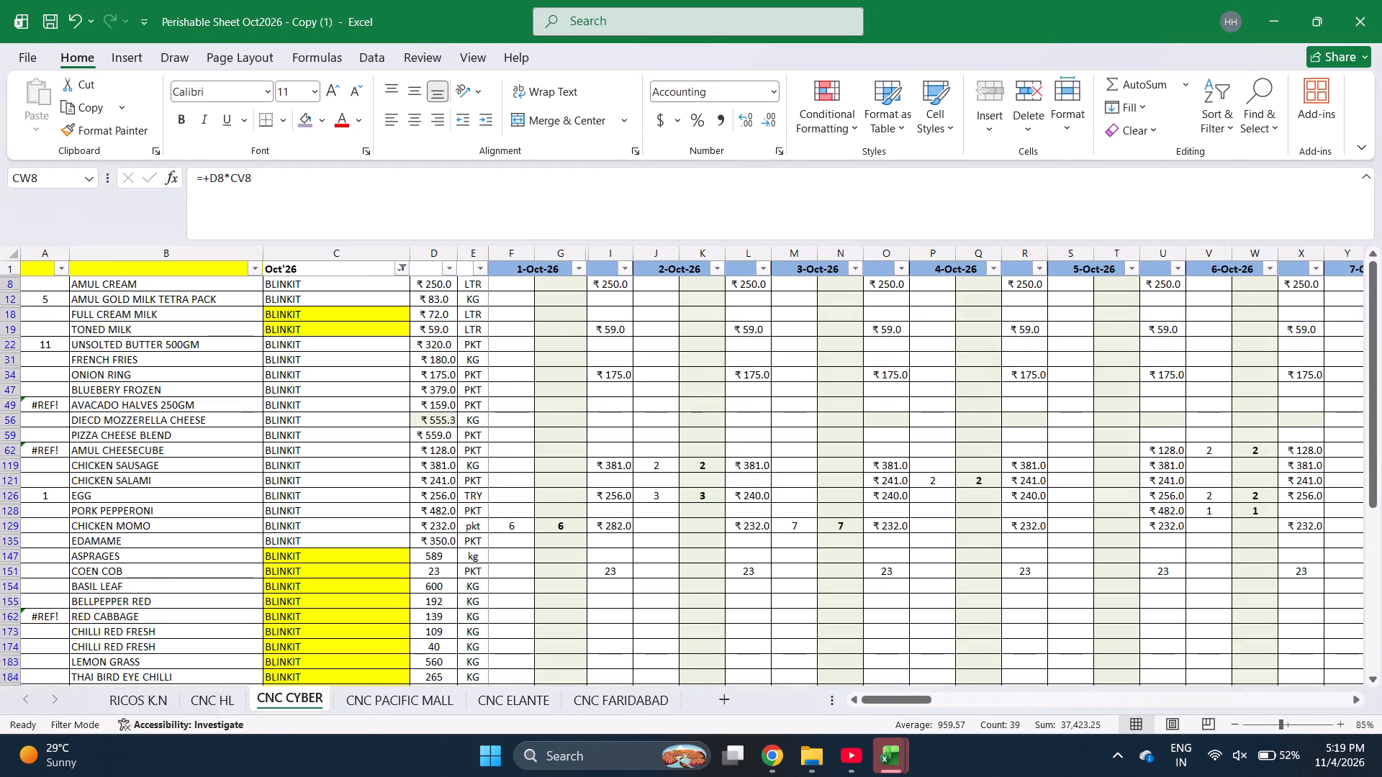
click(340, 275)
key(Down)
key(Up)
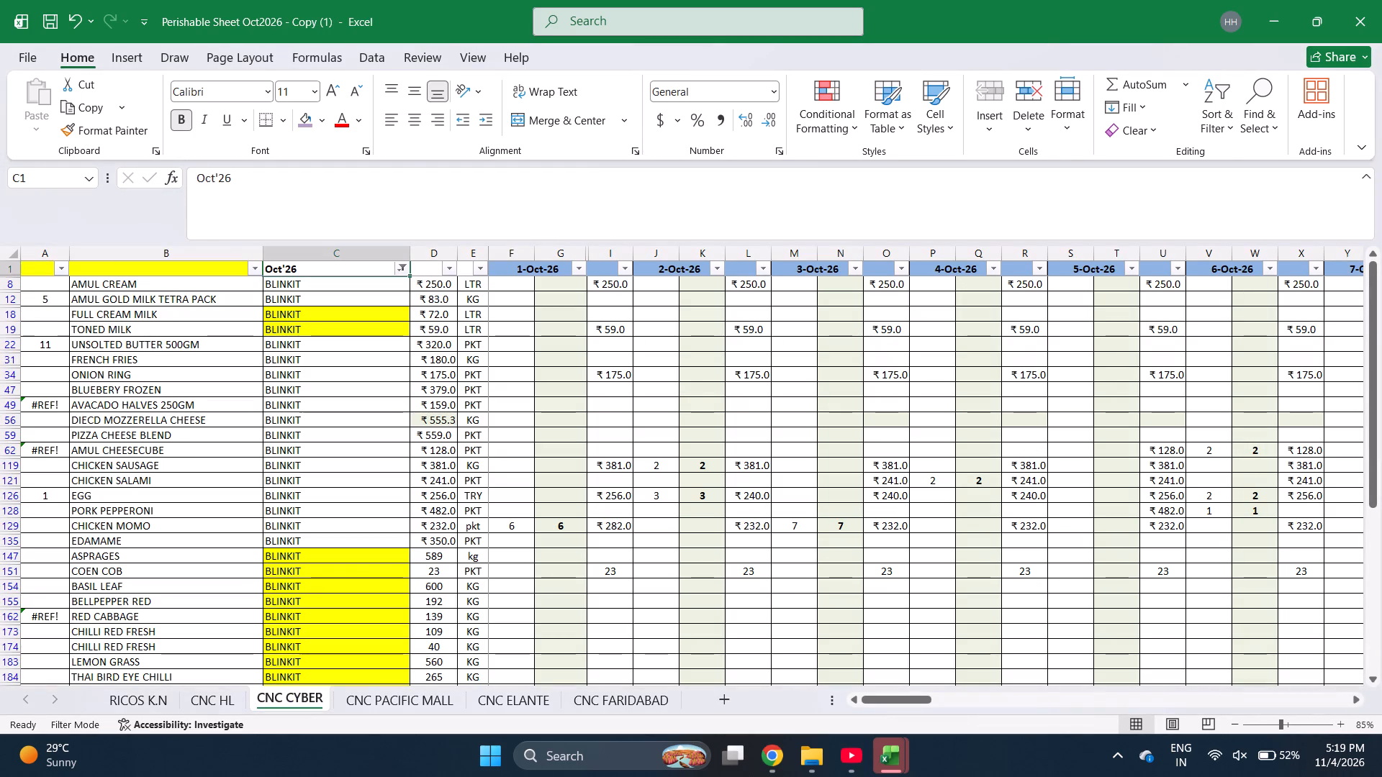
key(Up)
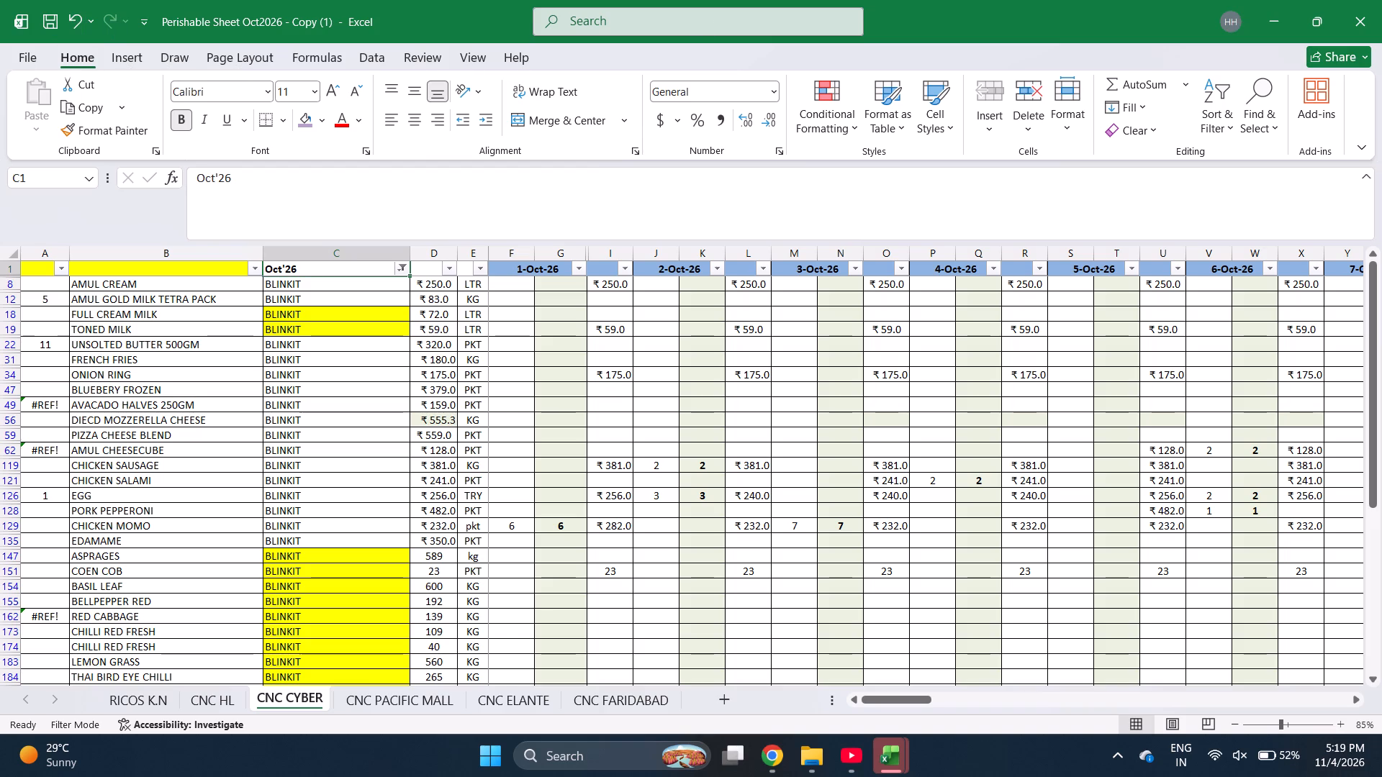
click(330, 294)
scroll(330, 294, up, 3)
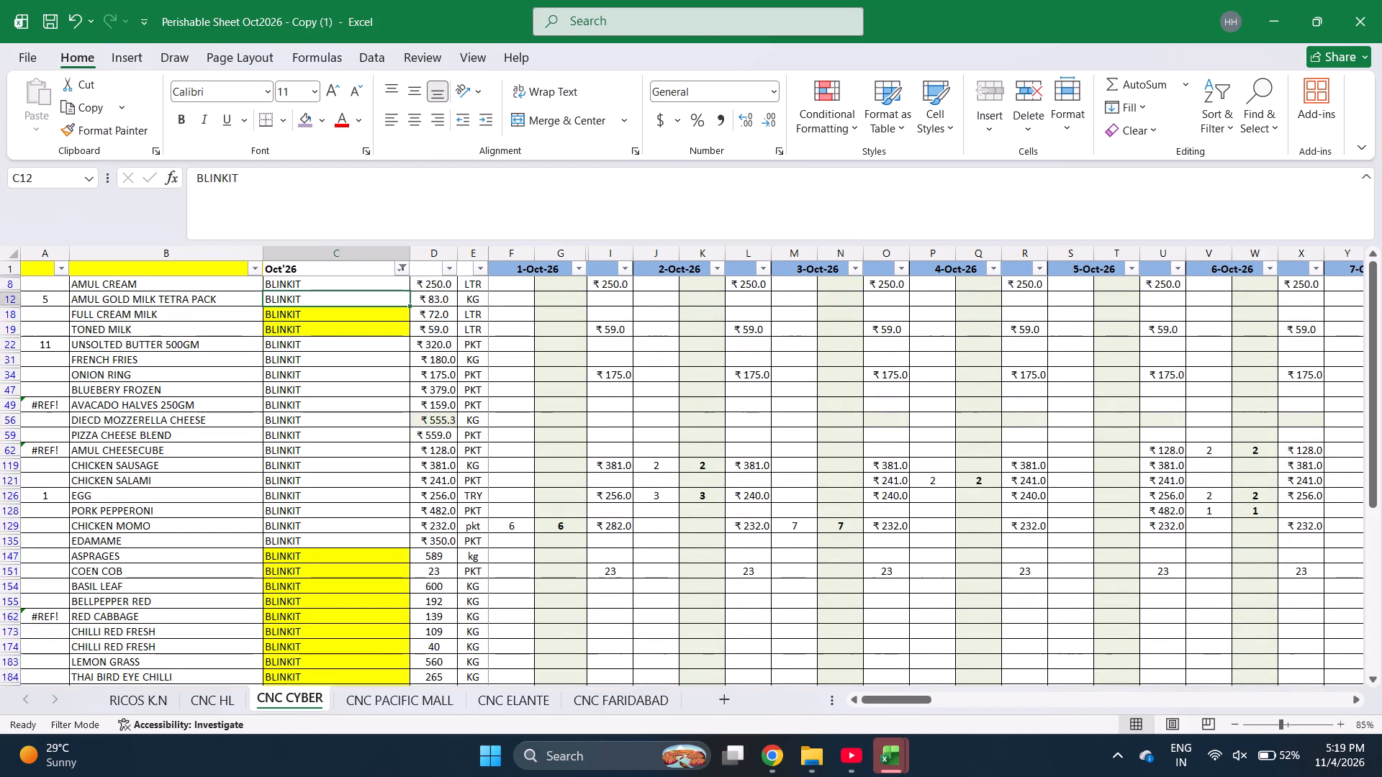
scroll(653, 575, right, 6)
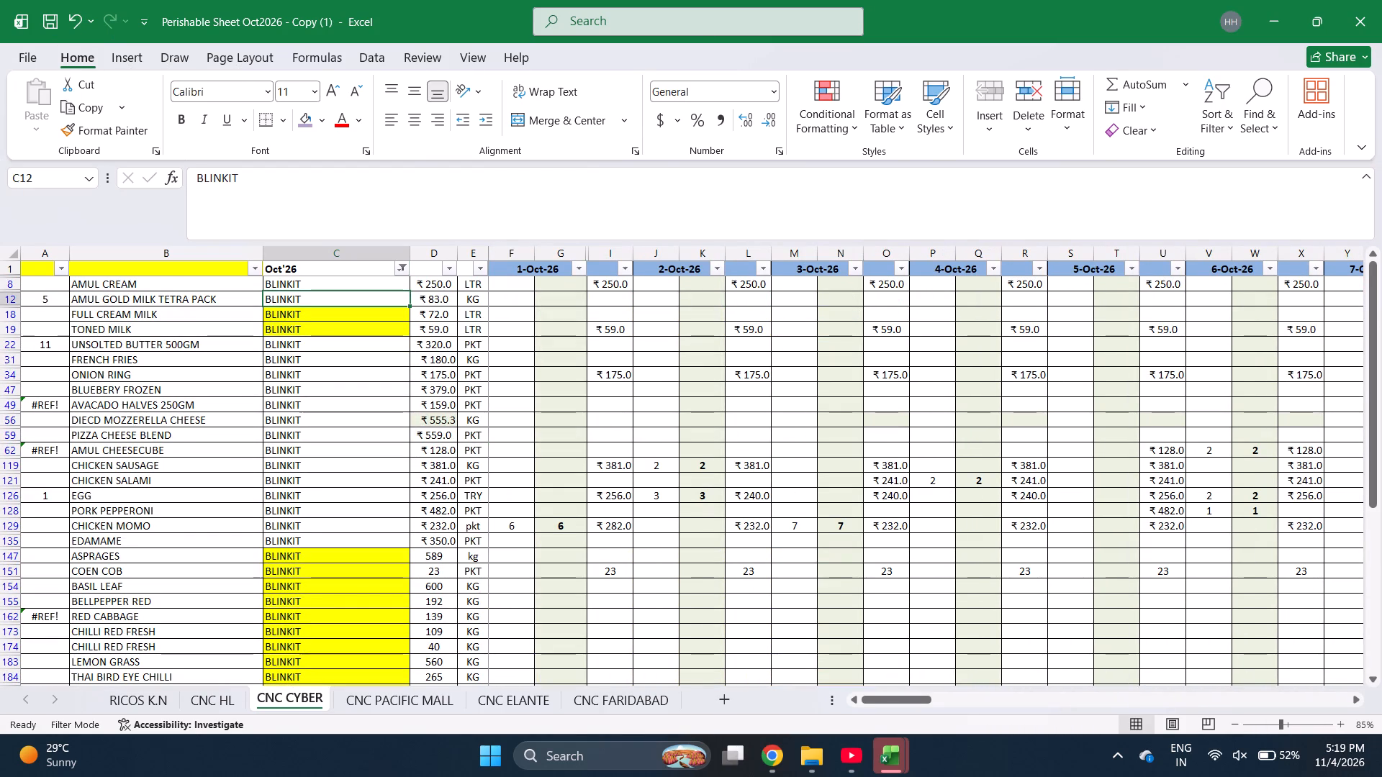
scroll(197, 436, up, 4)
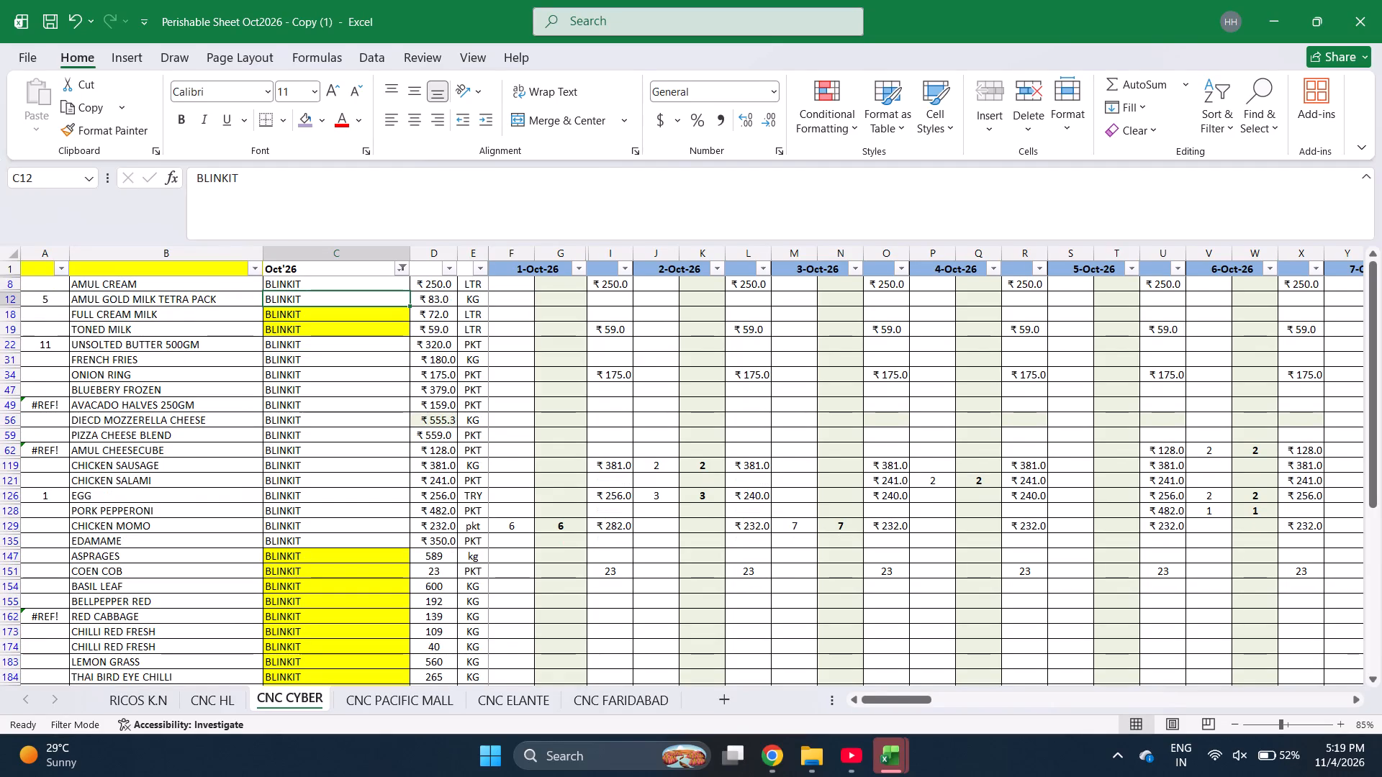
click(318, 270)
key(alt+Down)
key(e)
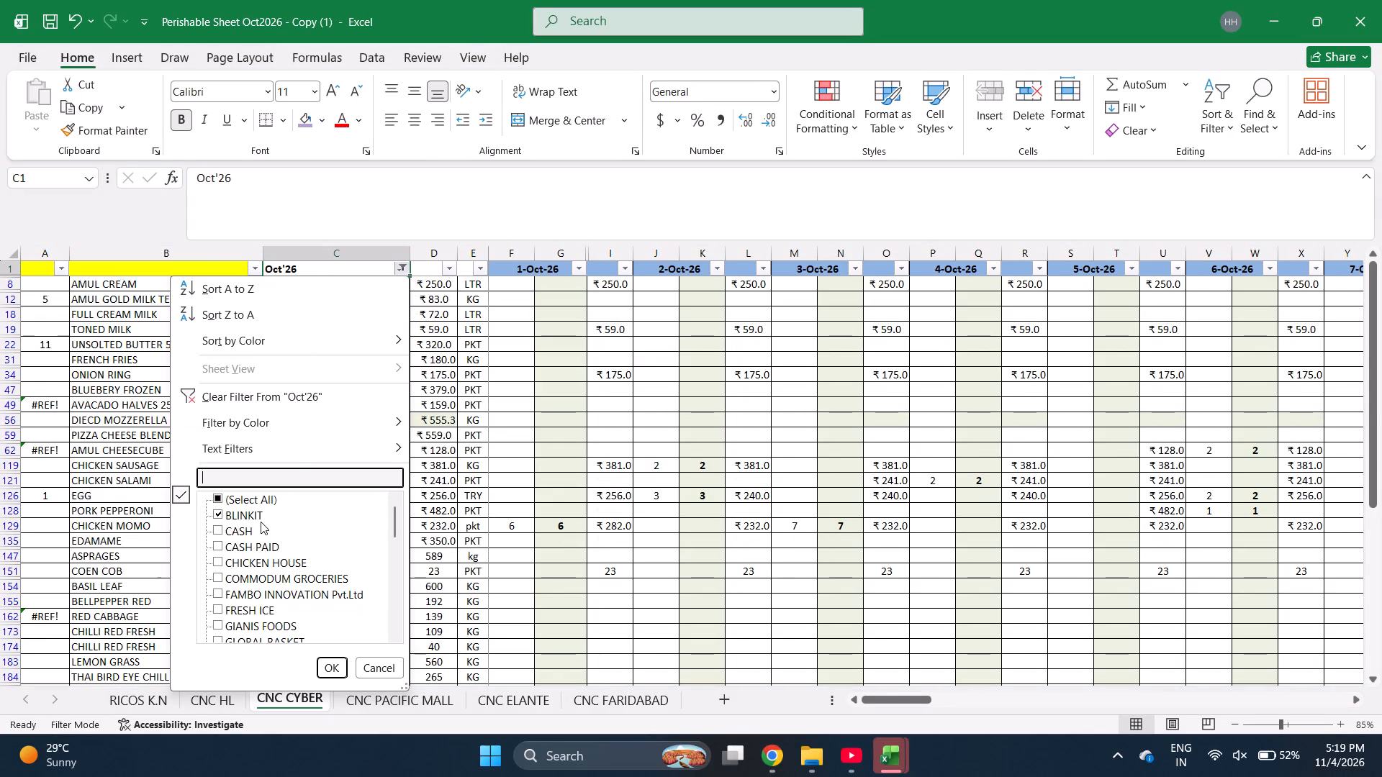
text(glob)
key(Return)
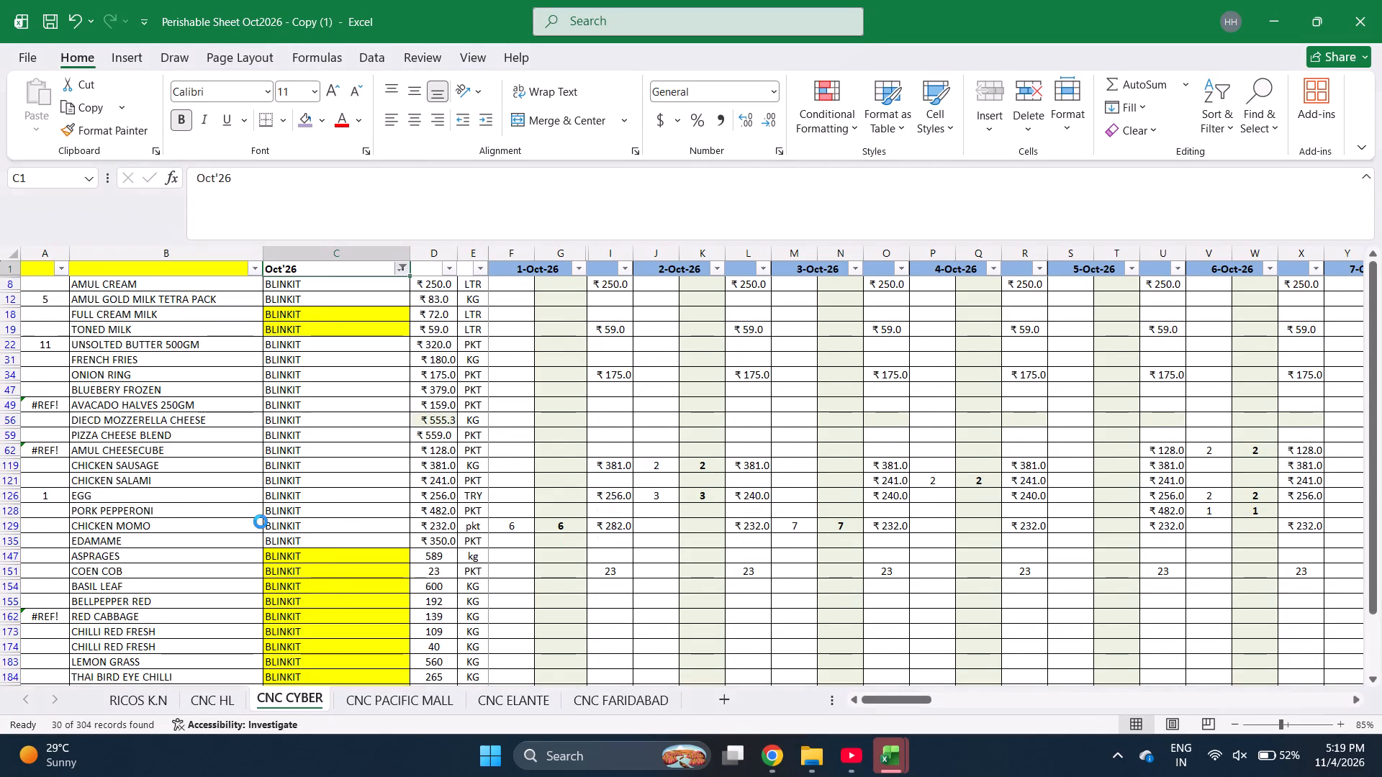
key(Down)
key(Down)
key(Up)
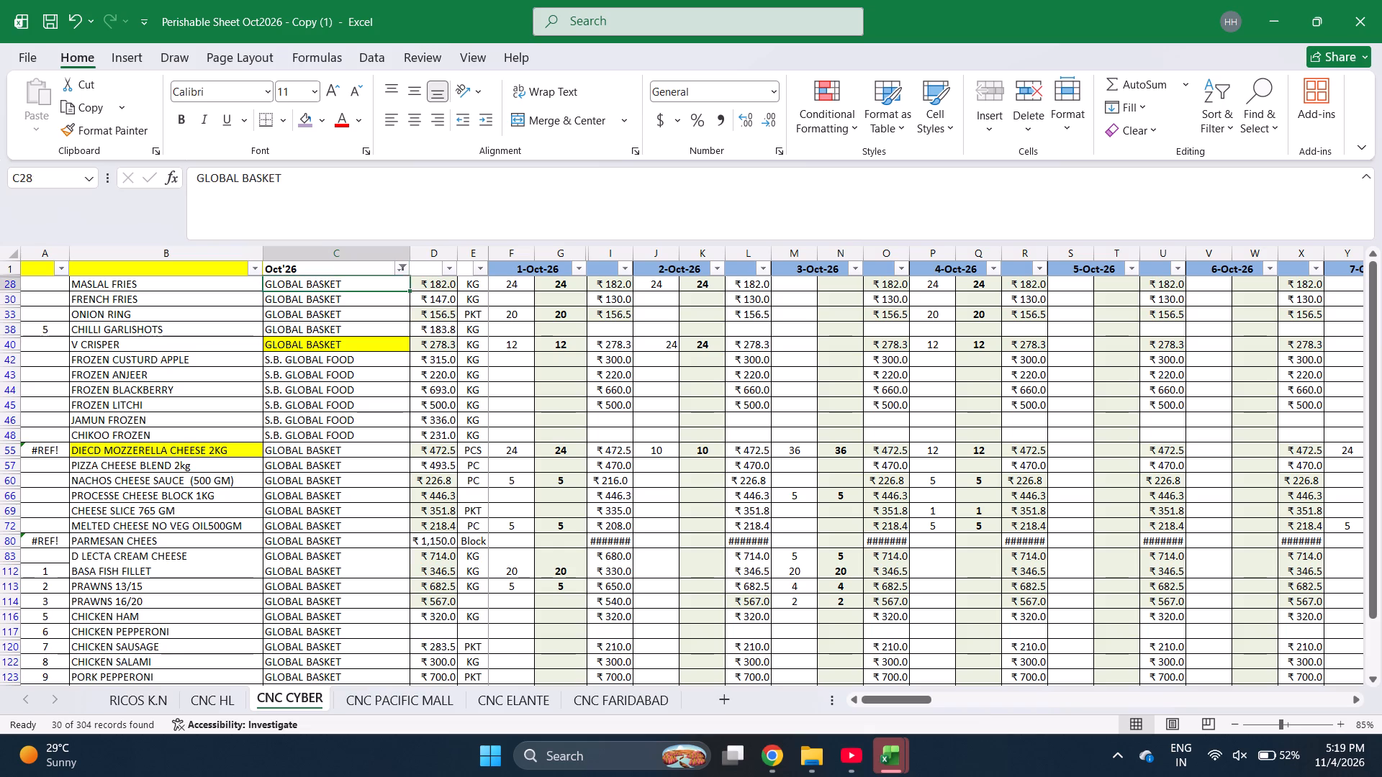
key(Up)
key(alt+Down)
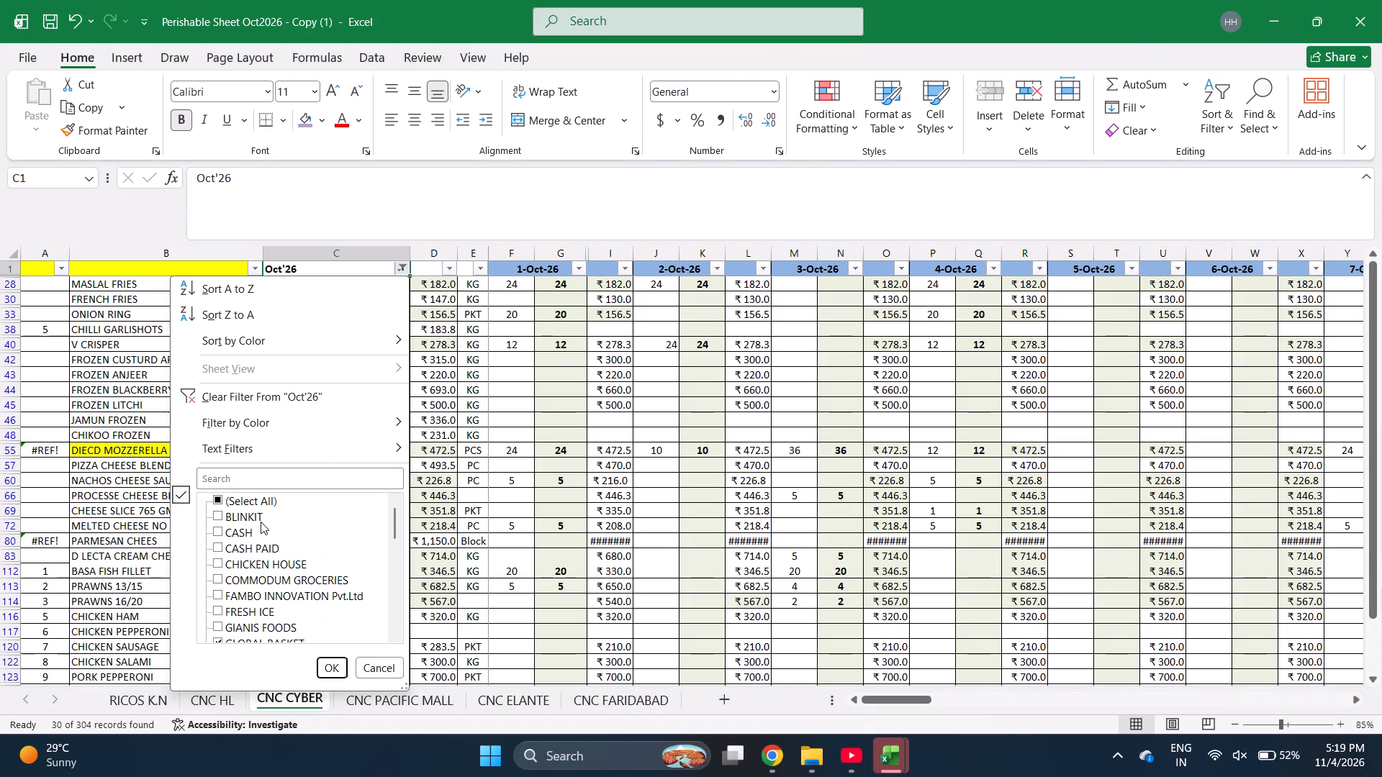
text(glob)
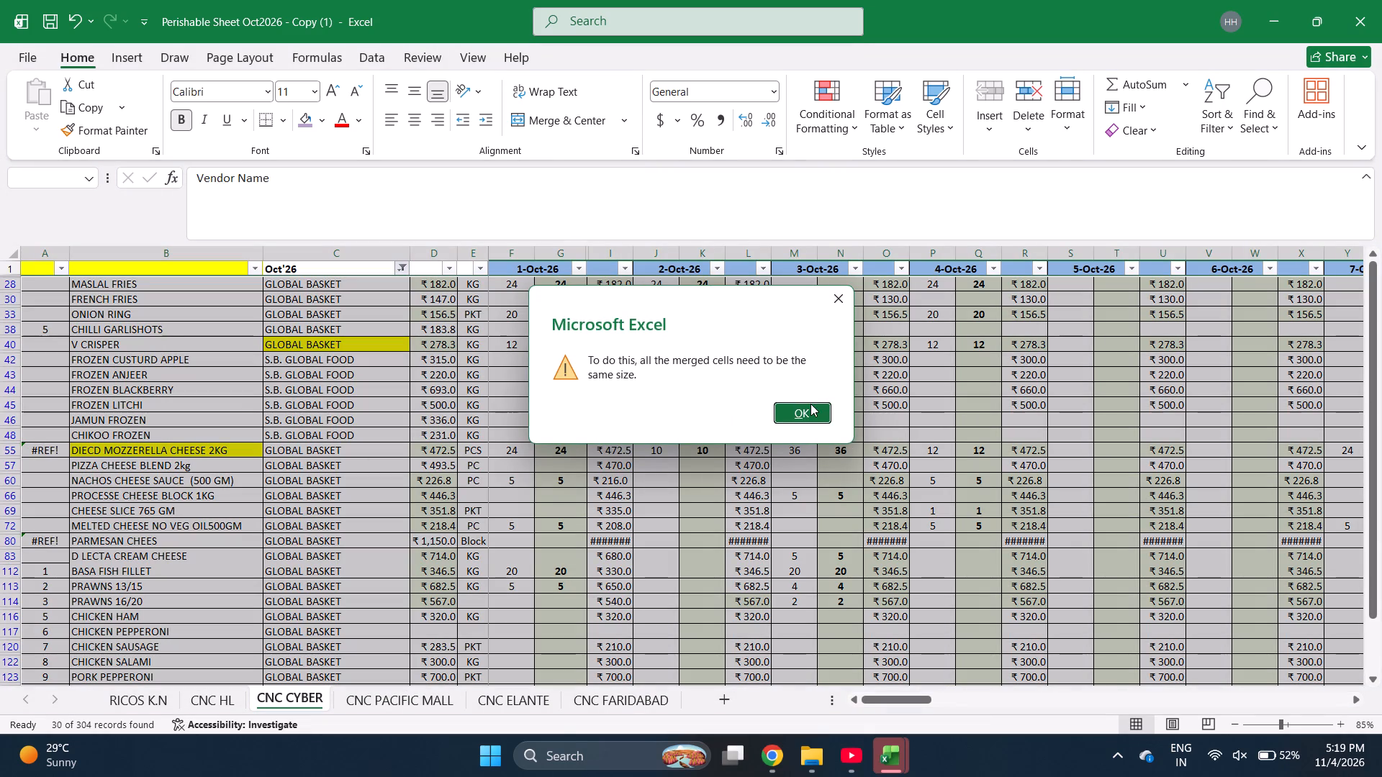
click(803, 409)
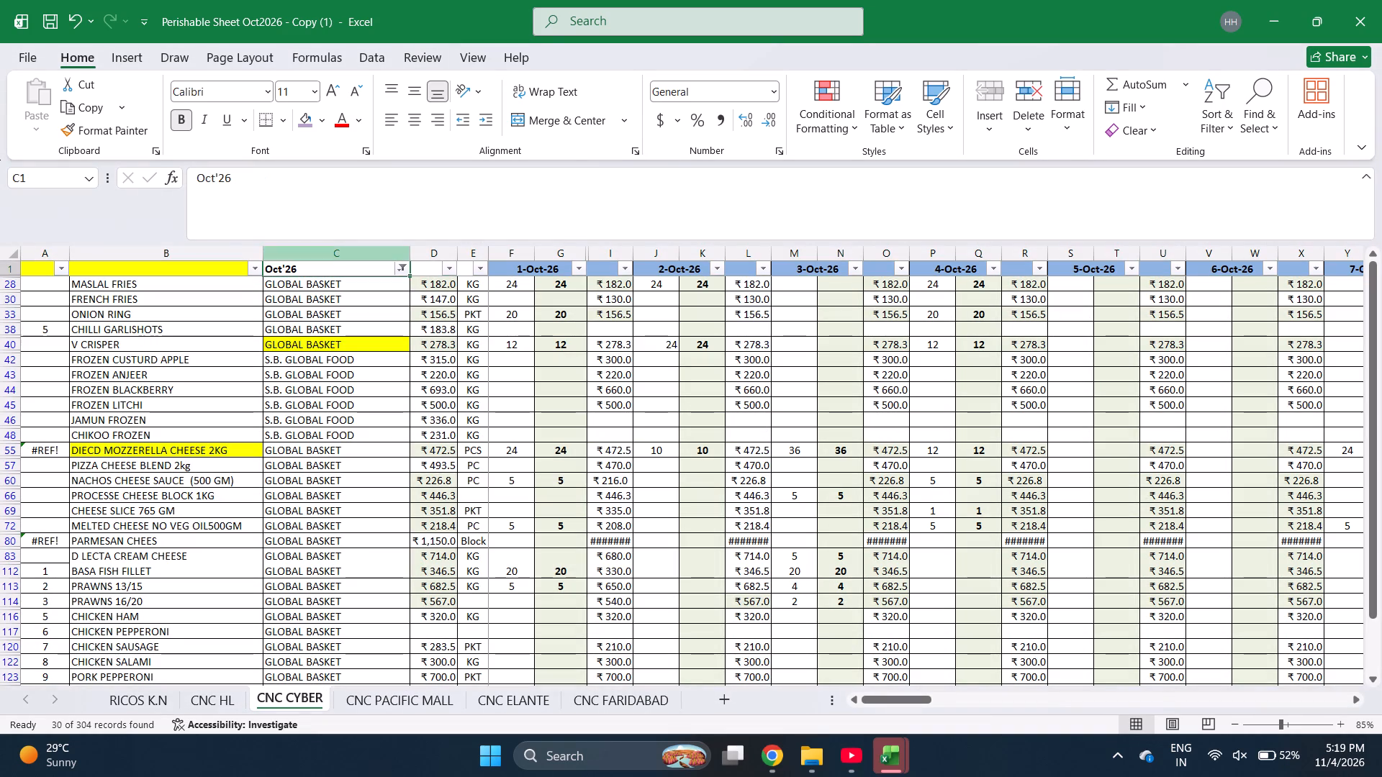
Narrow the CNC CYBER sheet's vendor filter to GLOBAL BASKET only, searching for "glo" and excluding S.B. GLOBAL FOOD.
click(348, 271)
key(alt+Down)
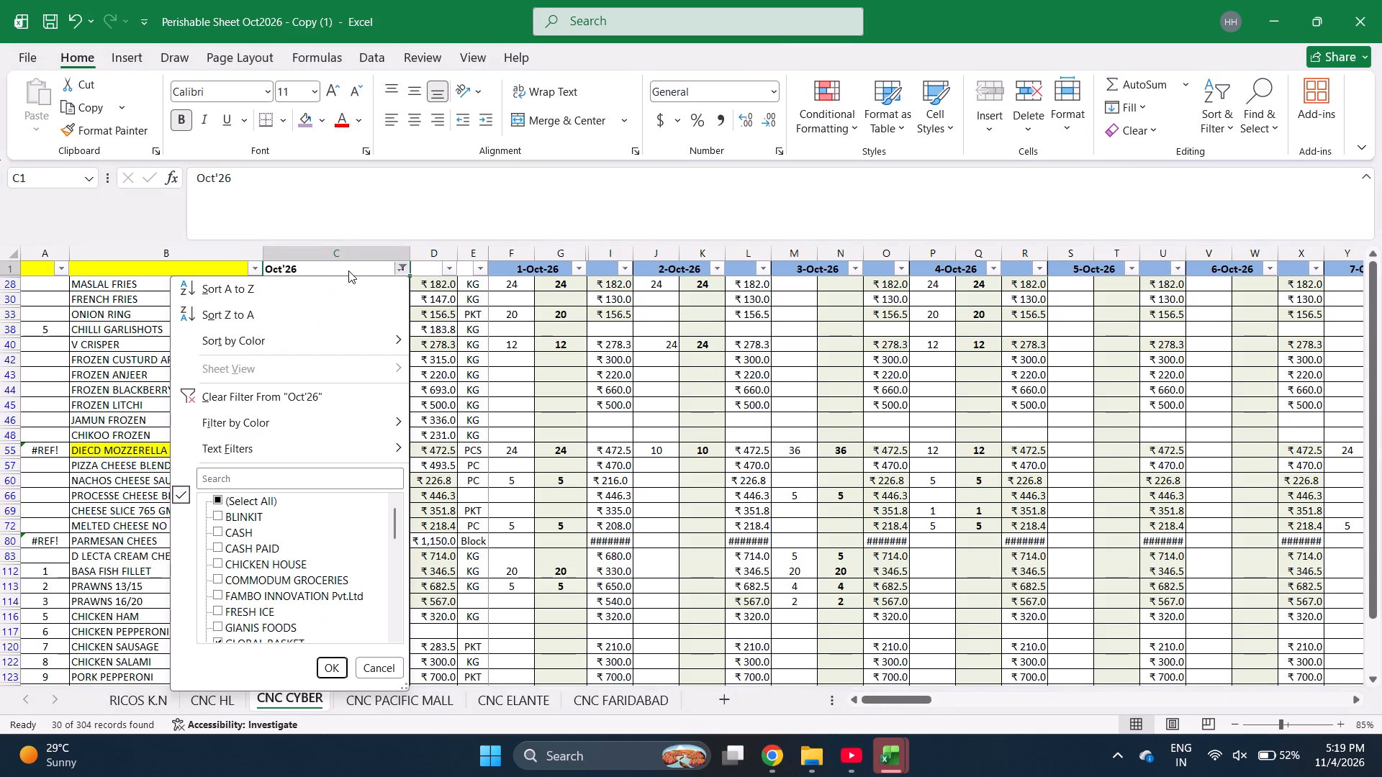
key(e)
text(glo)
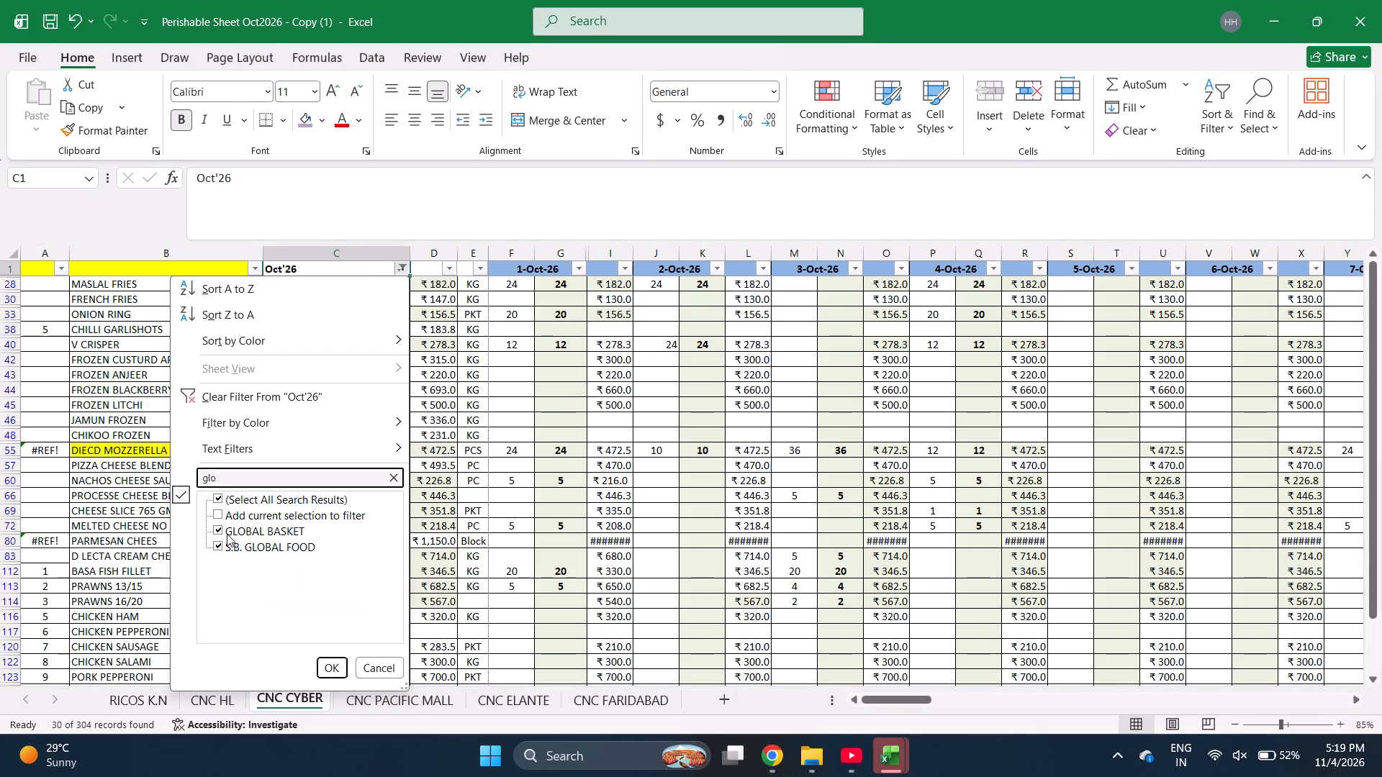
click(227, 545)
click(335, 668)
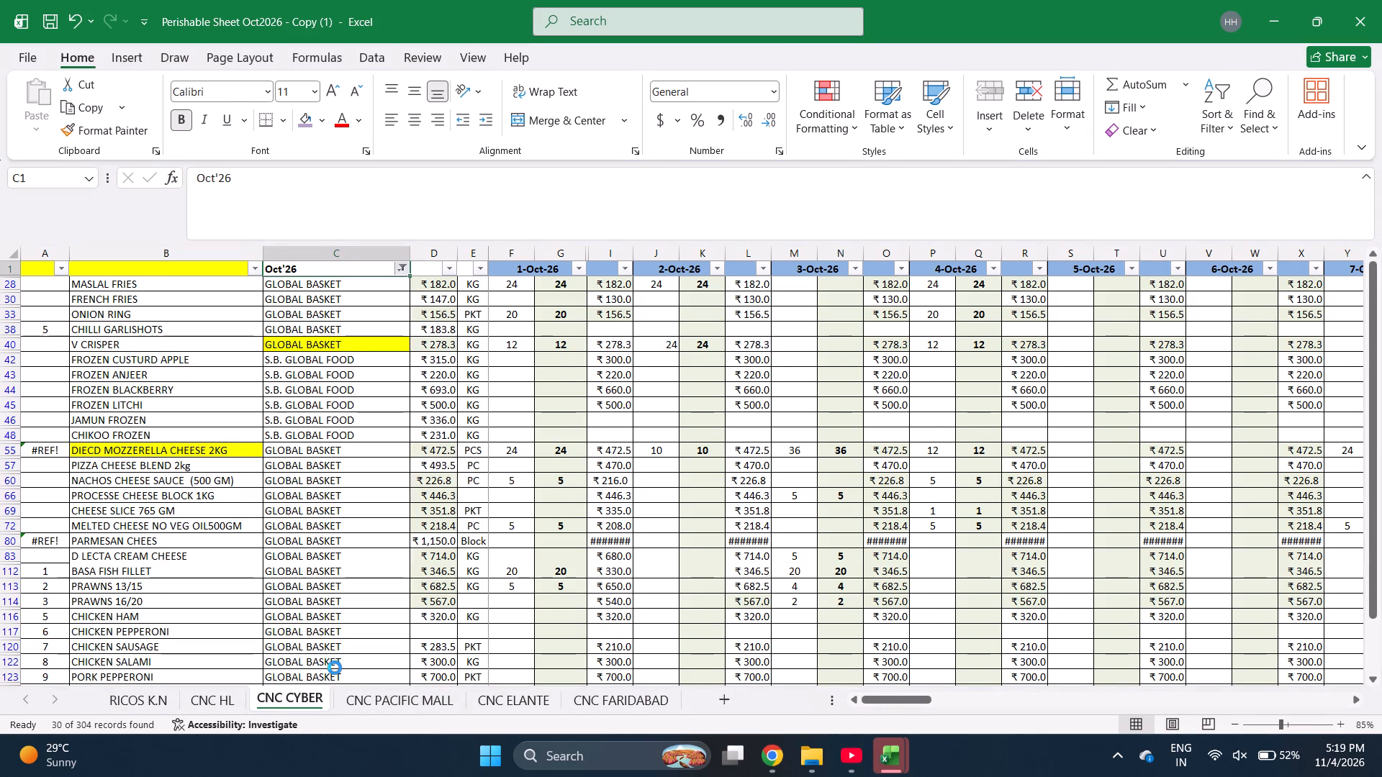
scroll(557, 490, right, 1)
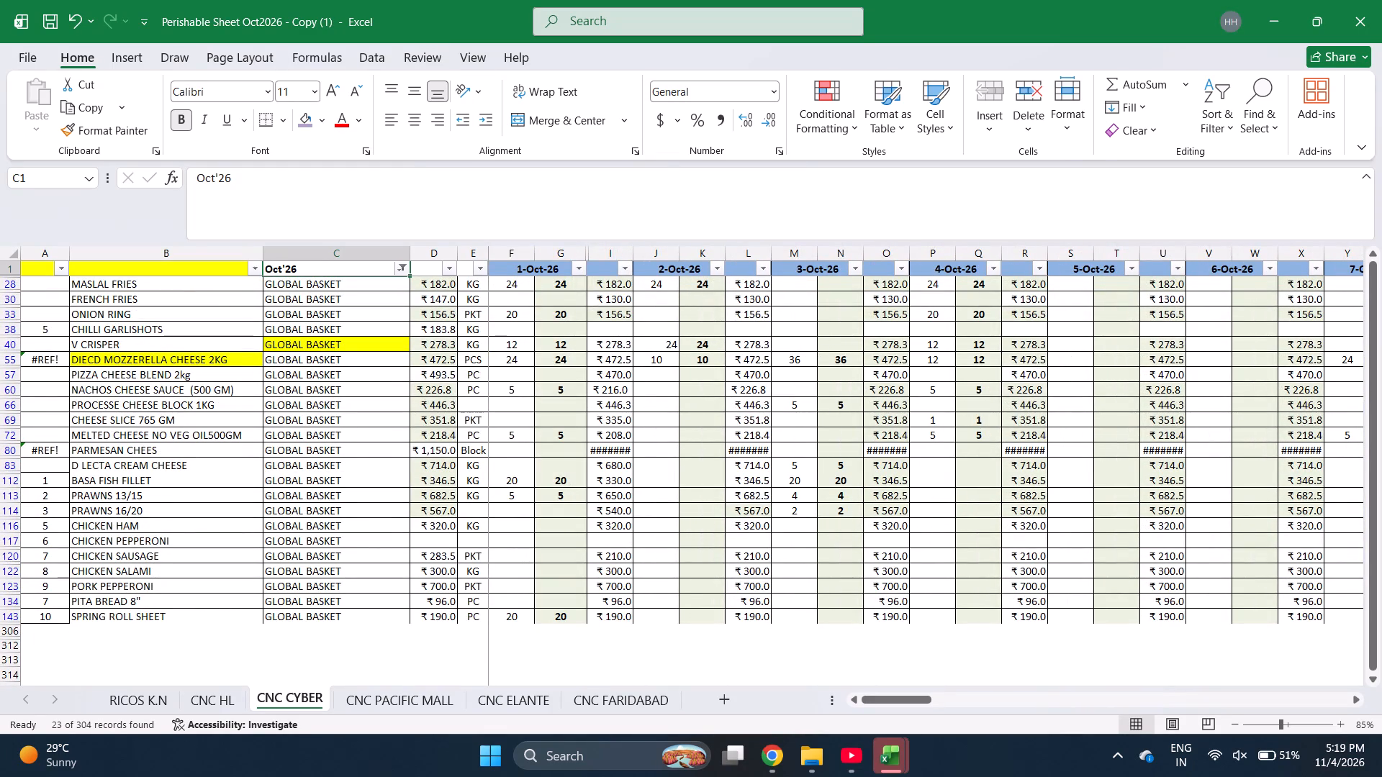
scroll(566, 283, right, 1)
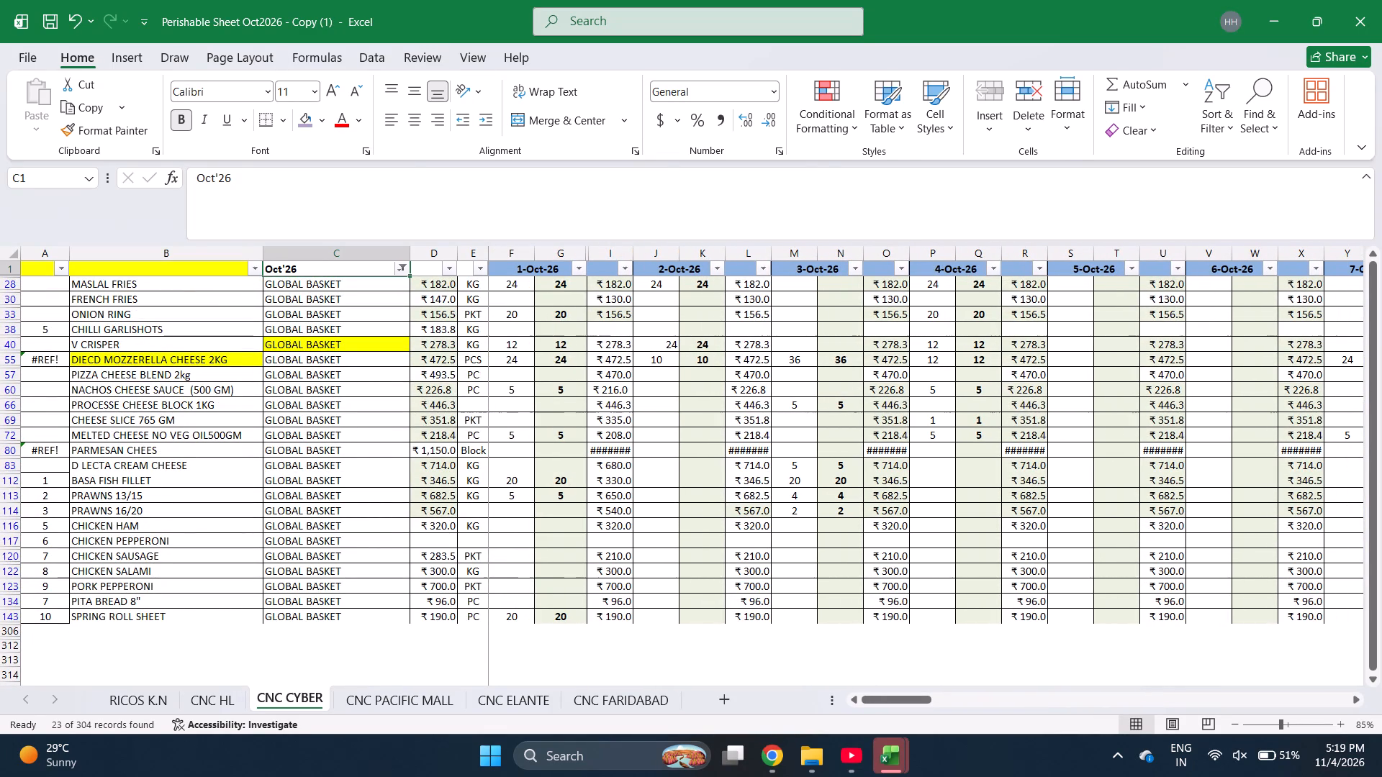
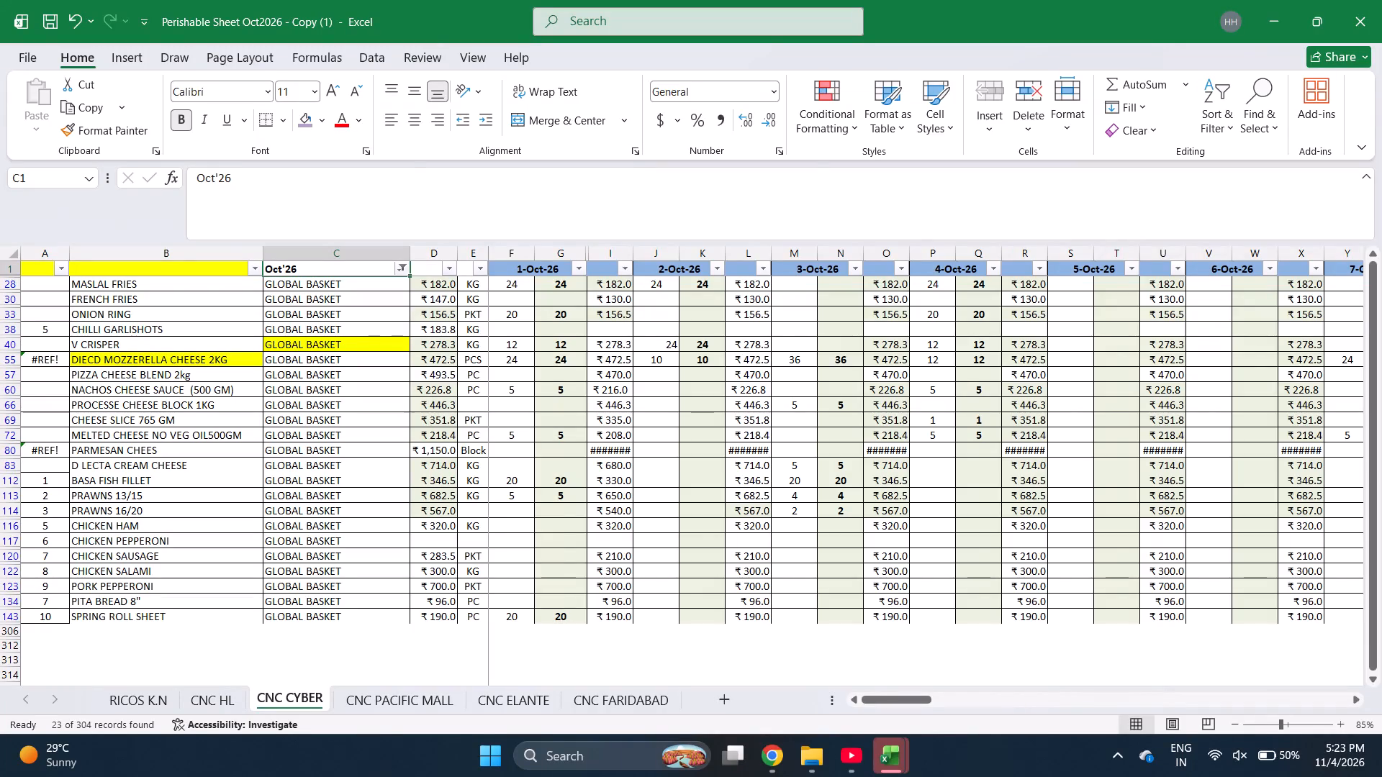
Insert a blank column before the rate column of both 1-Oct-26 and 2-Oct-26 on the CNC CYBER sheet.
scroll(628, 322, right, 2)
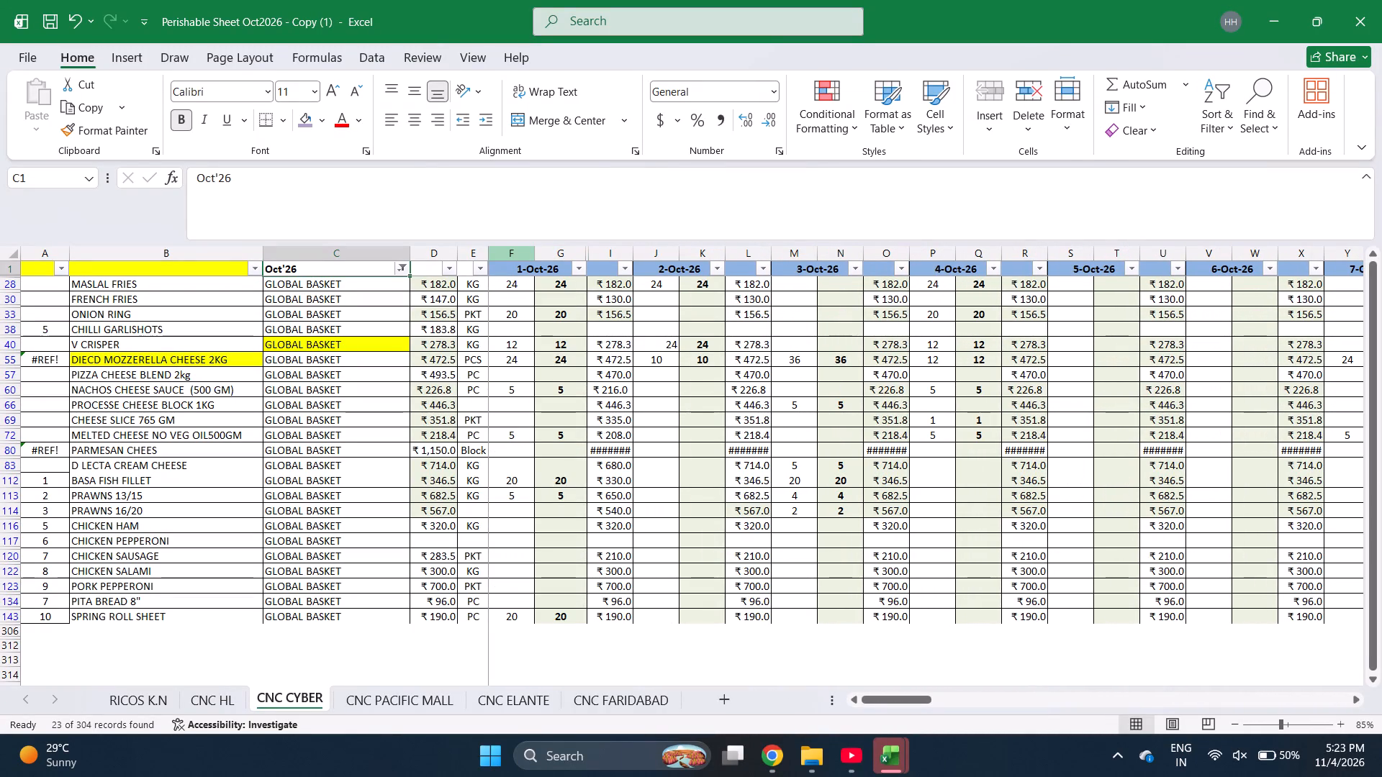
click(599, 253)
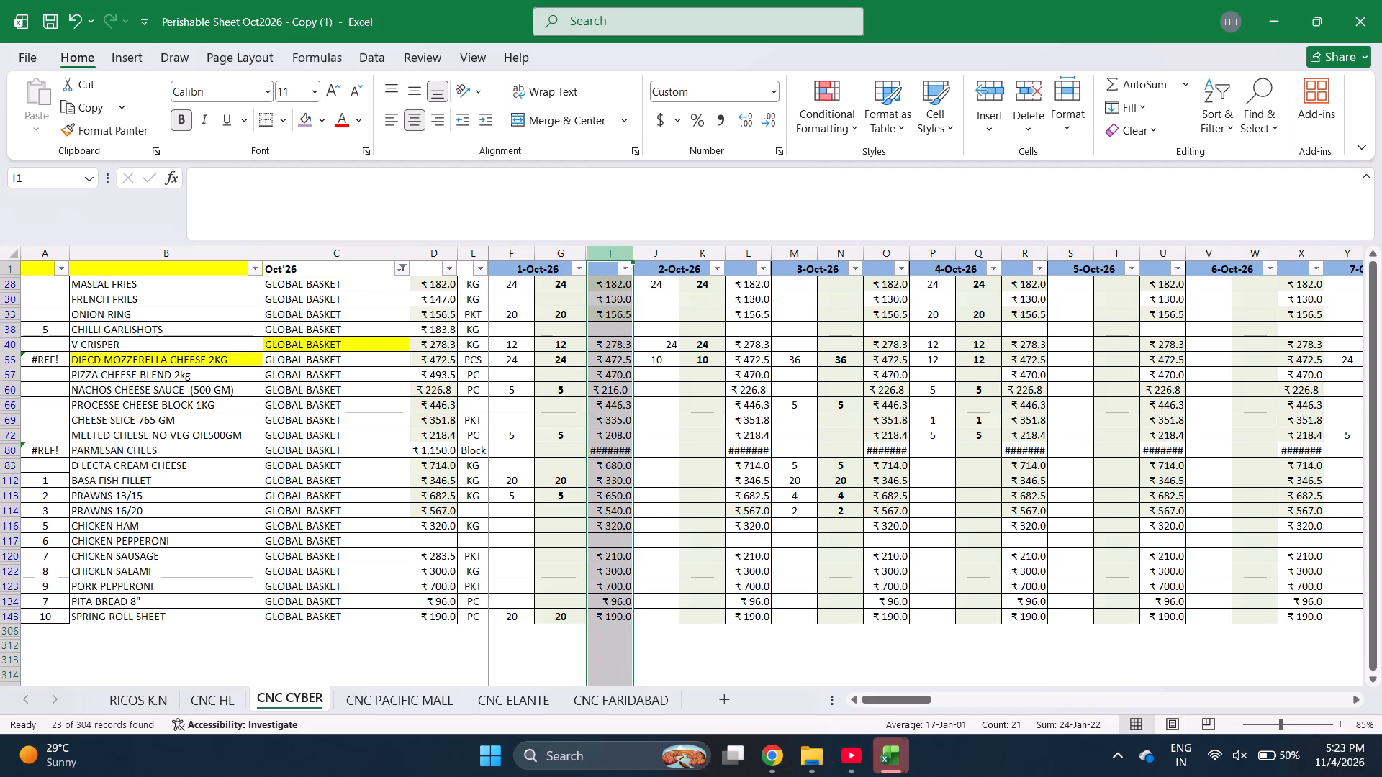
key(ctrl+plus)
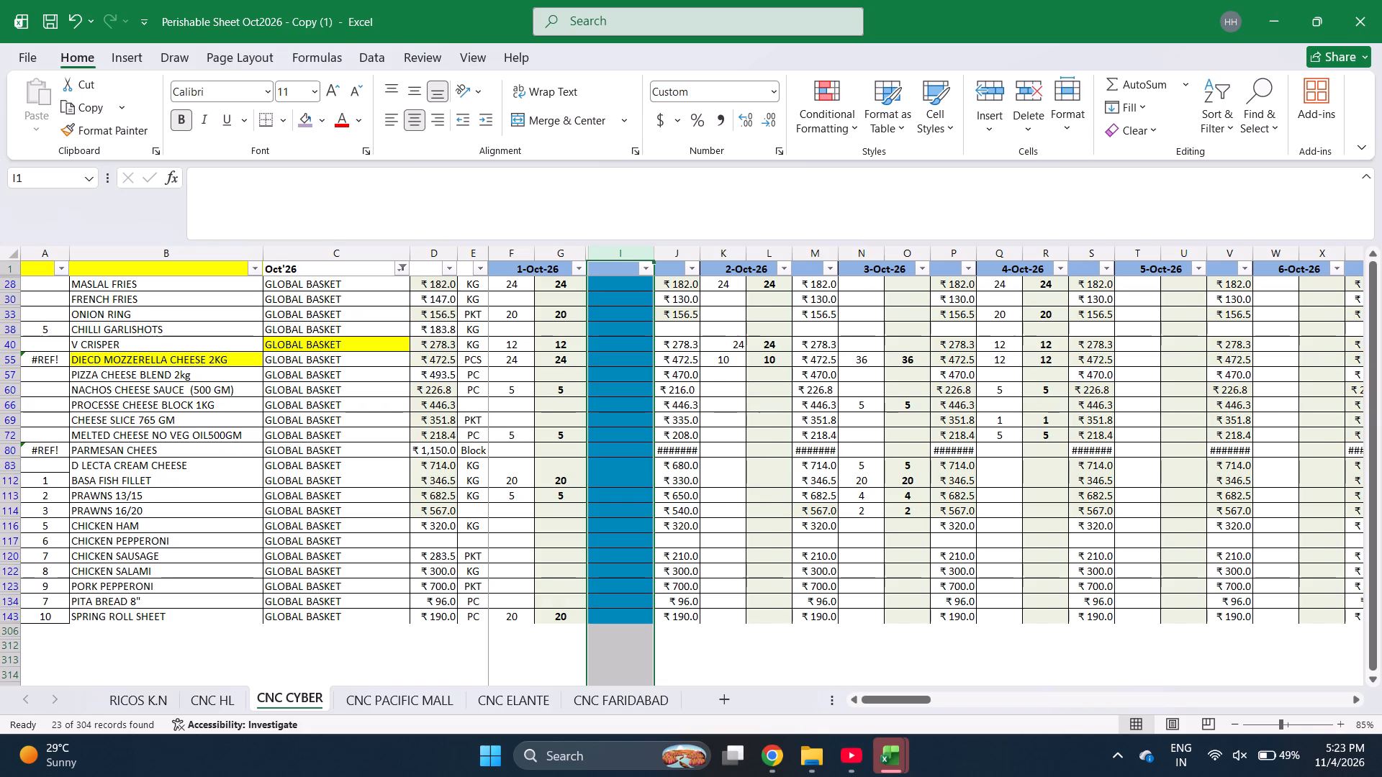
click(803, 247)
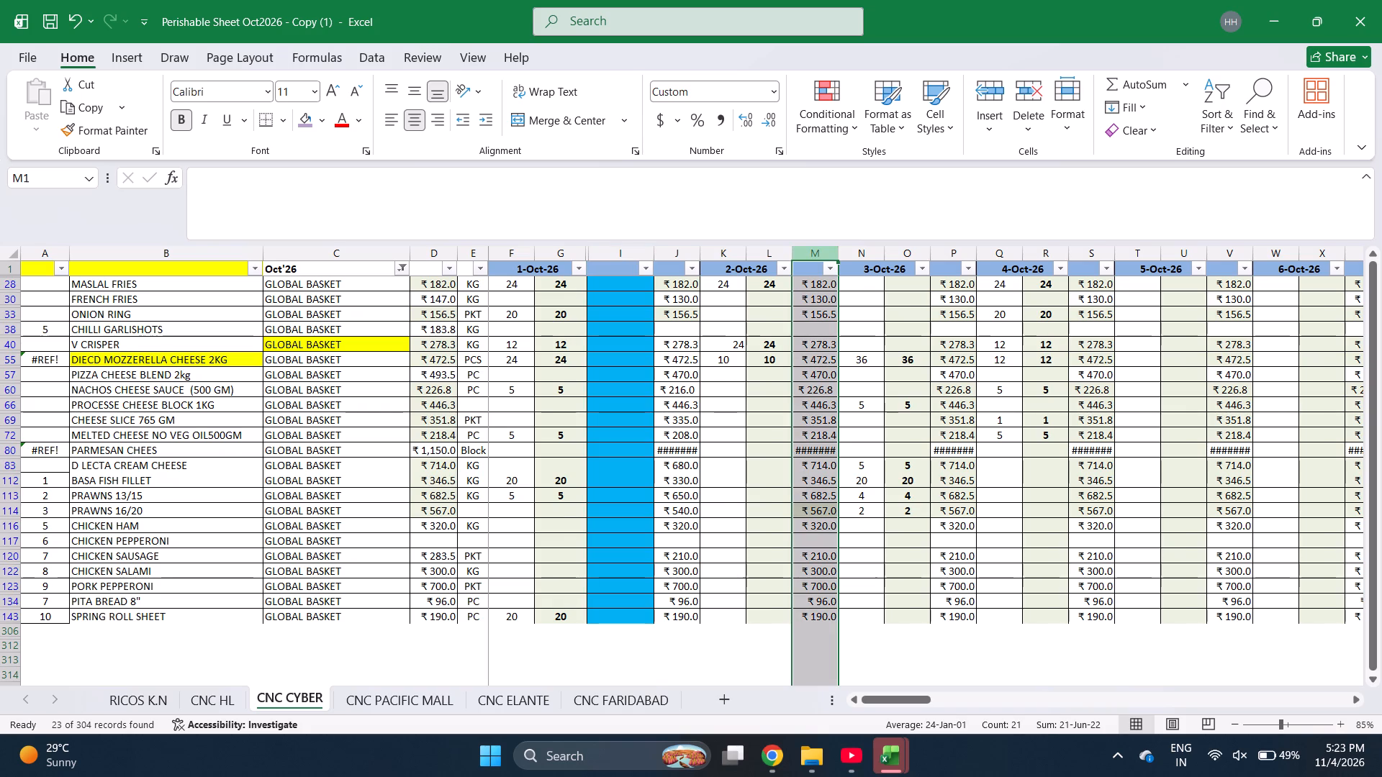
key(ctrl+plus)
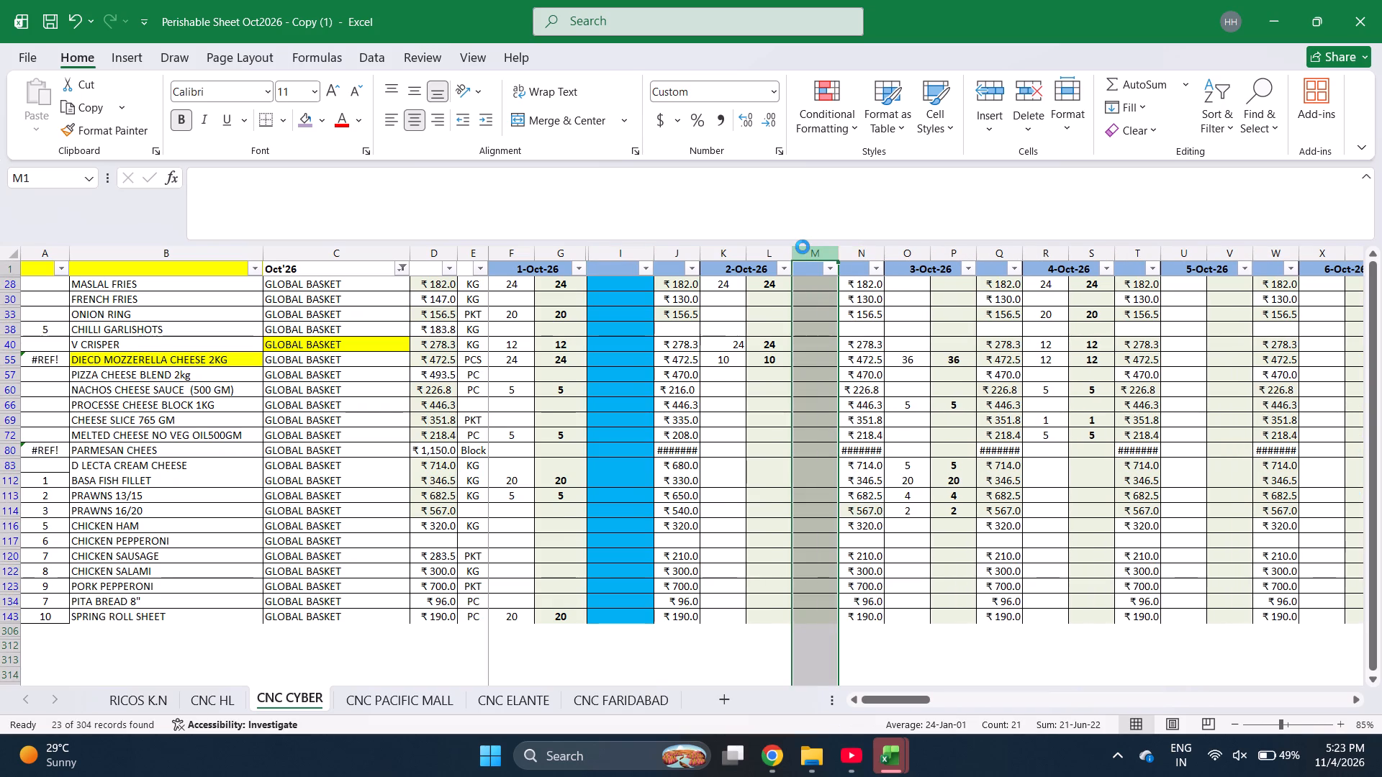
Insert a blank column before the 3-Oct-26 rate column on the CNC CYBER sheet.
key(Right)
key(Right)
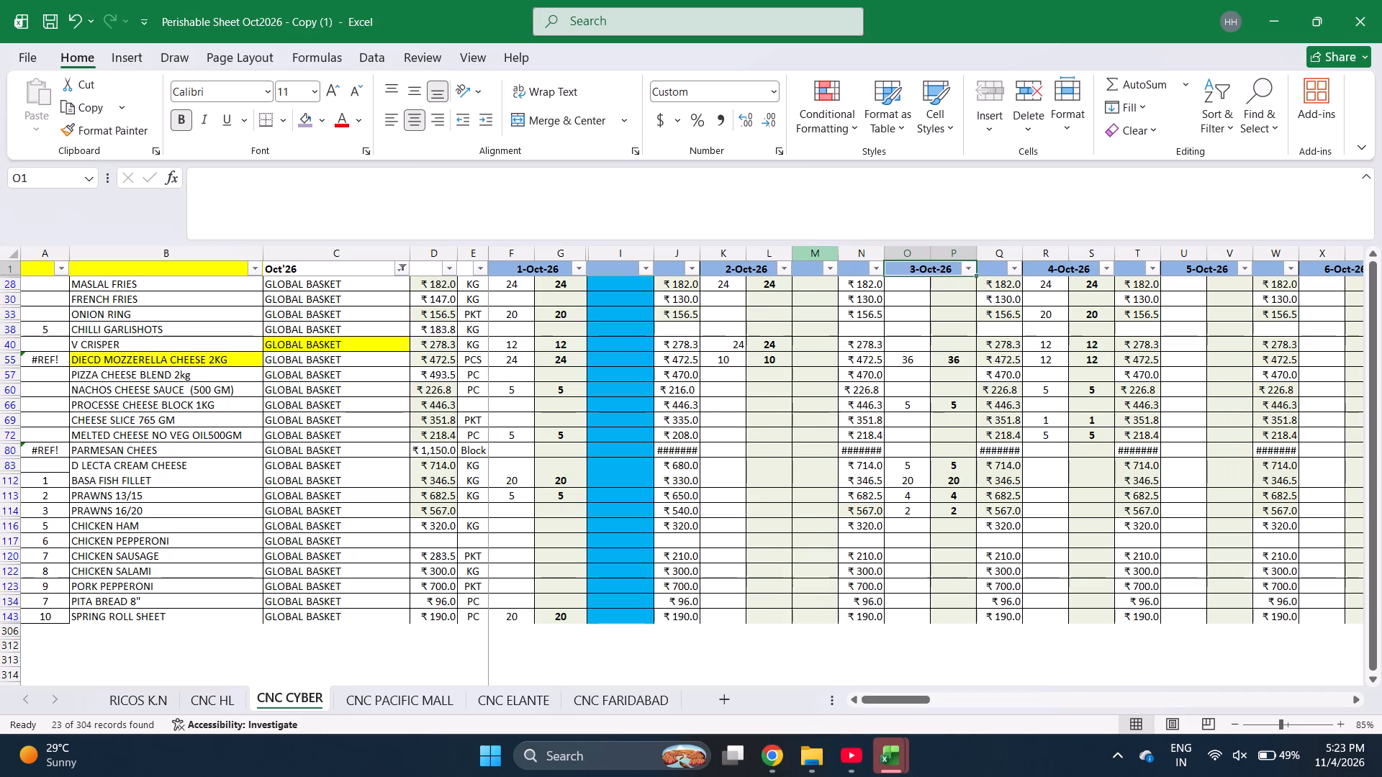
key(Right)
key(Right)
key(Down)
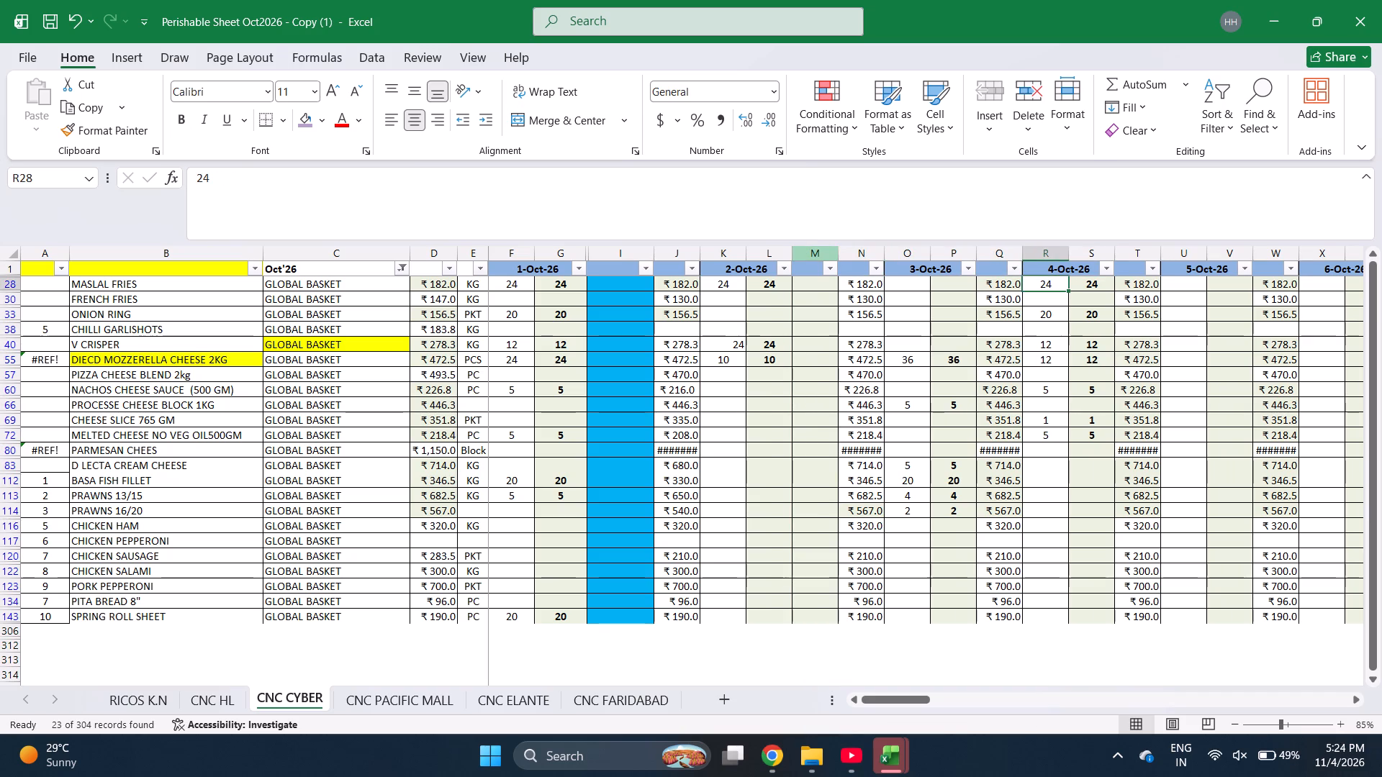
click(998, 250)
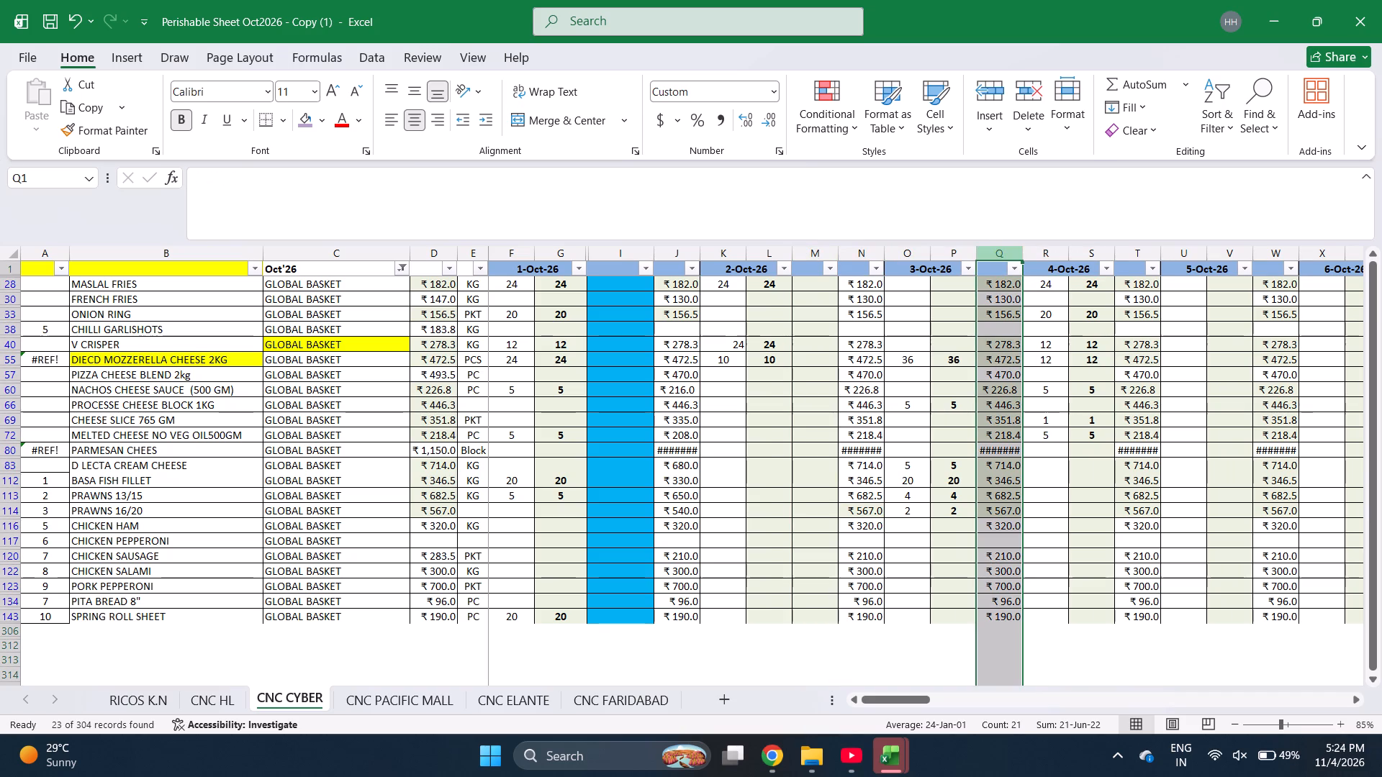
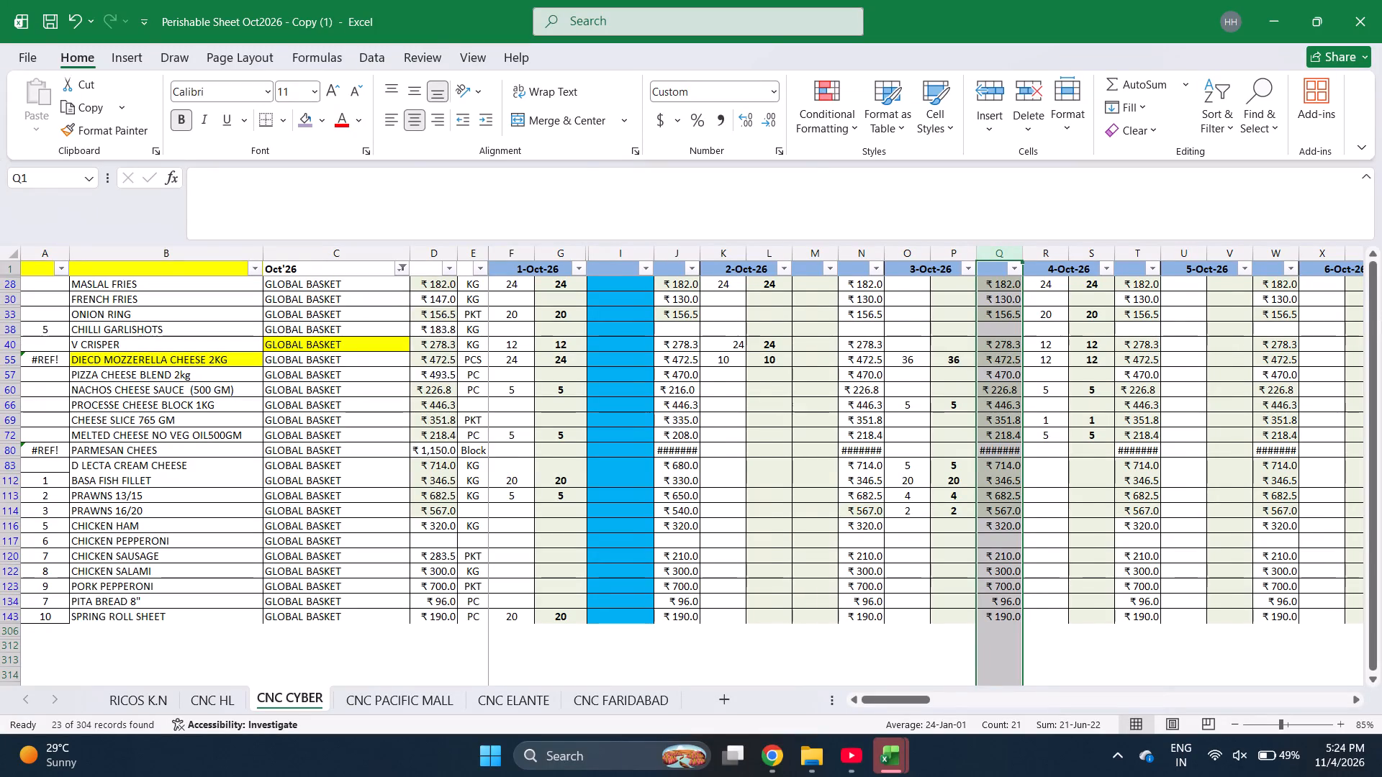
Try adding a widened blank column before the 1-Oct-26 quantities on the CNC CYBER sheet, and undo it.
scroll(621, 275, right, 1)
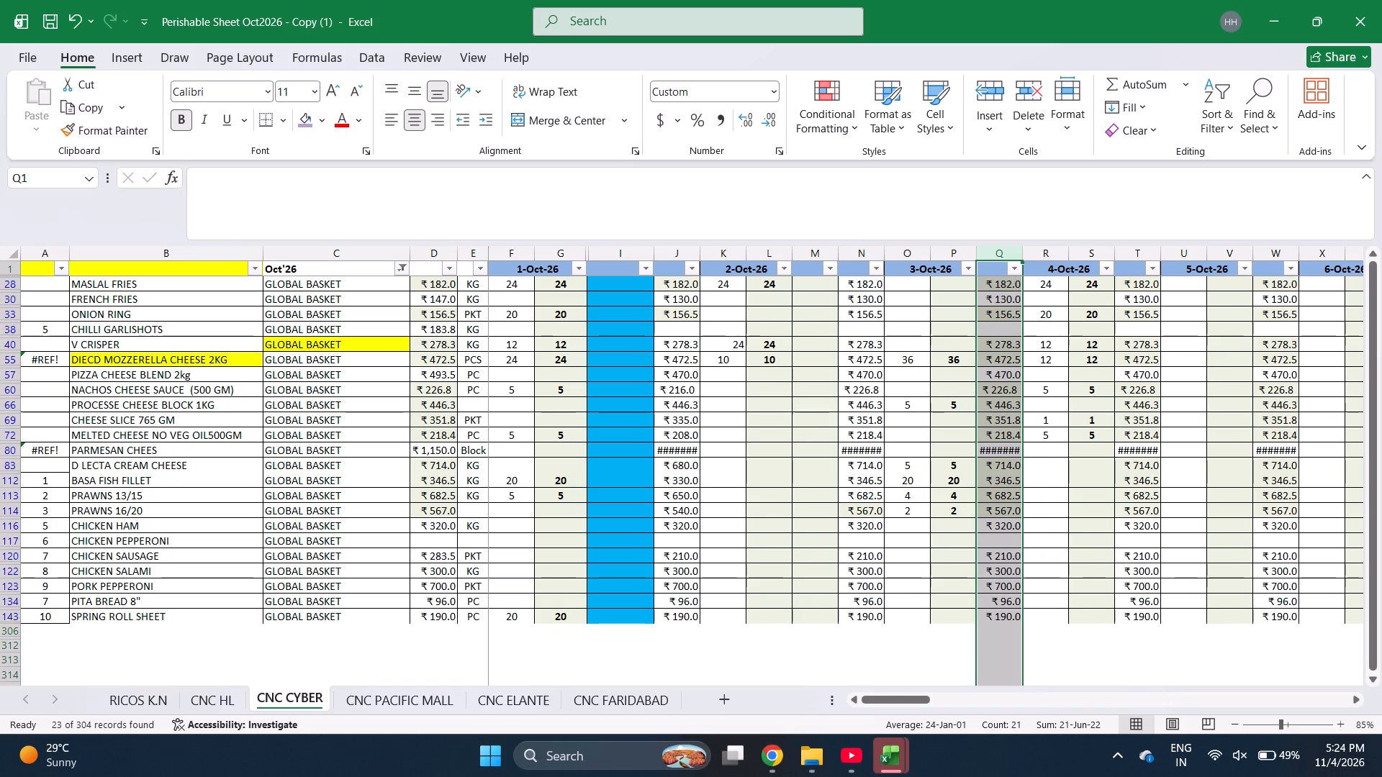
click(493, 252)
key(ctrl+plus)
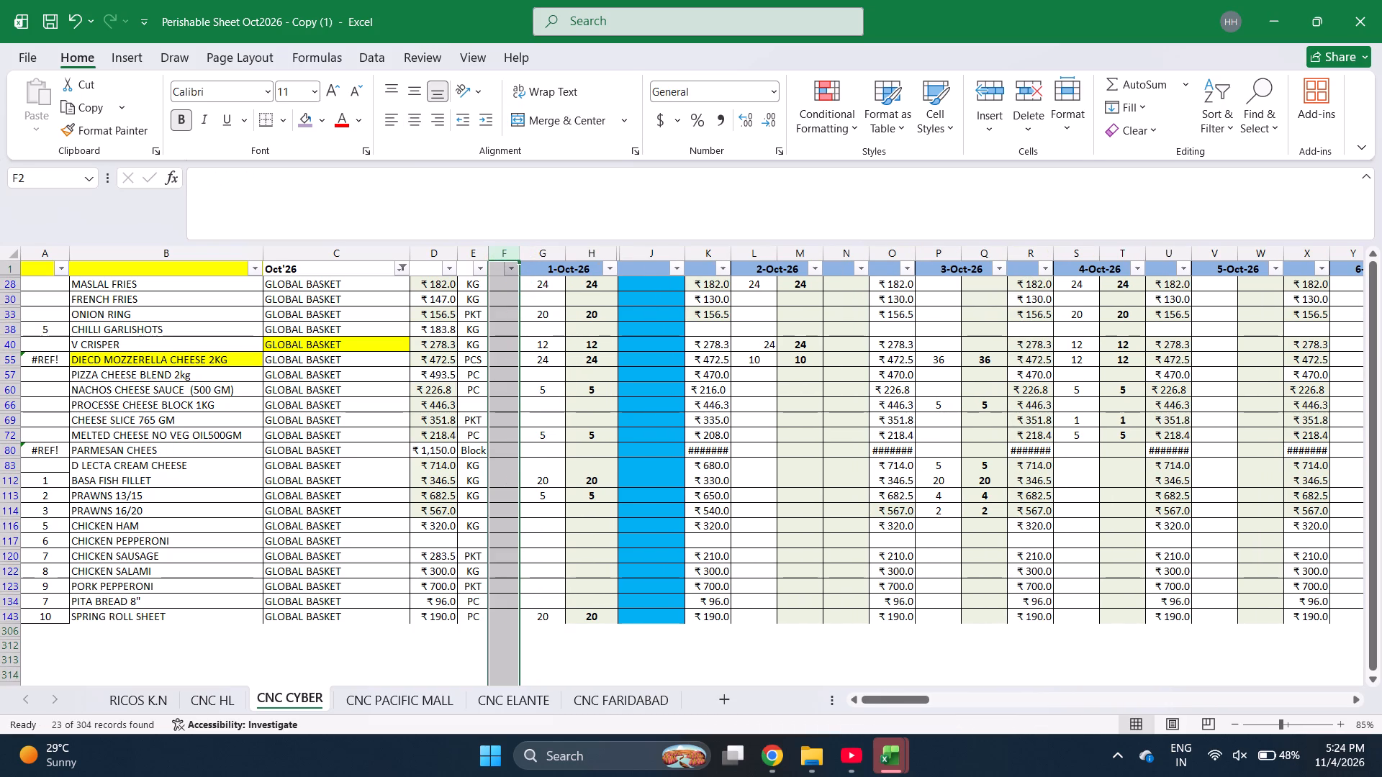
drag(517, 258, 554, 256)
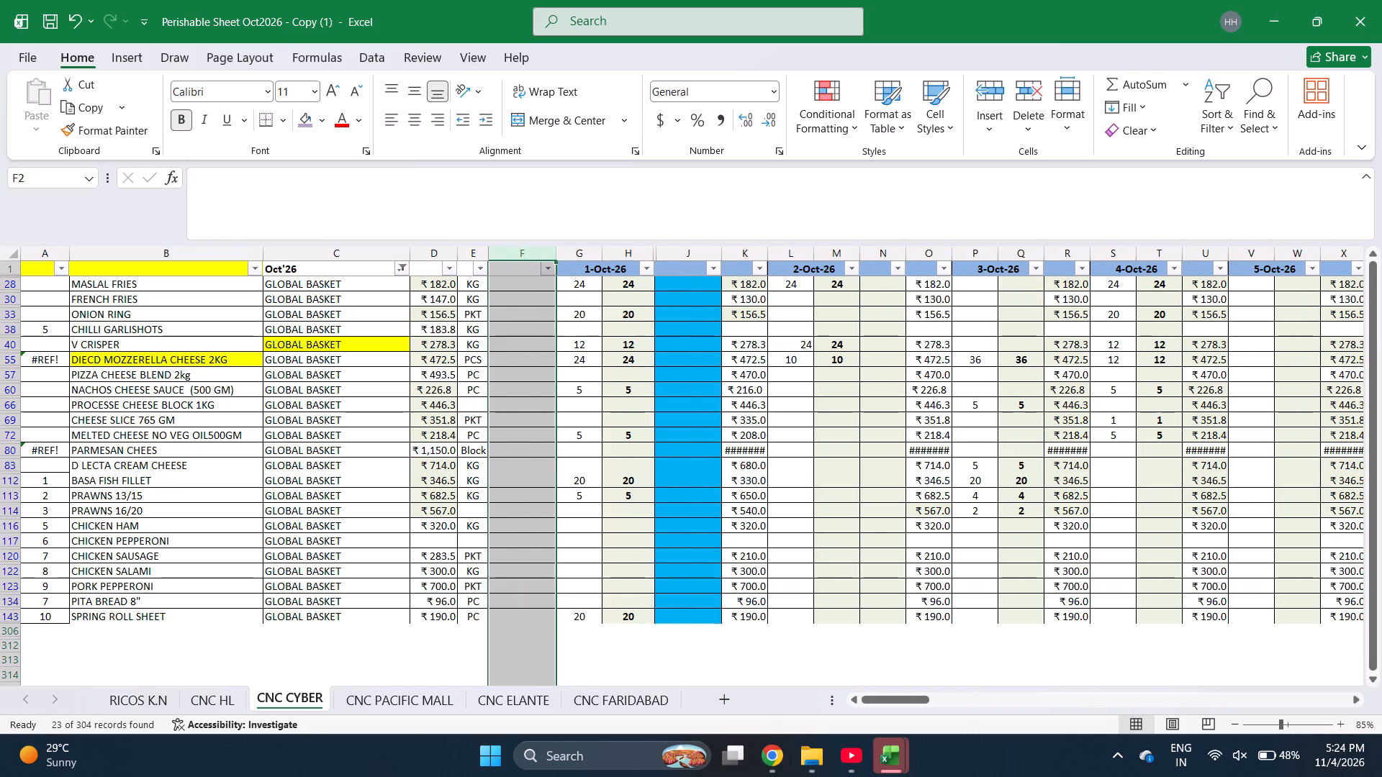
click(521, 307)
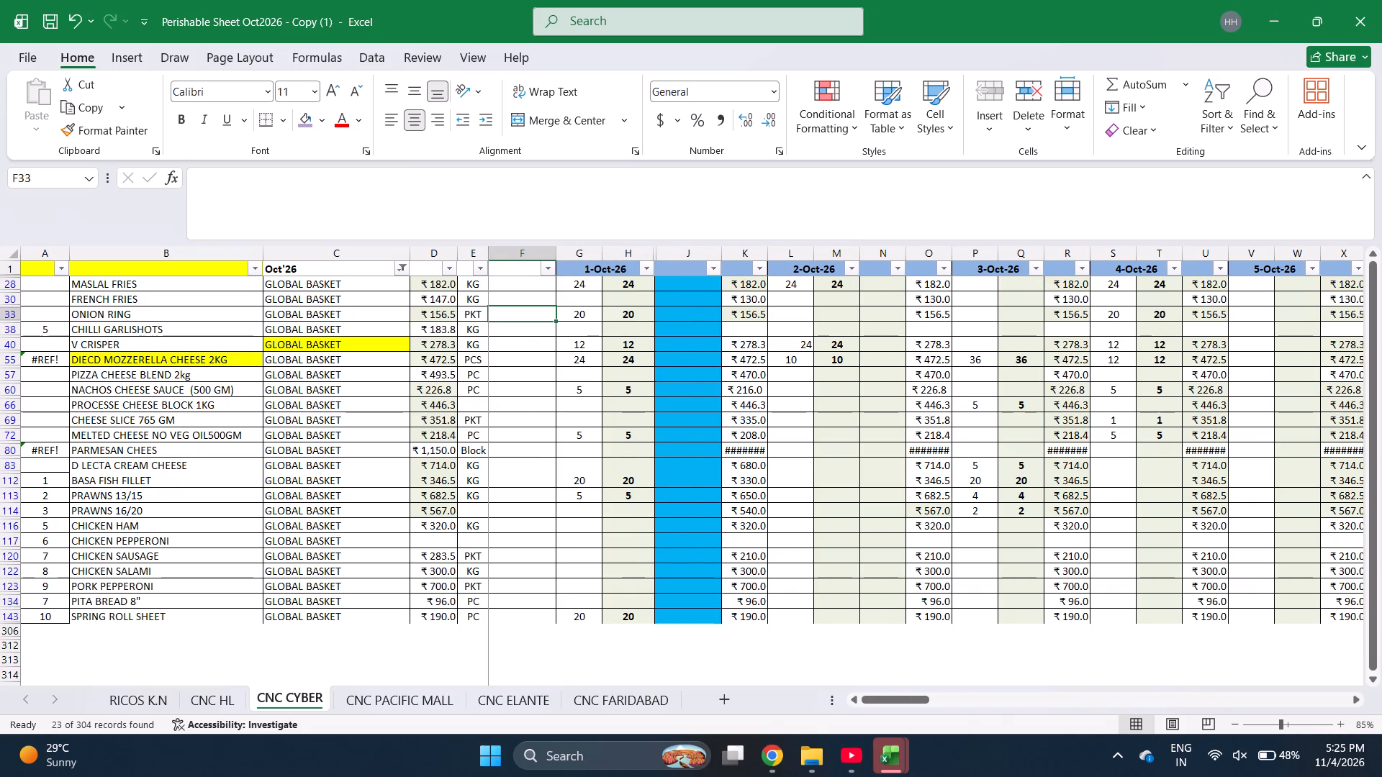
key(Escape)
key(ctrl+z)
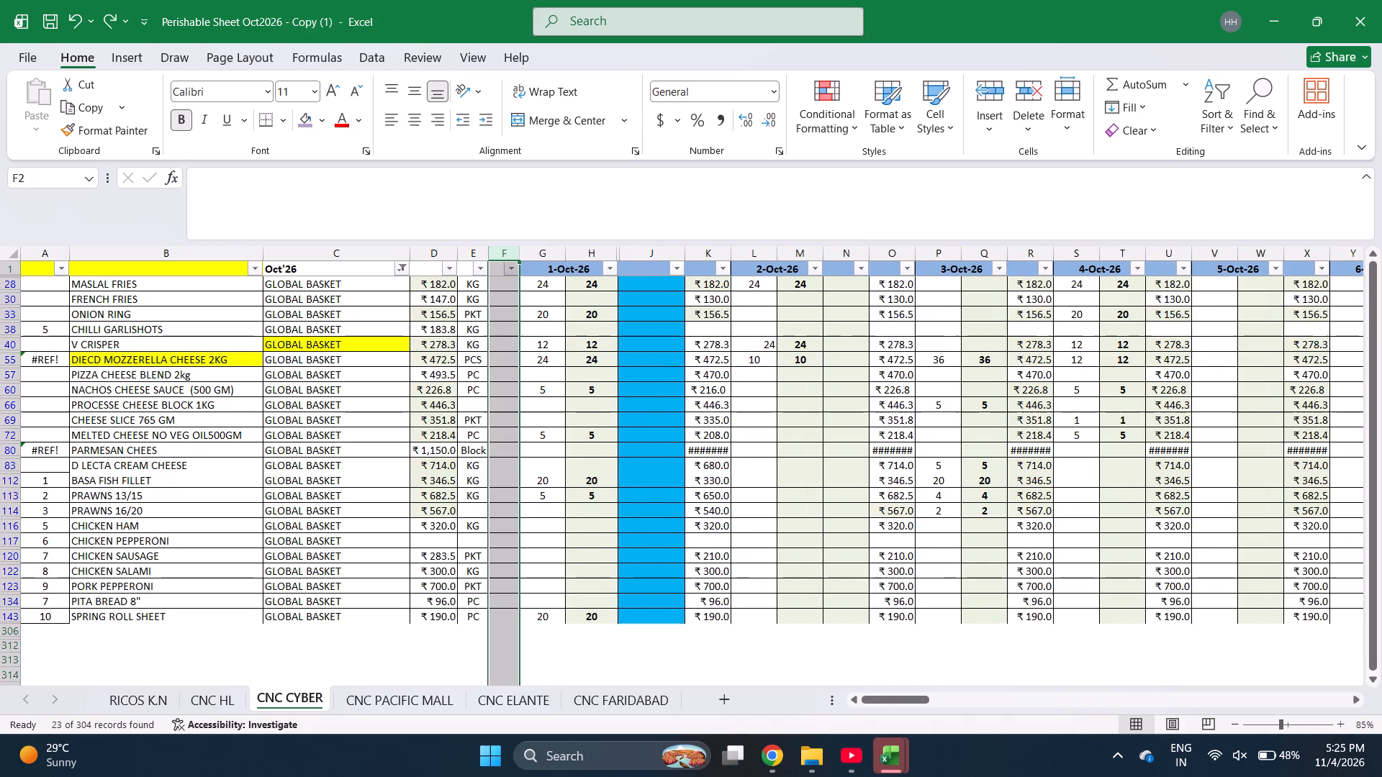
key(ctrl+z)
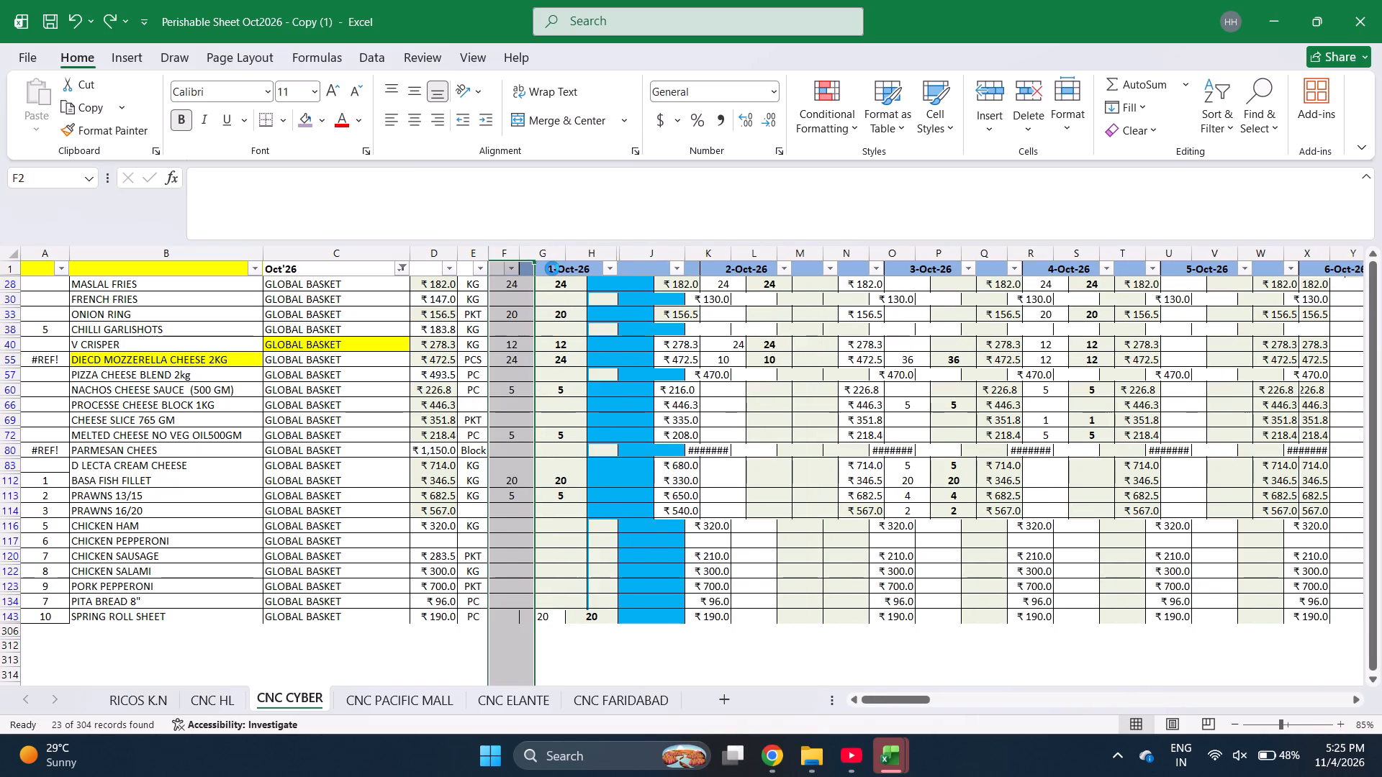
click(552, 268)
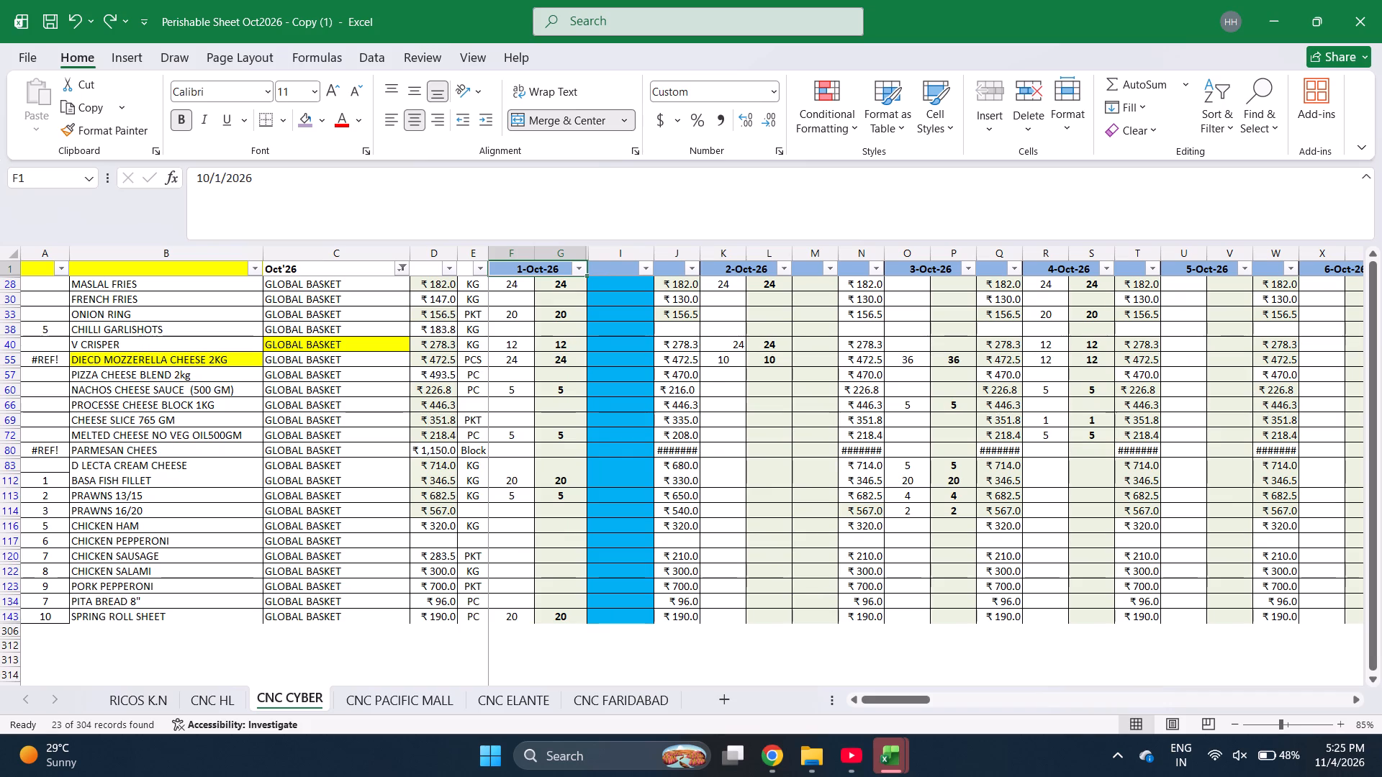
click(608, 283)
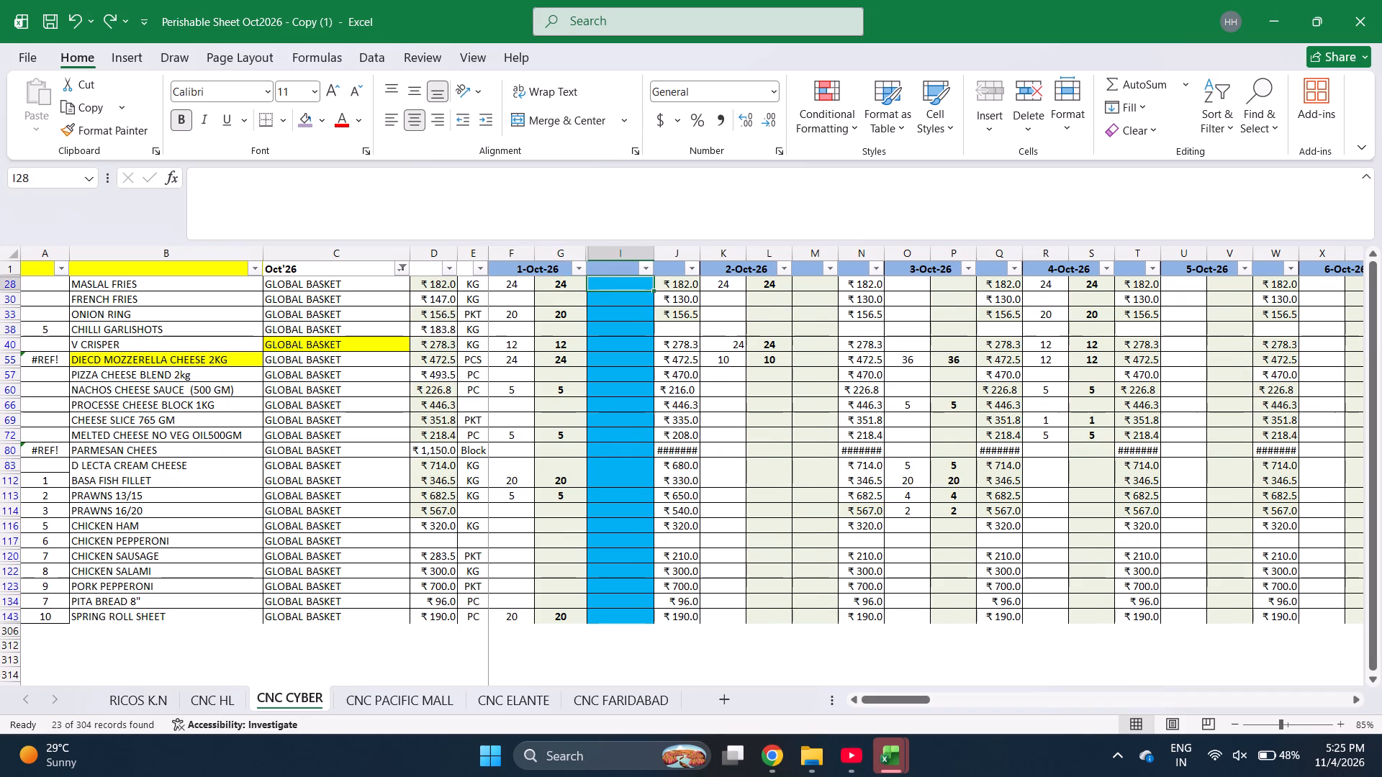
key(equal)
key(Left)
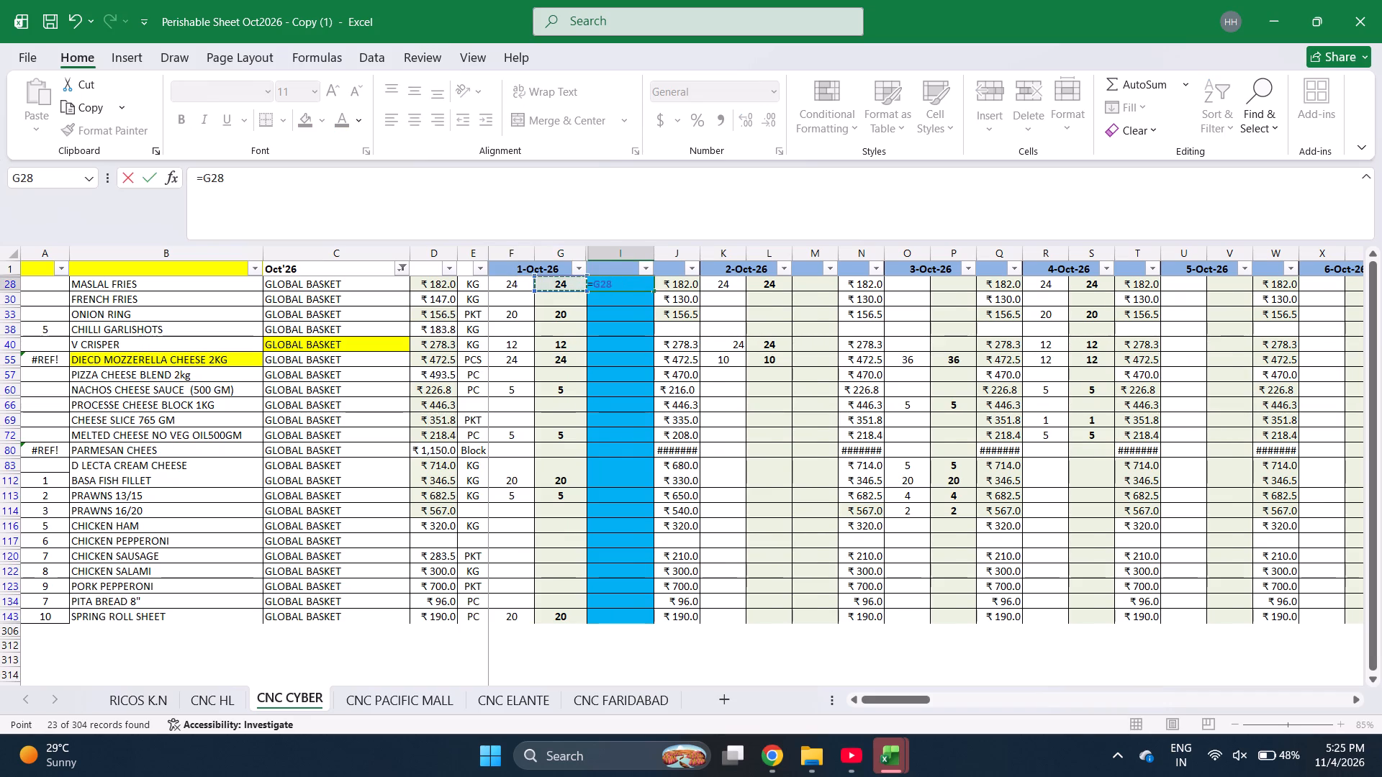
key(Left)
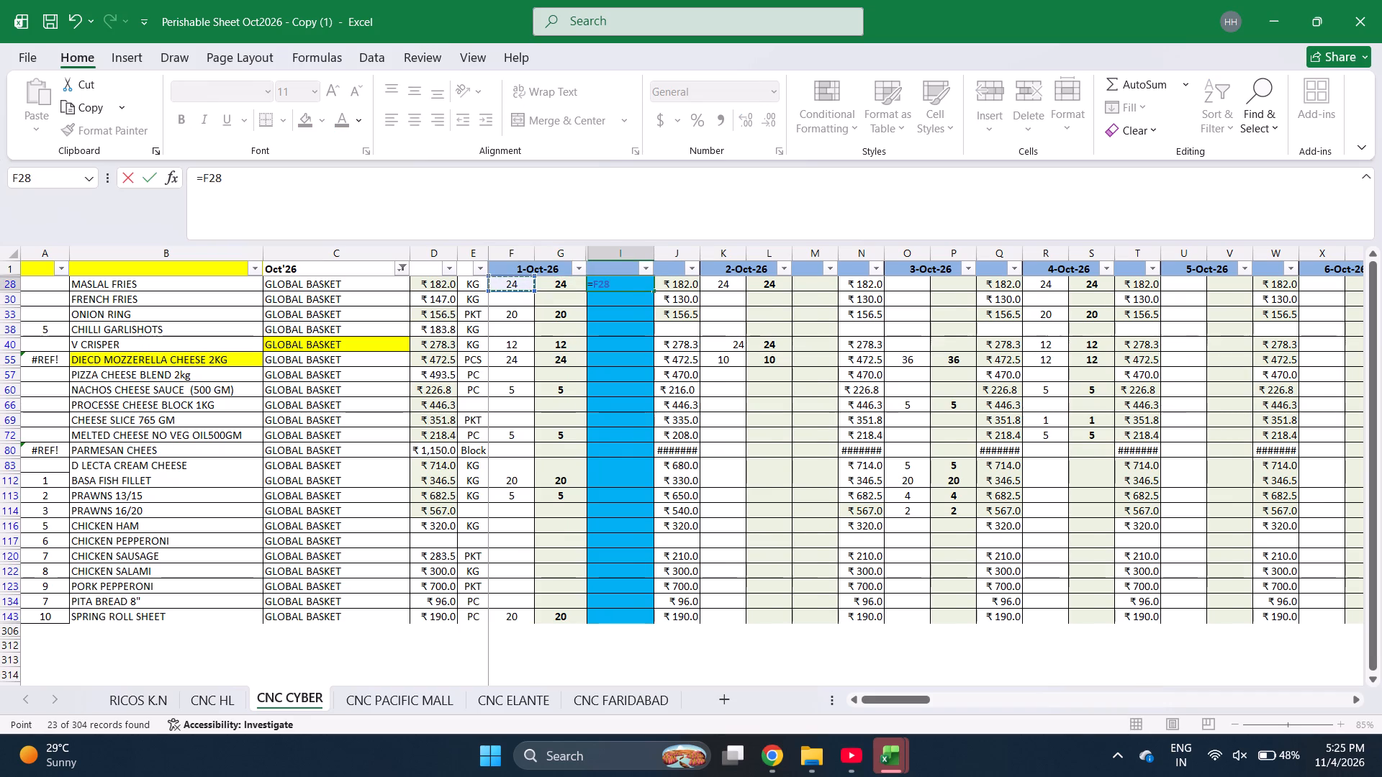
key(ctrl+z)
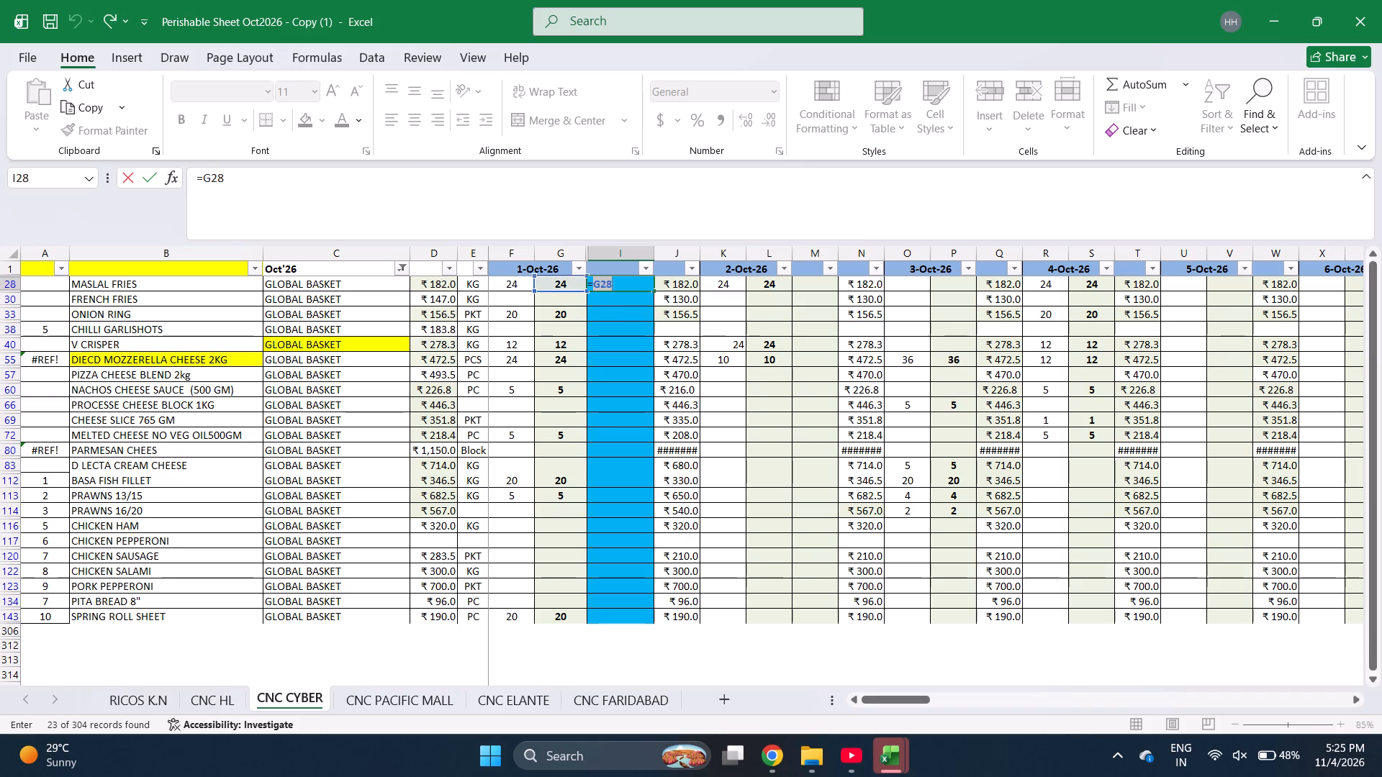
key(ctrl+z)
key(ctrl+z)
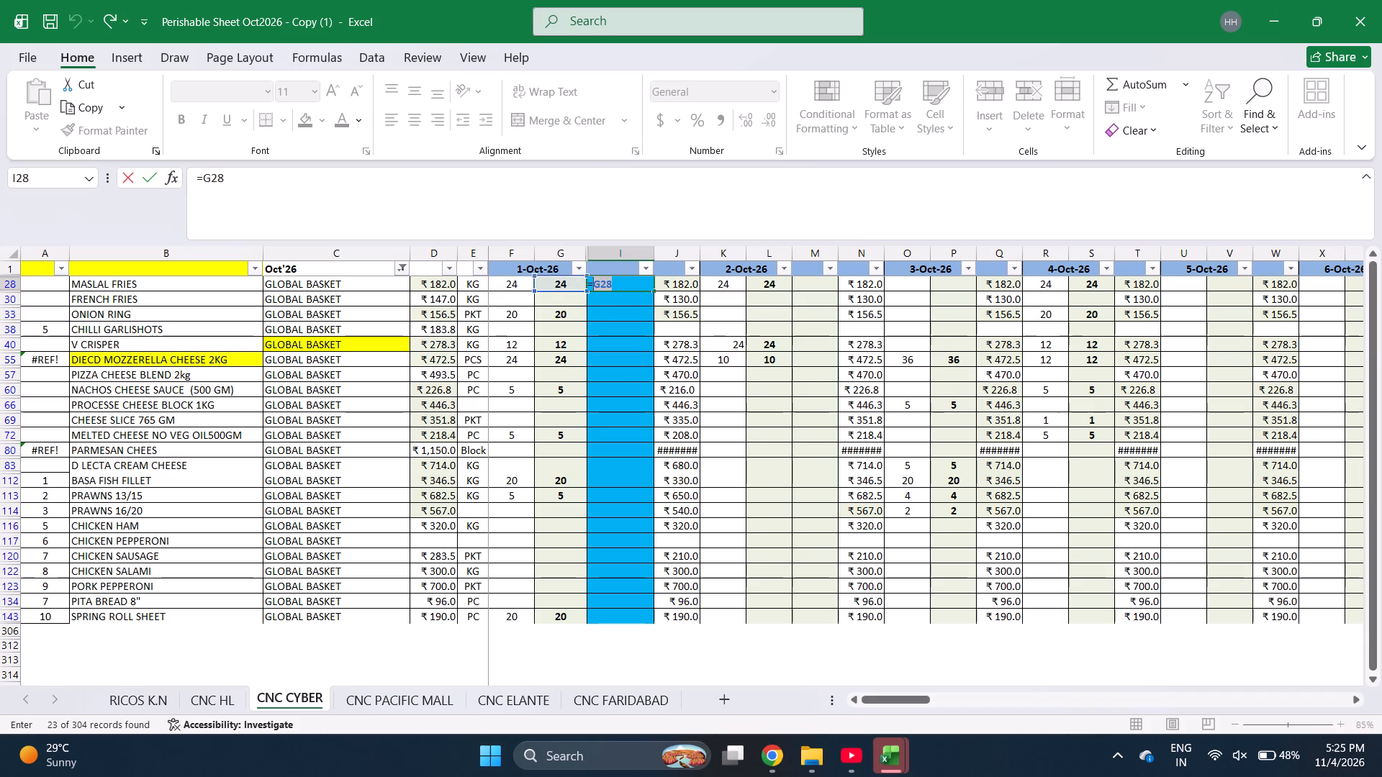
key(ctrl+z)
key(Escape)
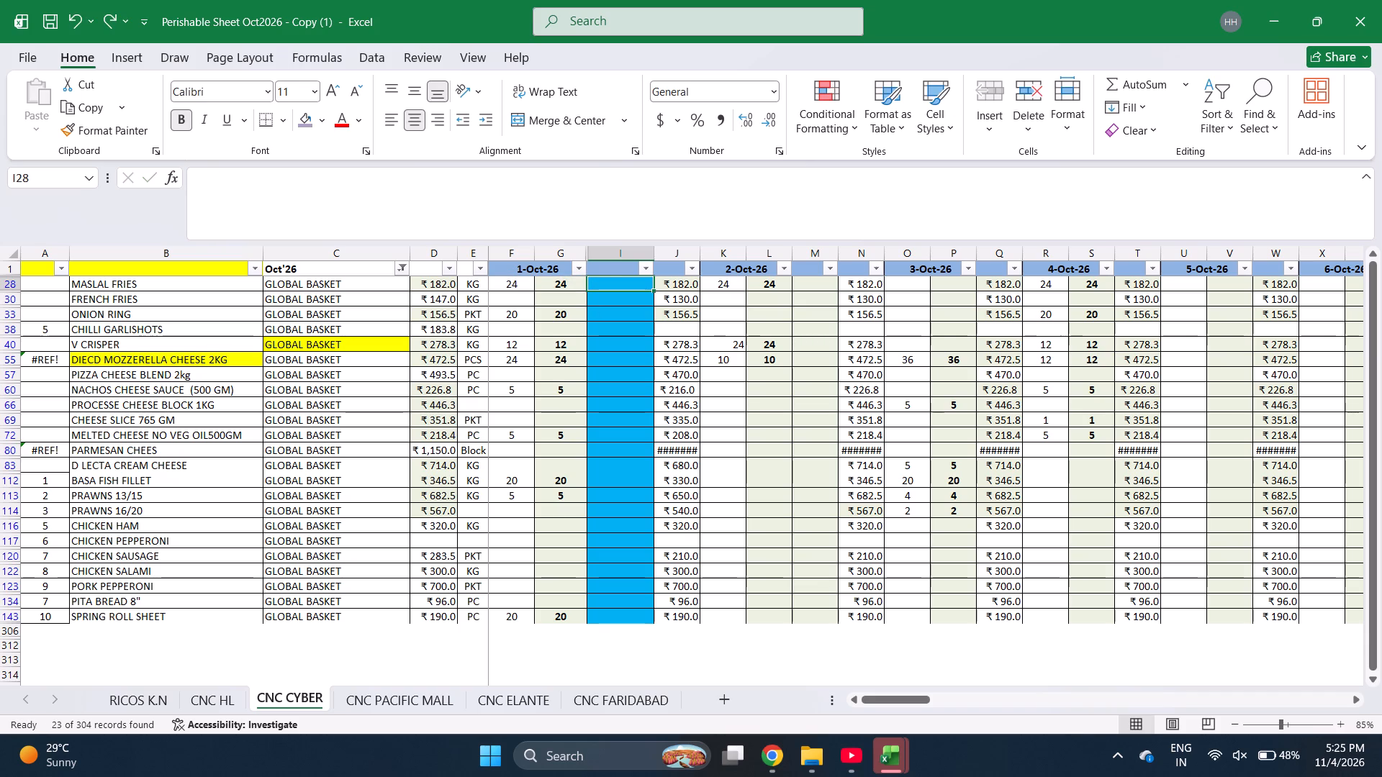
Undo the blank column insertions on the CNC CYBER sheet, continuing back through the CYBER HUB OCT2026 purchase filter changes.
key(ctrl+z)
key(ctrl+z)
key(ctrl+z)
key(ctrl+z)
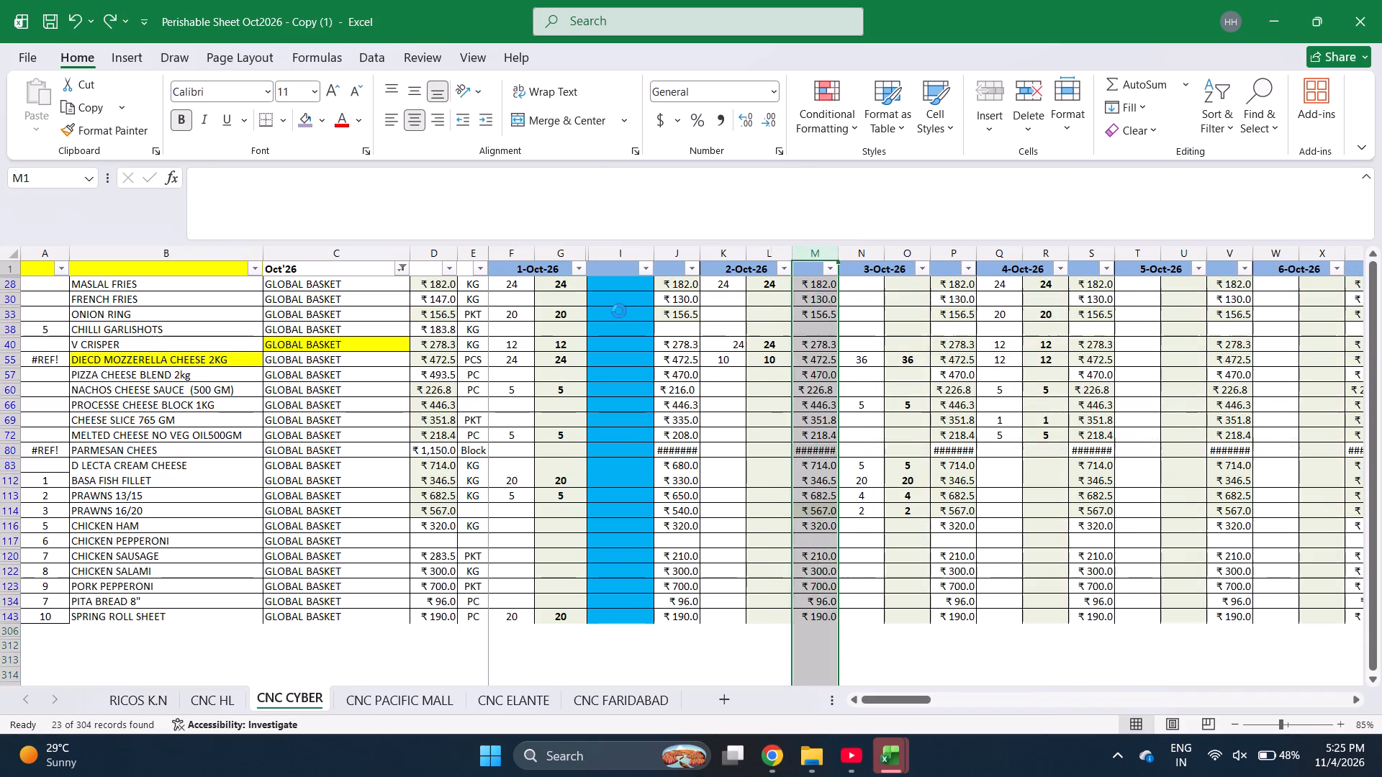
key(ctrl+z)
key(ctrl+z)
key(ctrl+z)
key(ctrl+z)
key(ctrl+z)
key(ctrl+z)
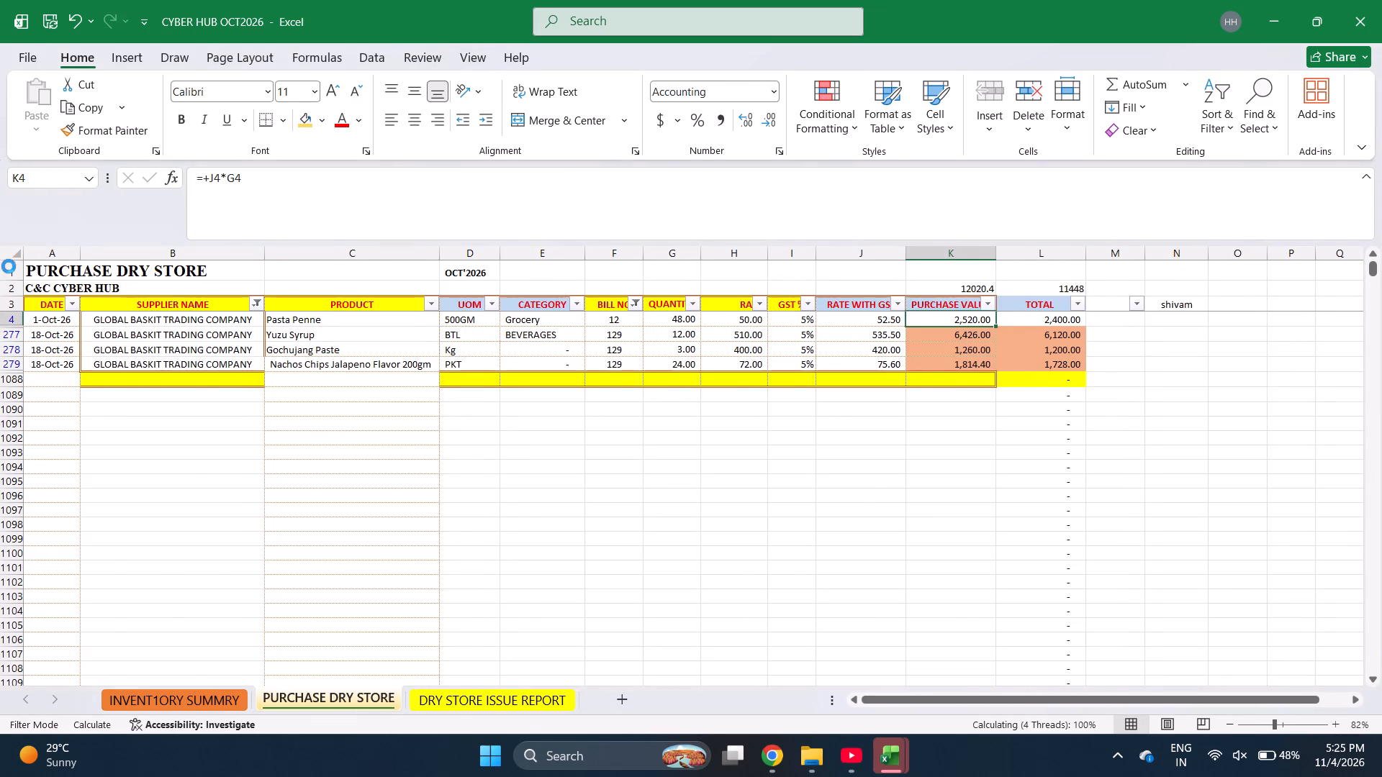
Redo the undone filter changes on the PURCHASE DRY STORE sheet, going forward until back on the CNC CYBER sheet.
key(ctrl+y)
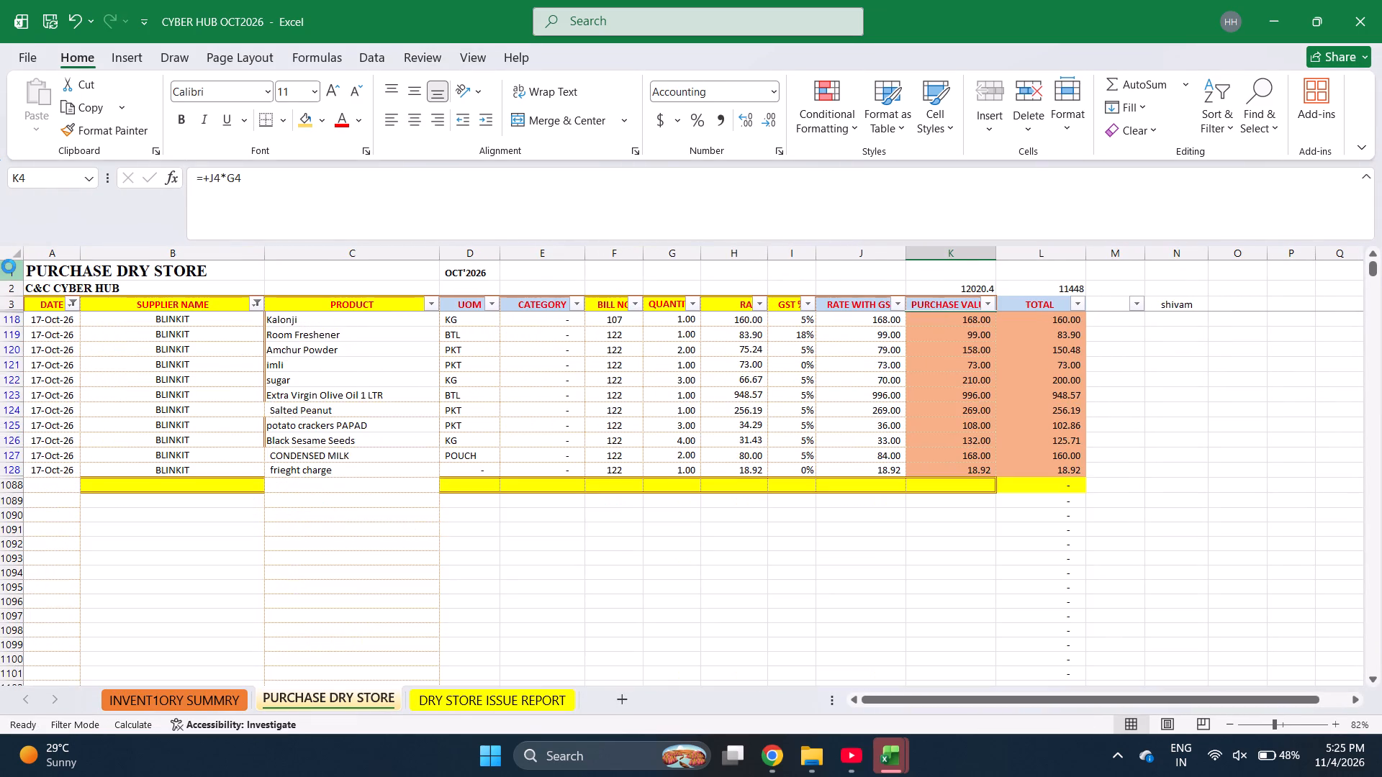
key(ctrl+y)
key(ctrl+y)
key(ctrl+y)
key(ctrl+y)
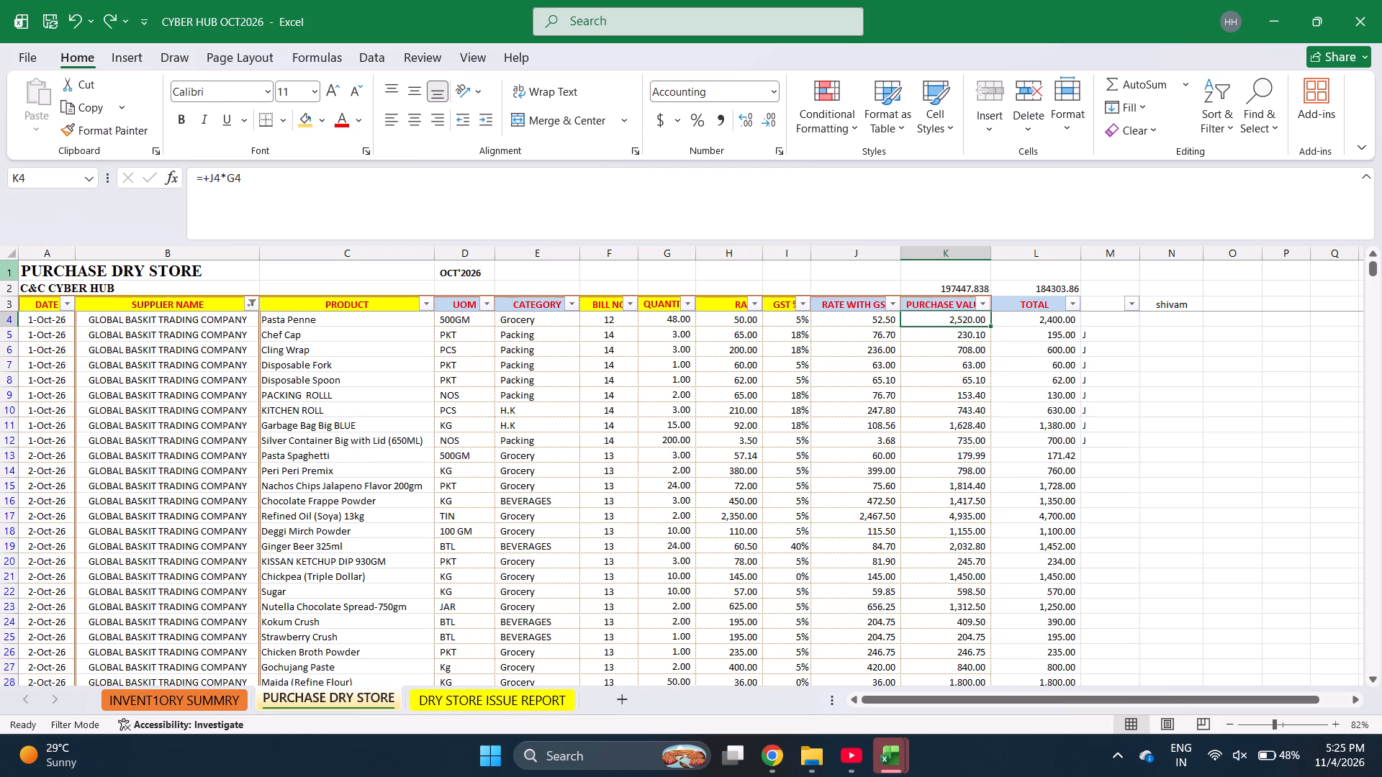
key(ctrl+y)
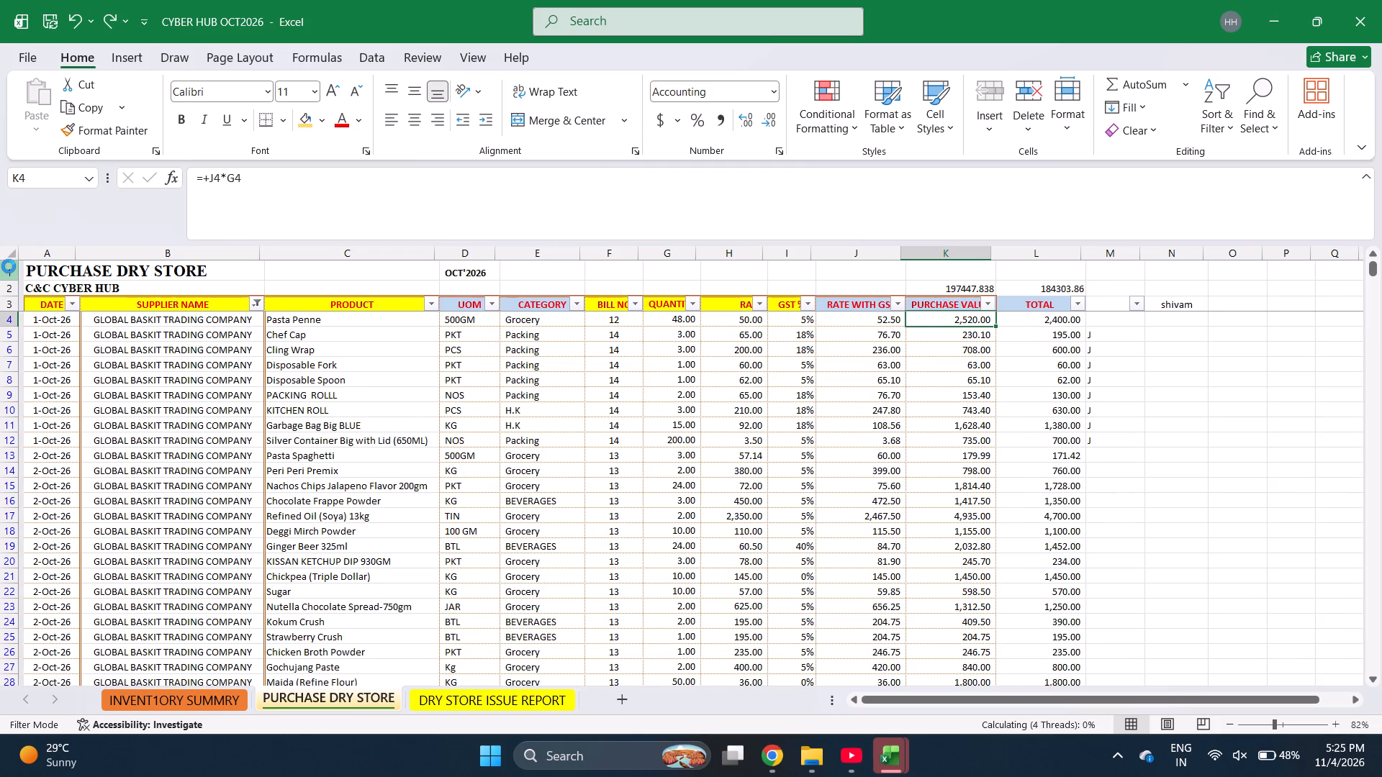
key(ctrl+y)
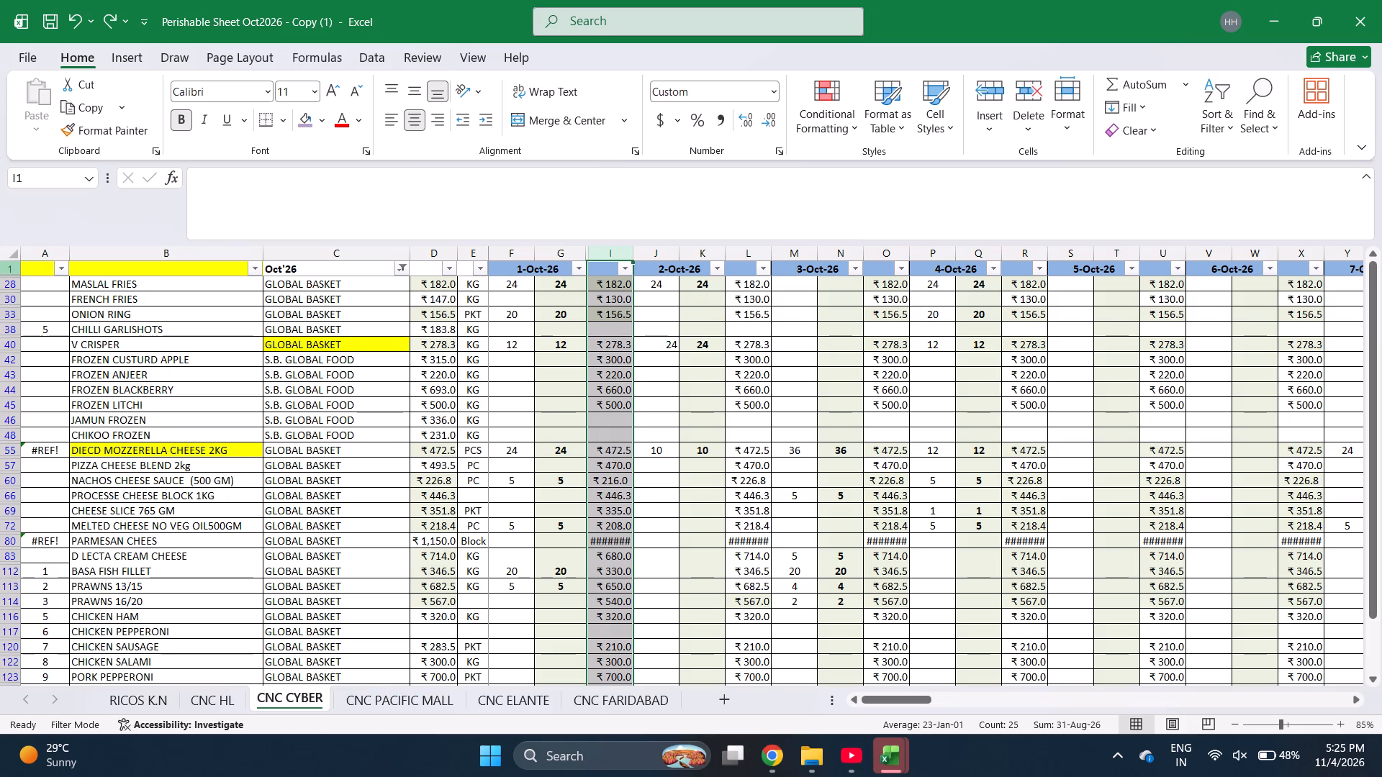
Remove the filter from header row 1 of the CNC CYBER sheet and move to the Rate header in row 2.
click(618, 445)
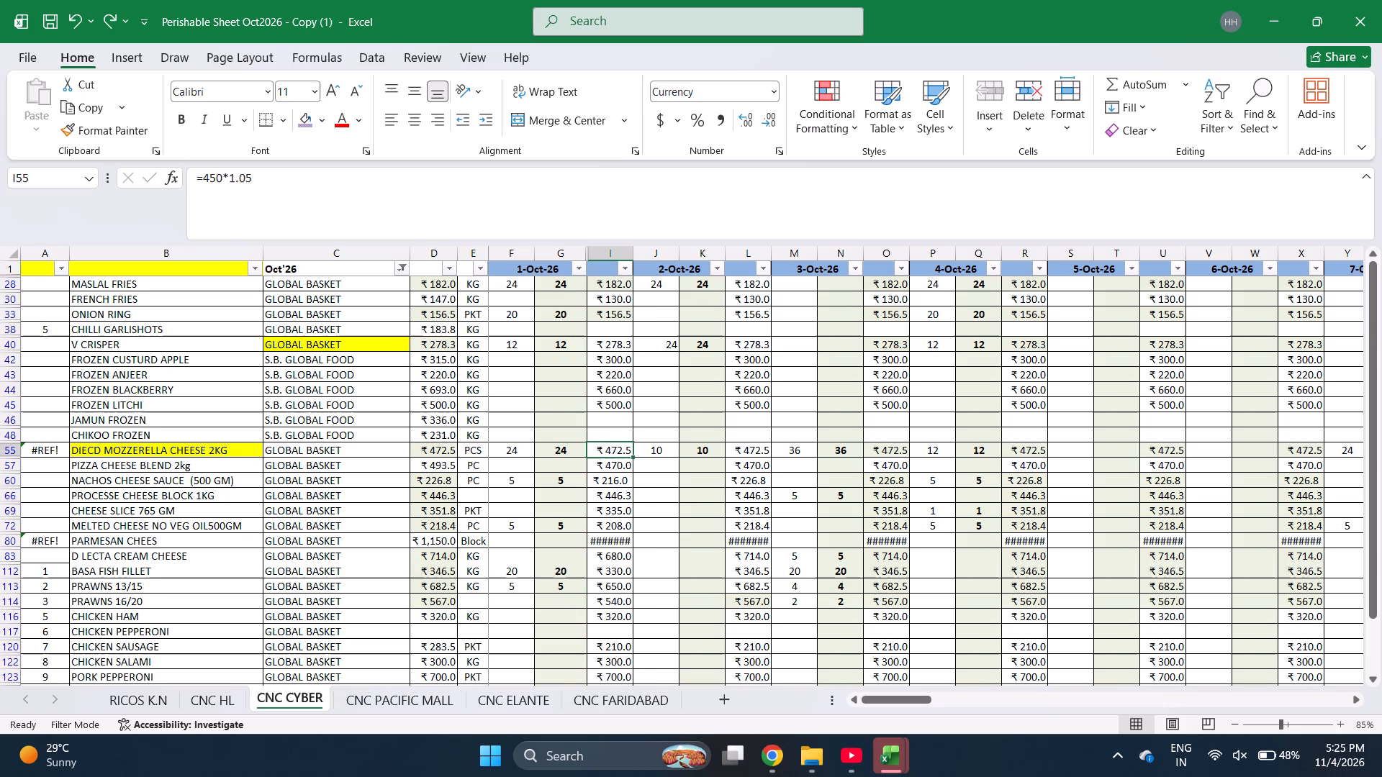
click(9, 266)
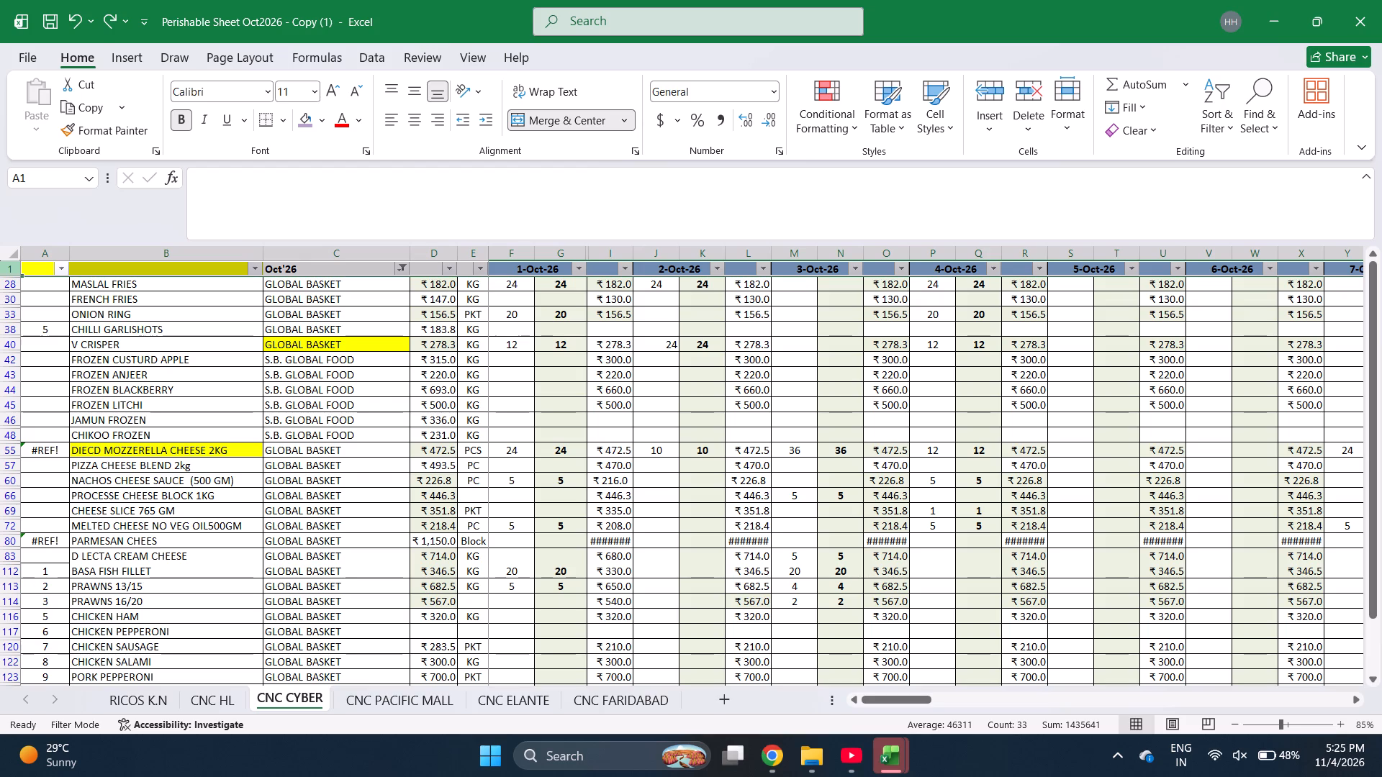
text(at)
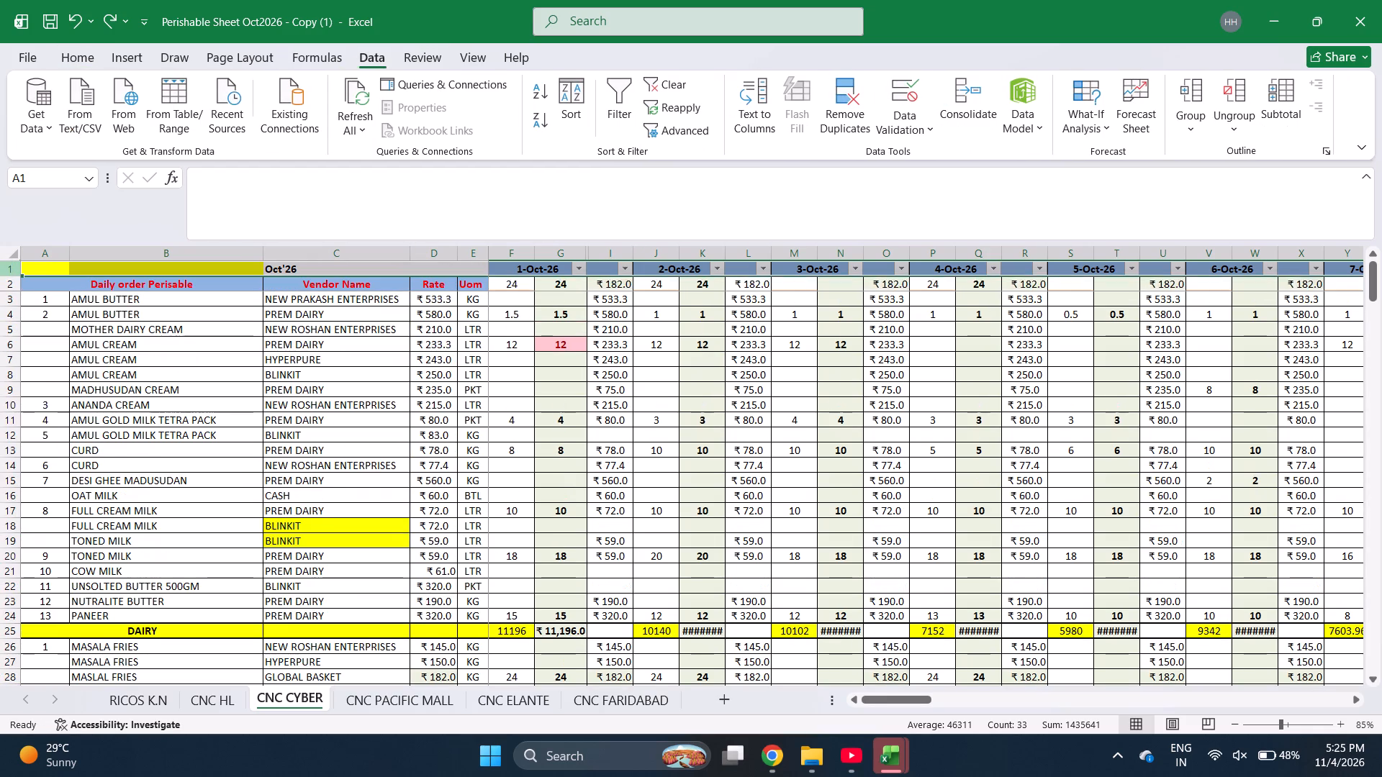
key(Down)
key(Right)
key(Right)
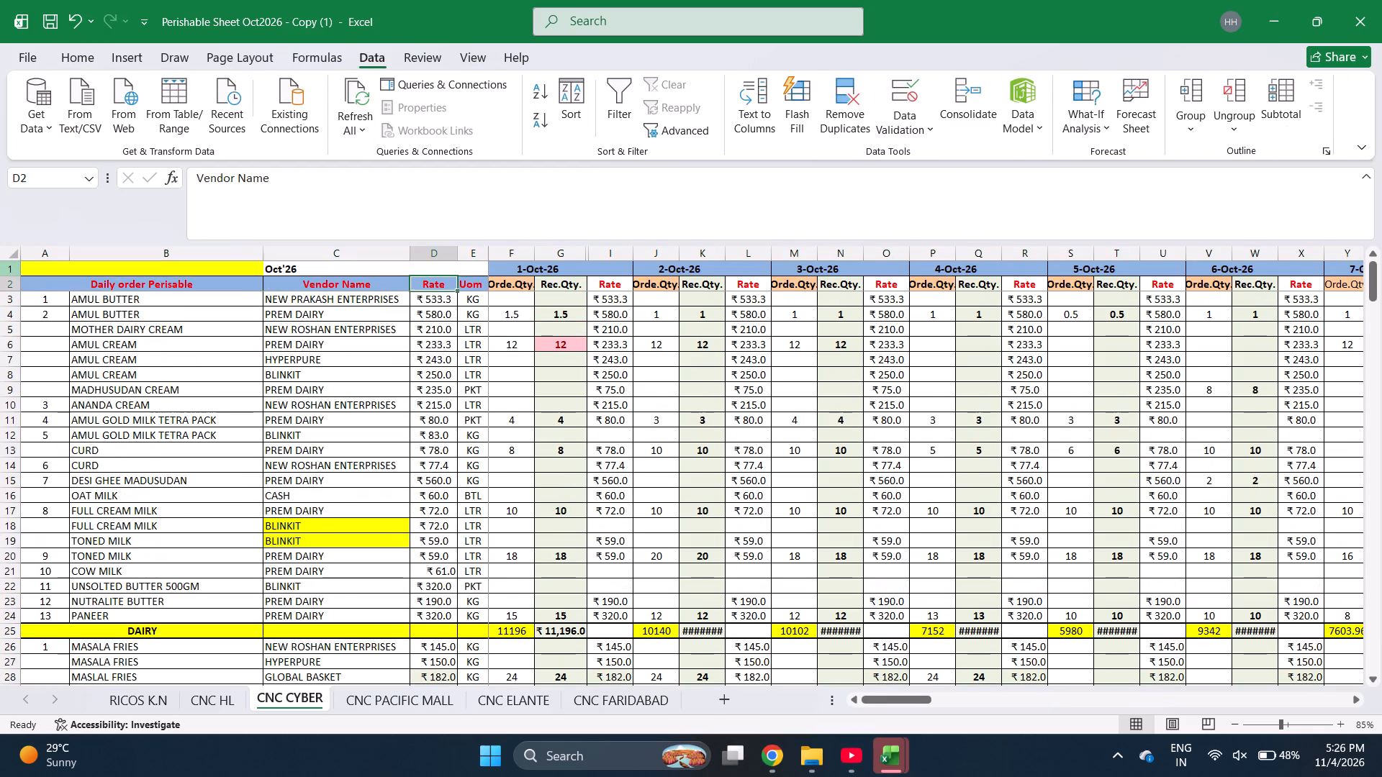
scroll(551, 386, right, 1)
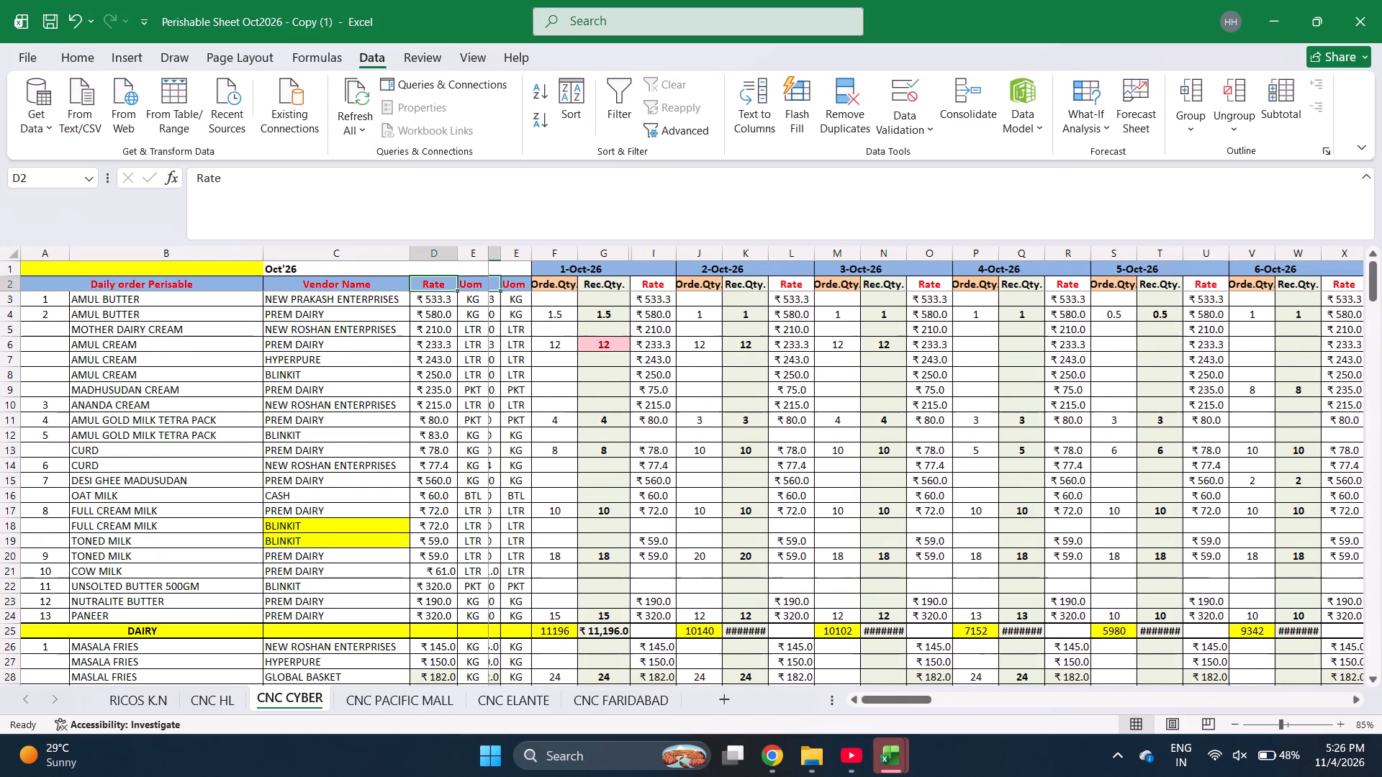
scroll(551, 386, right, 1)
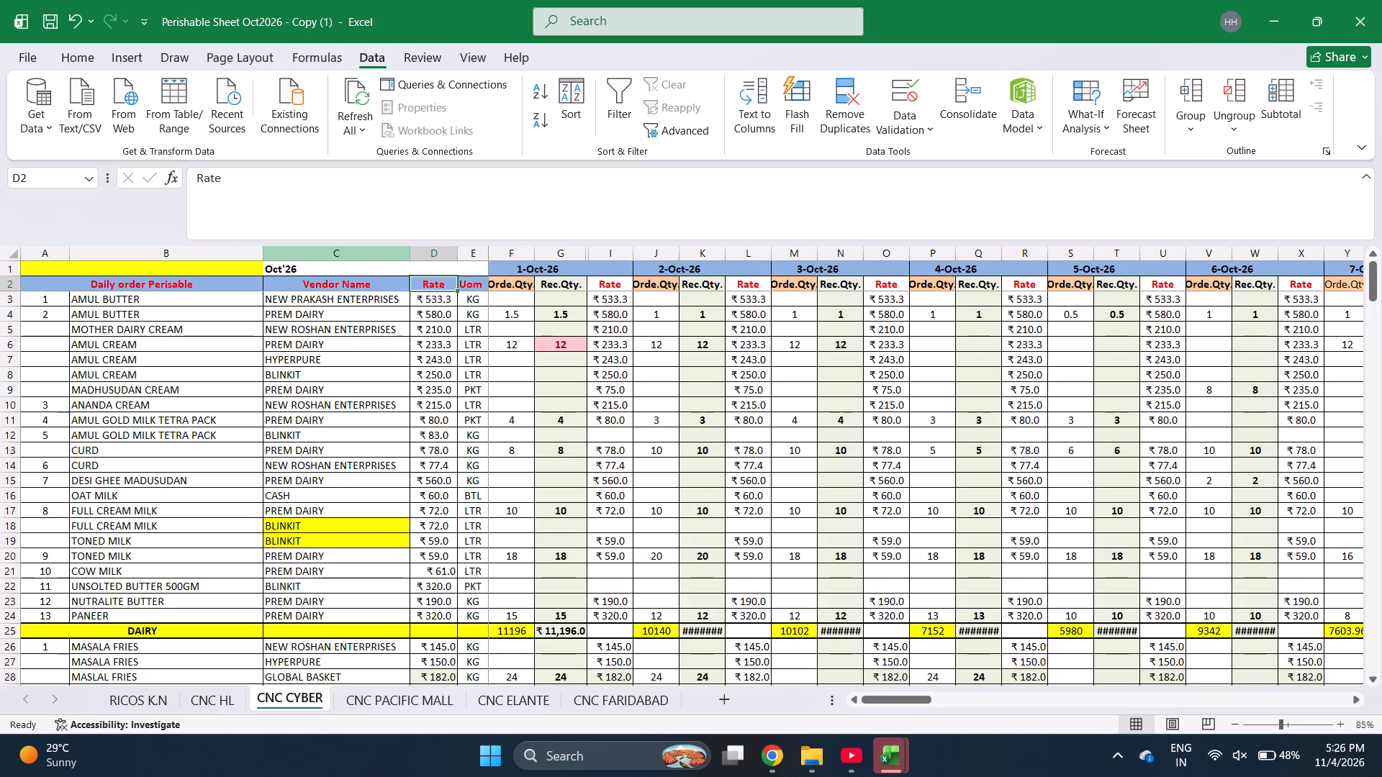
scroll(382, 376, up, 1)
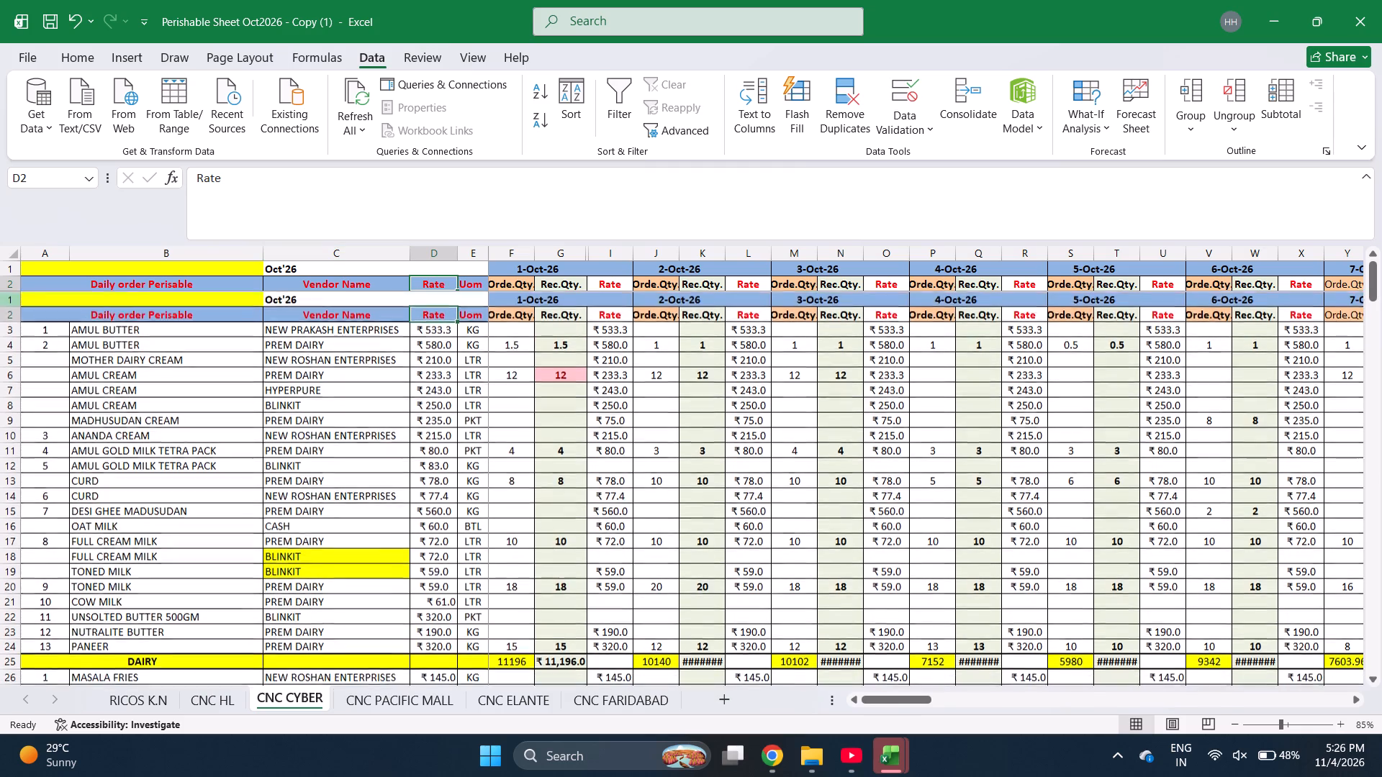